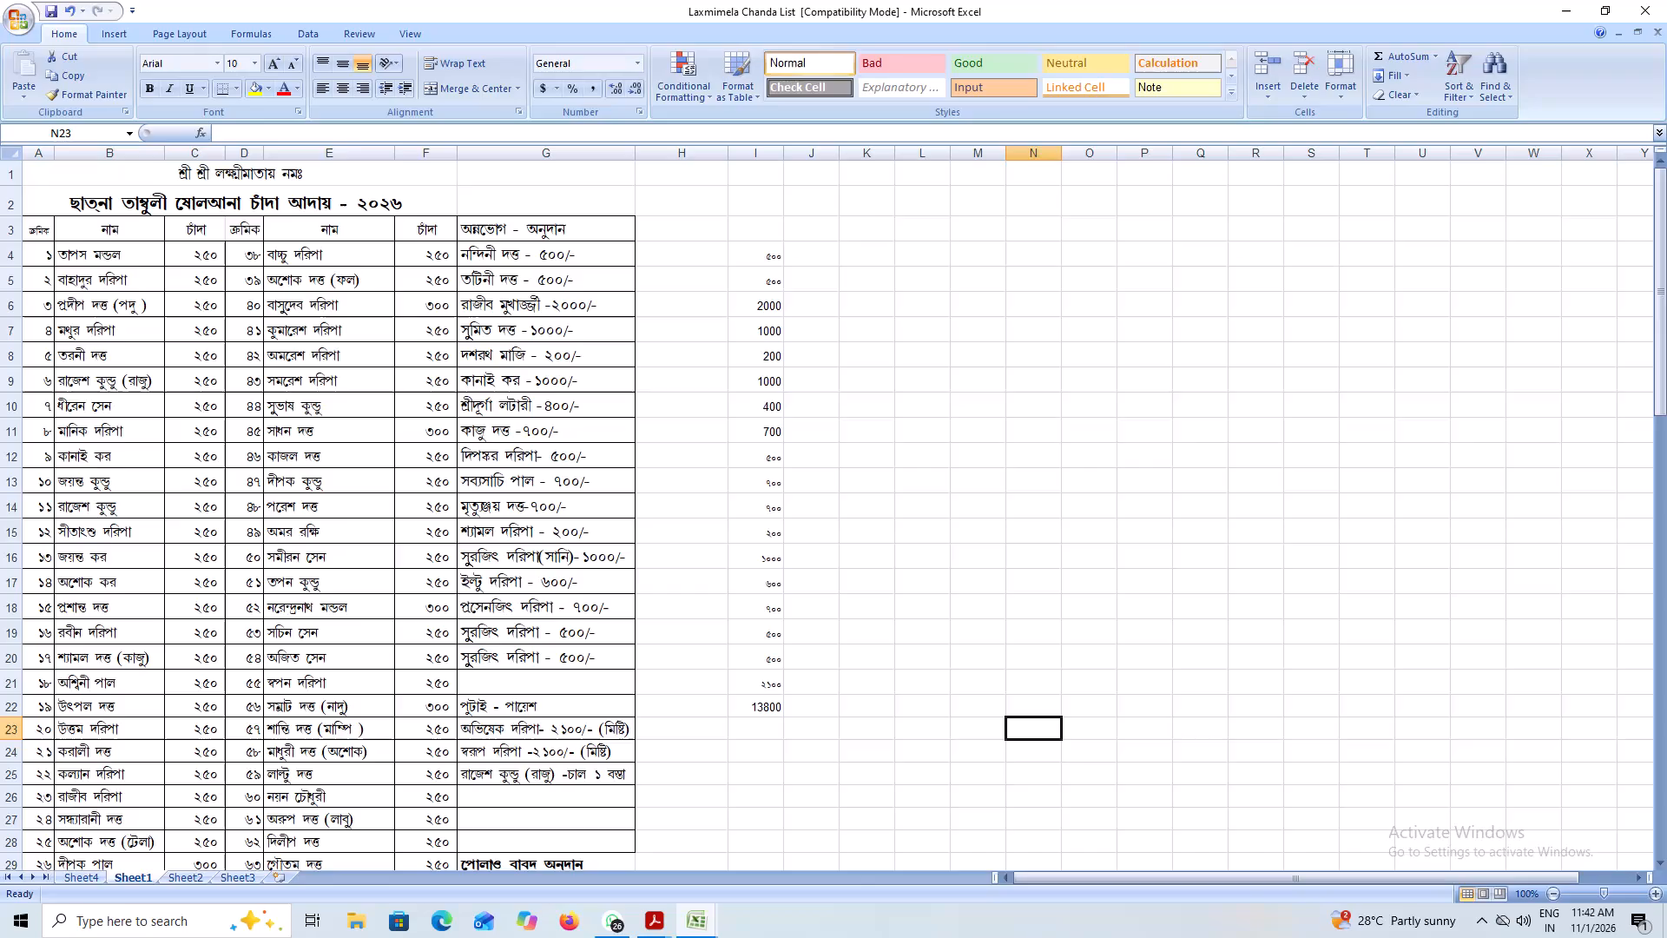
Review the subscription list, the receipts and payments summary, and the Annabhog donation entries in column G.
scroll(844, 824, "down", 18)
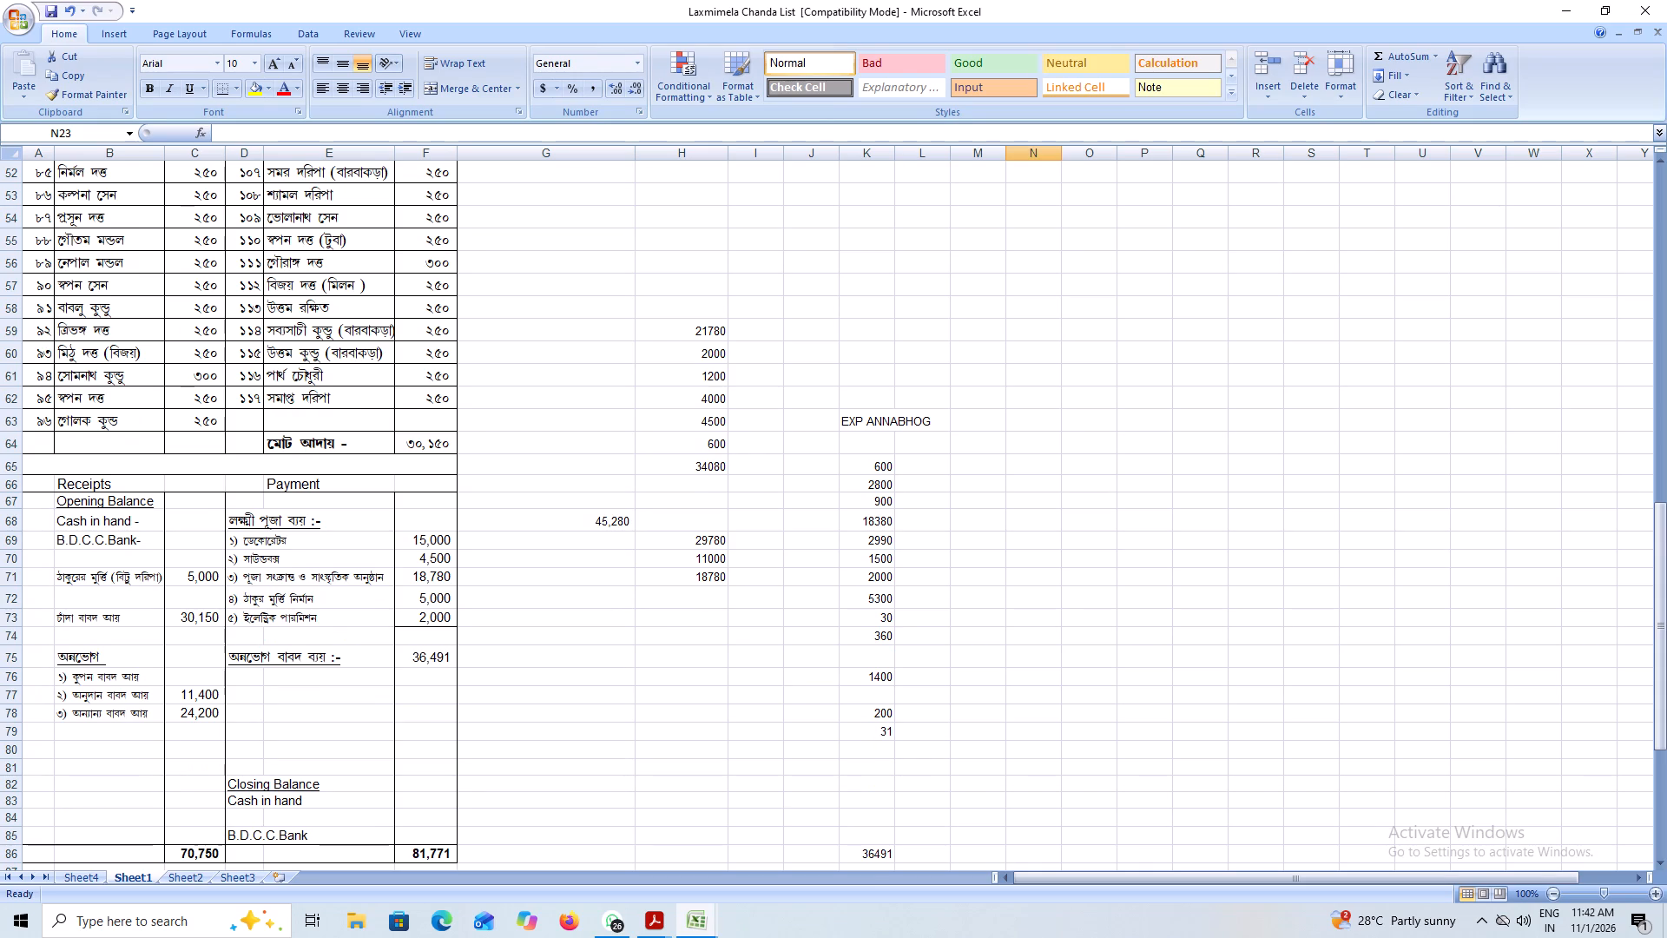
scroll(563, 565, "up", 5)
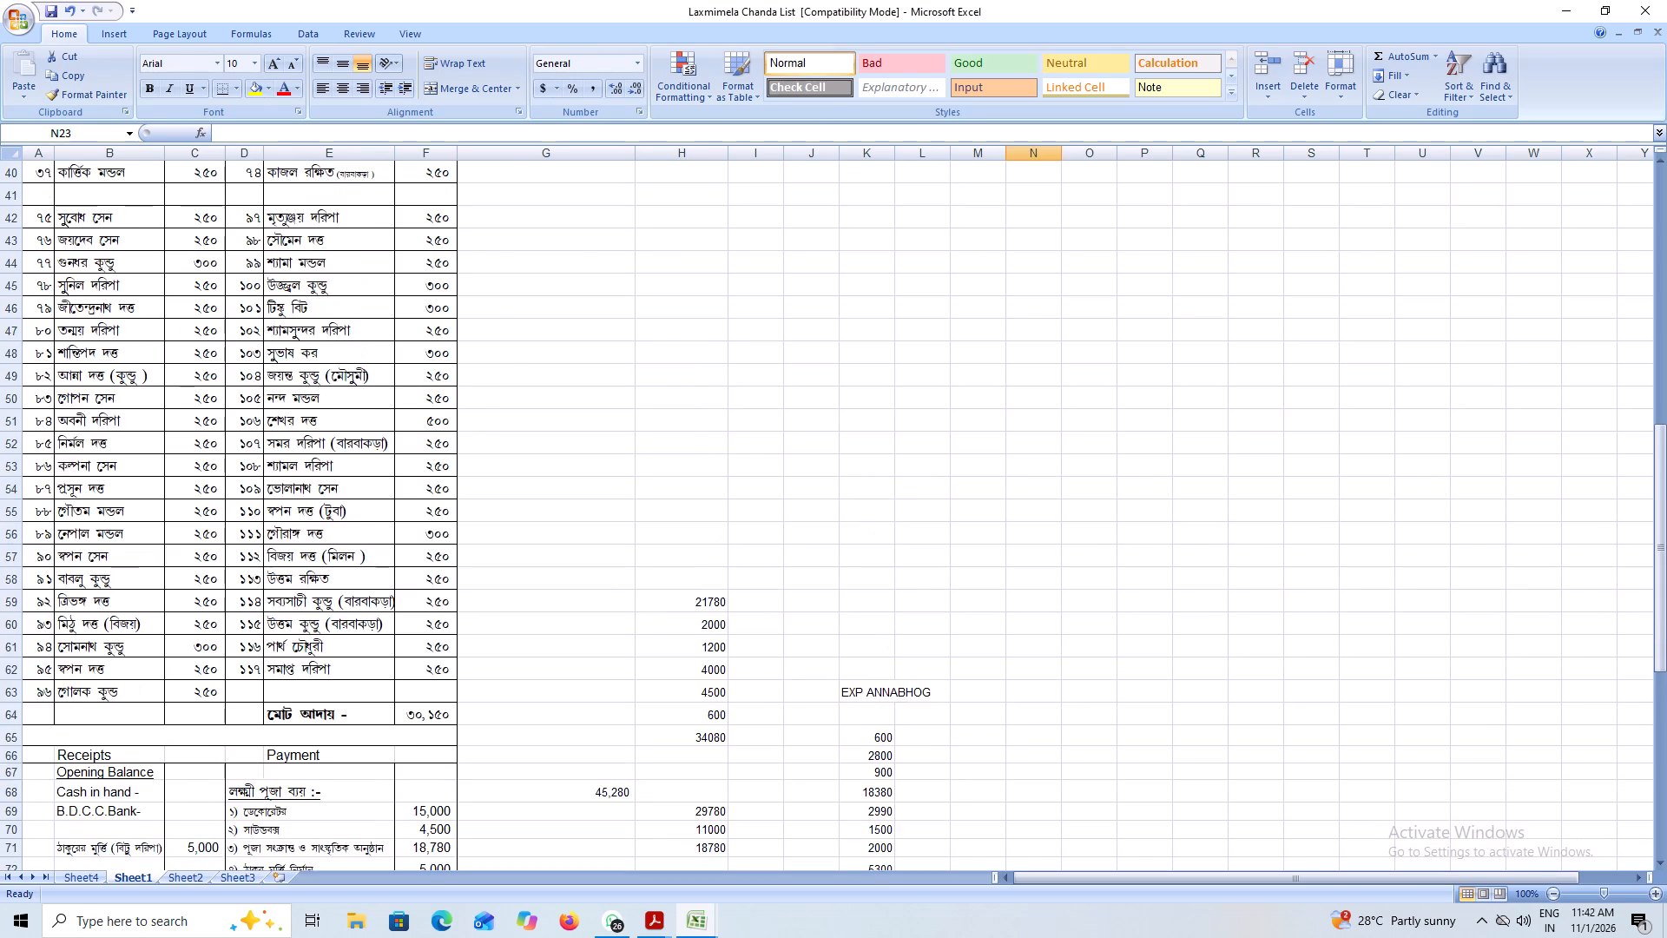
scroll(563, 552, "up", 4)
scroll(559, 358, "up", 5)
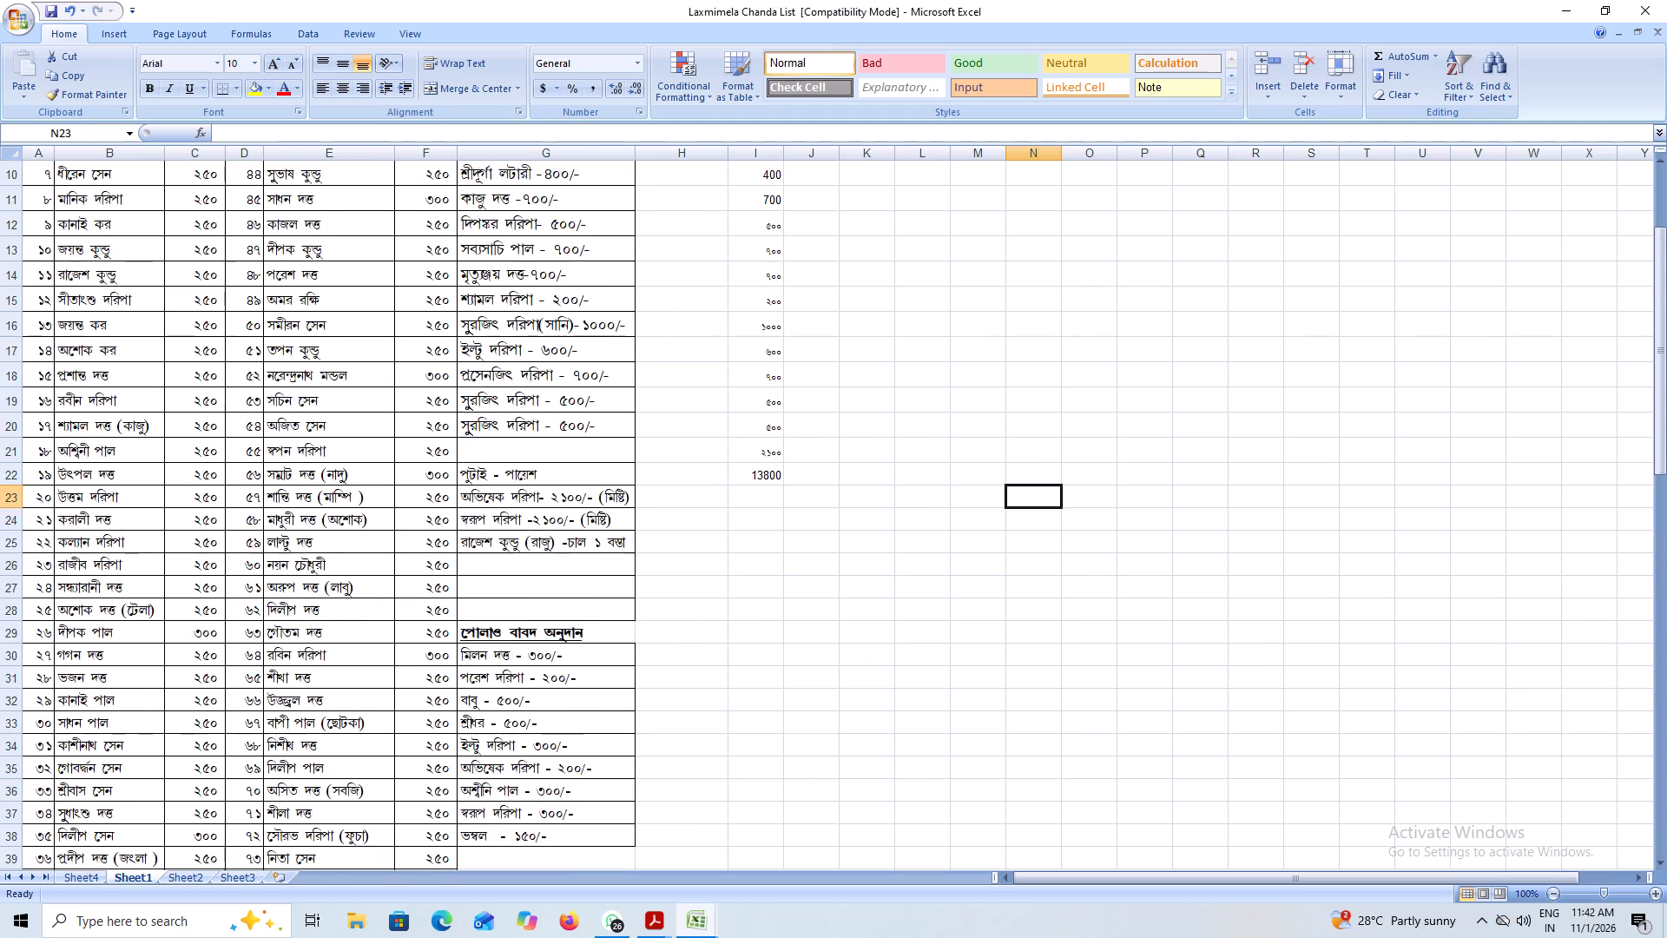
scroll(559, 363, "up", 3)
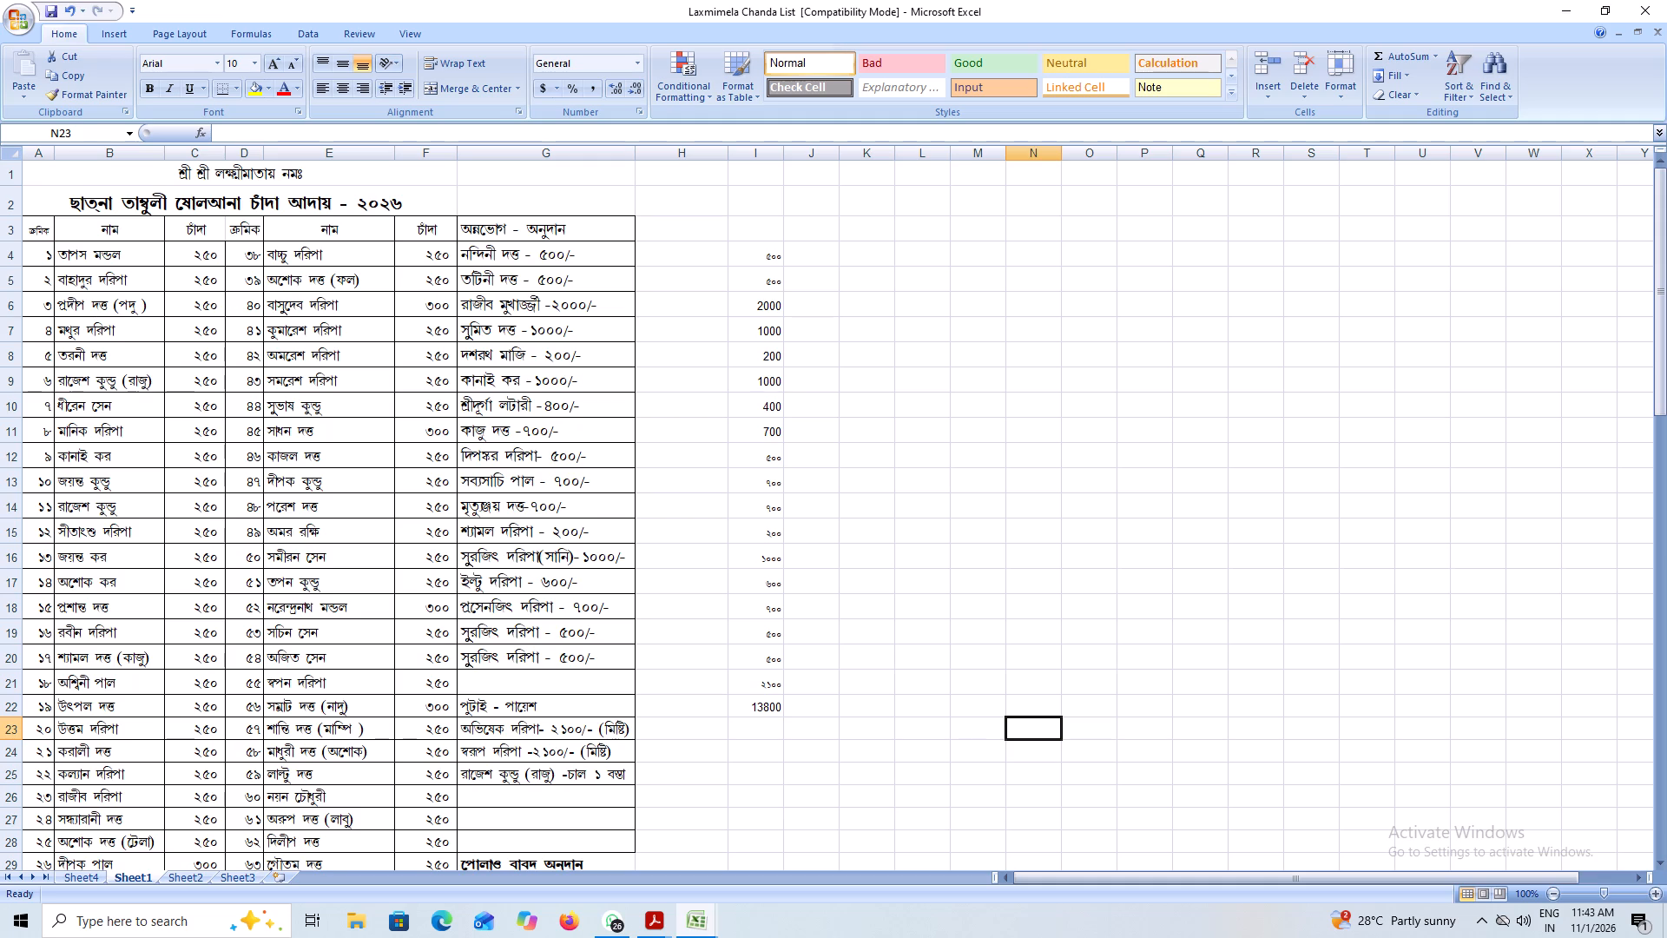
scroll(609, 614, "down", 3)
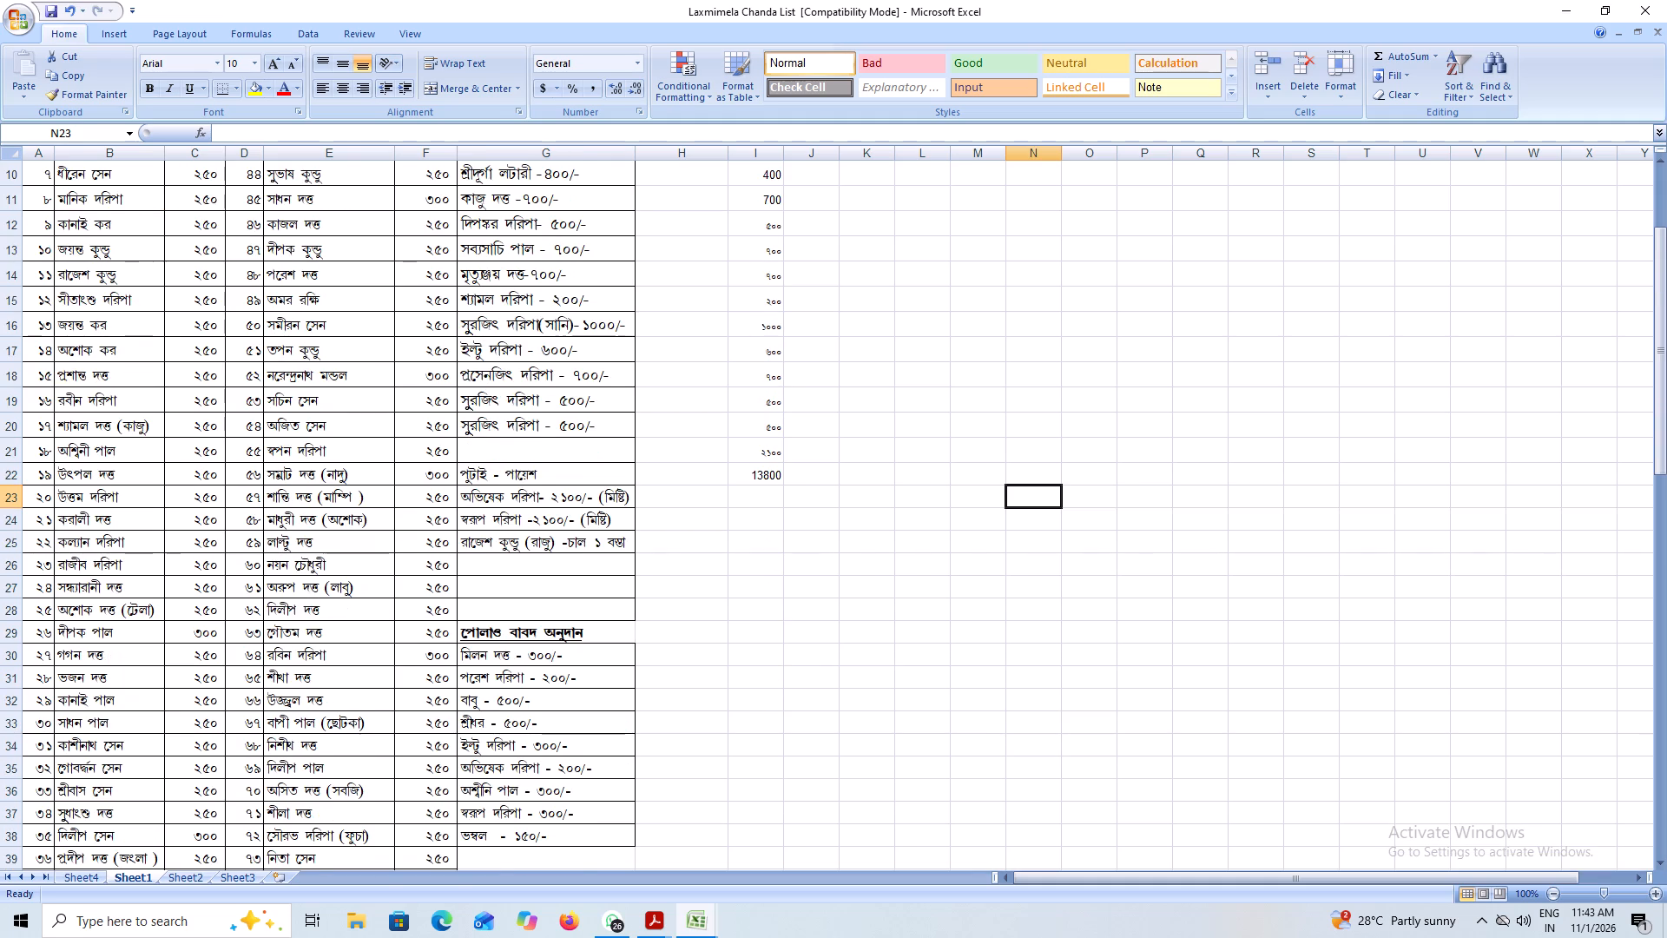
scroll(552, 656, "up", 9)
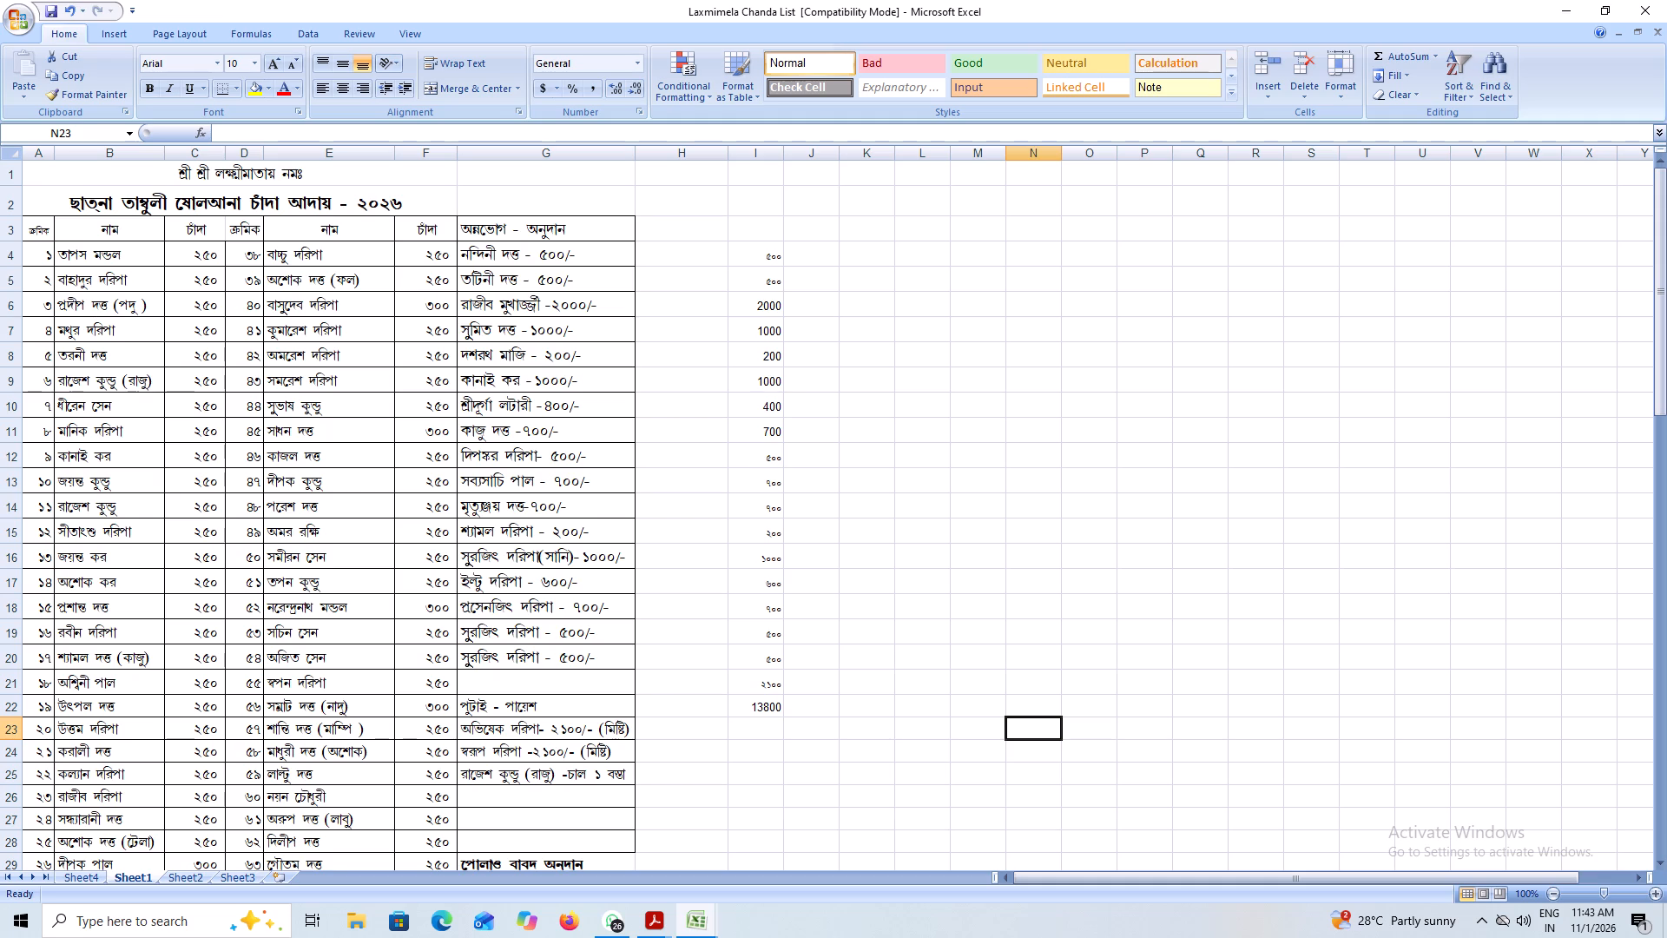
left_click(478, 406)
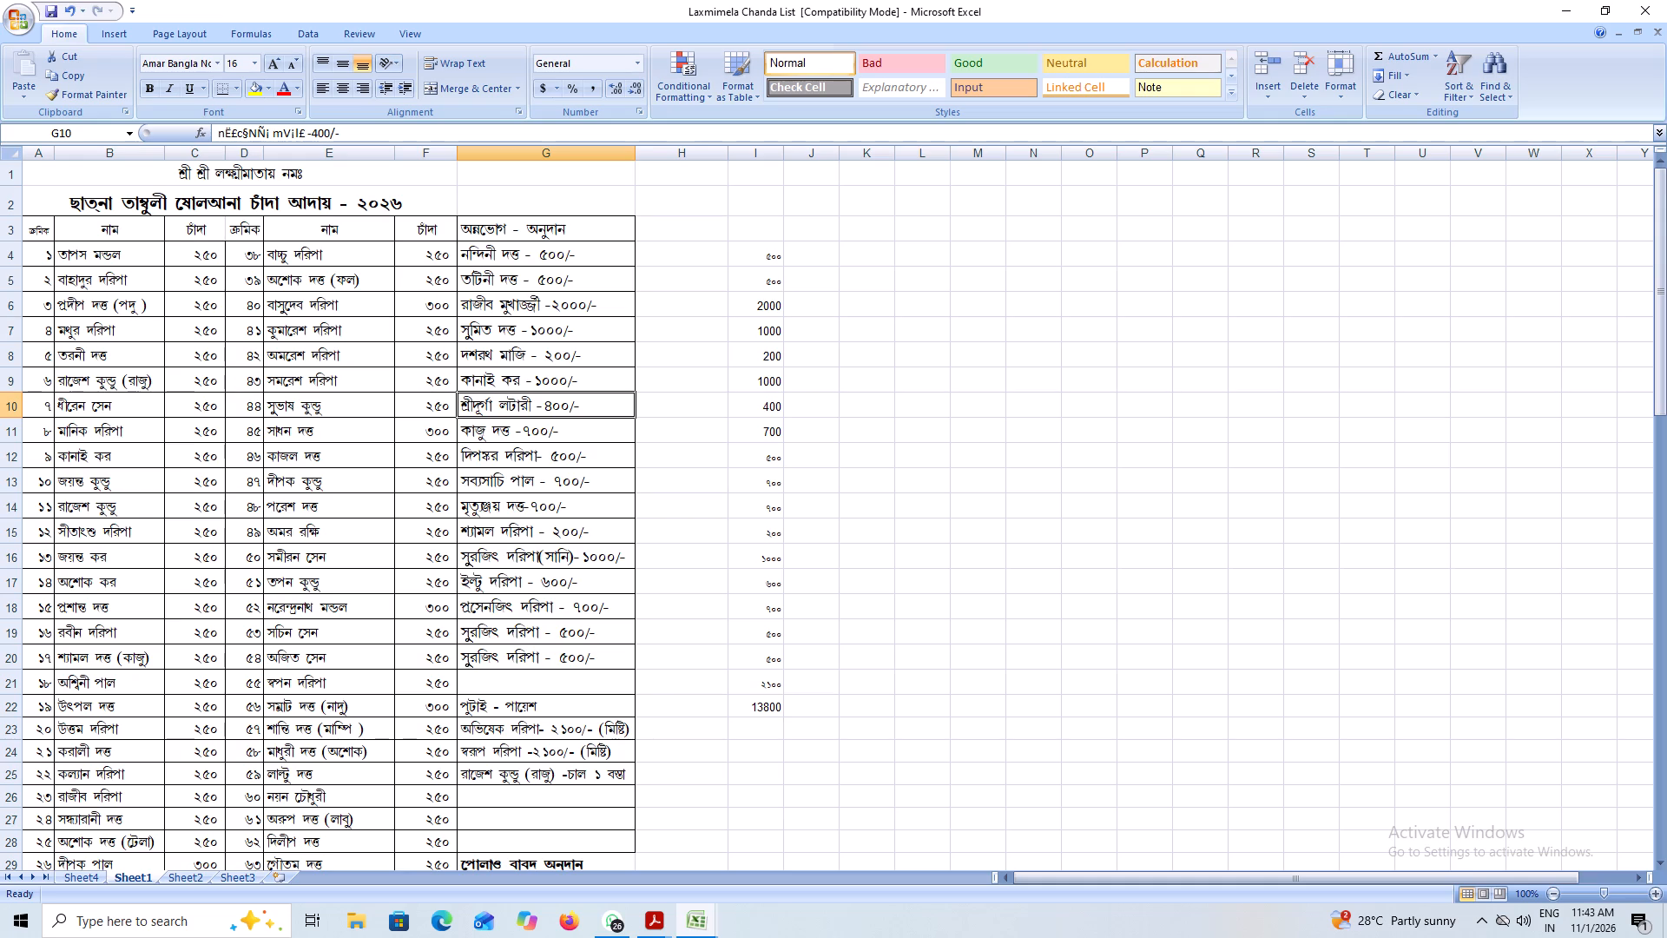
left_click(484, 585)
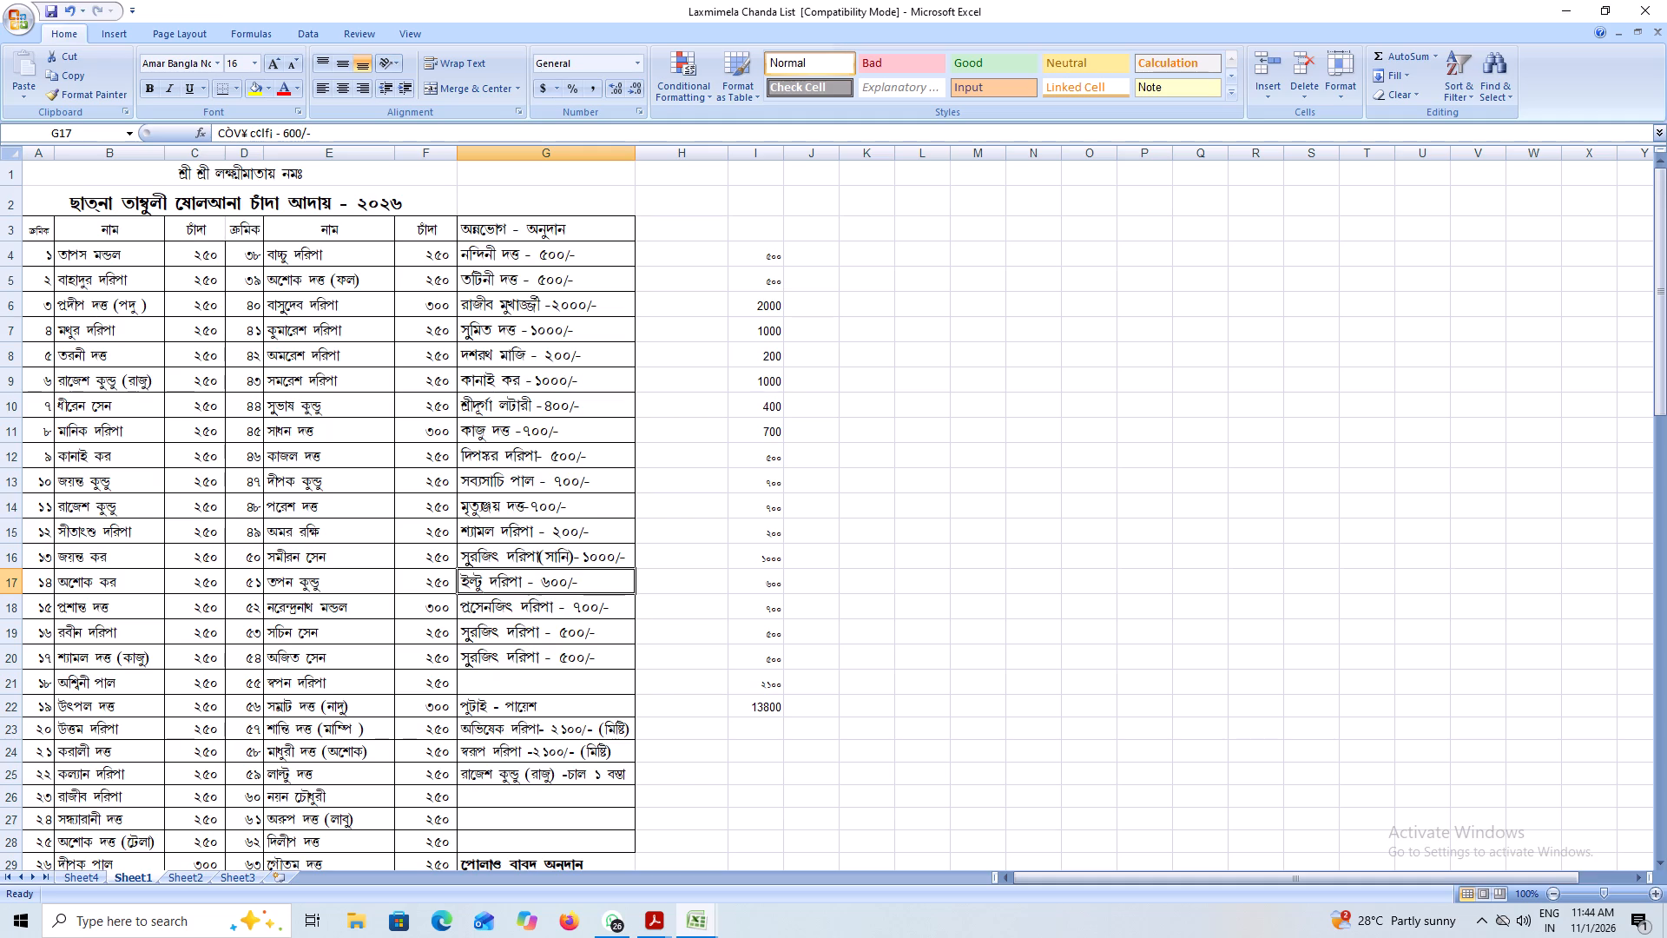
left_click(479, 659)
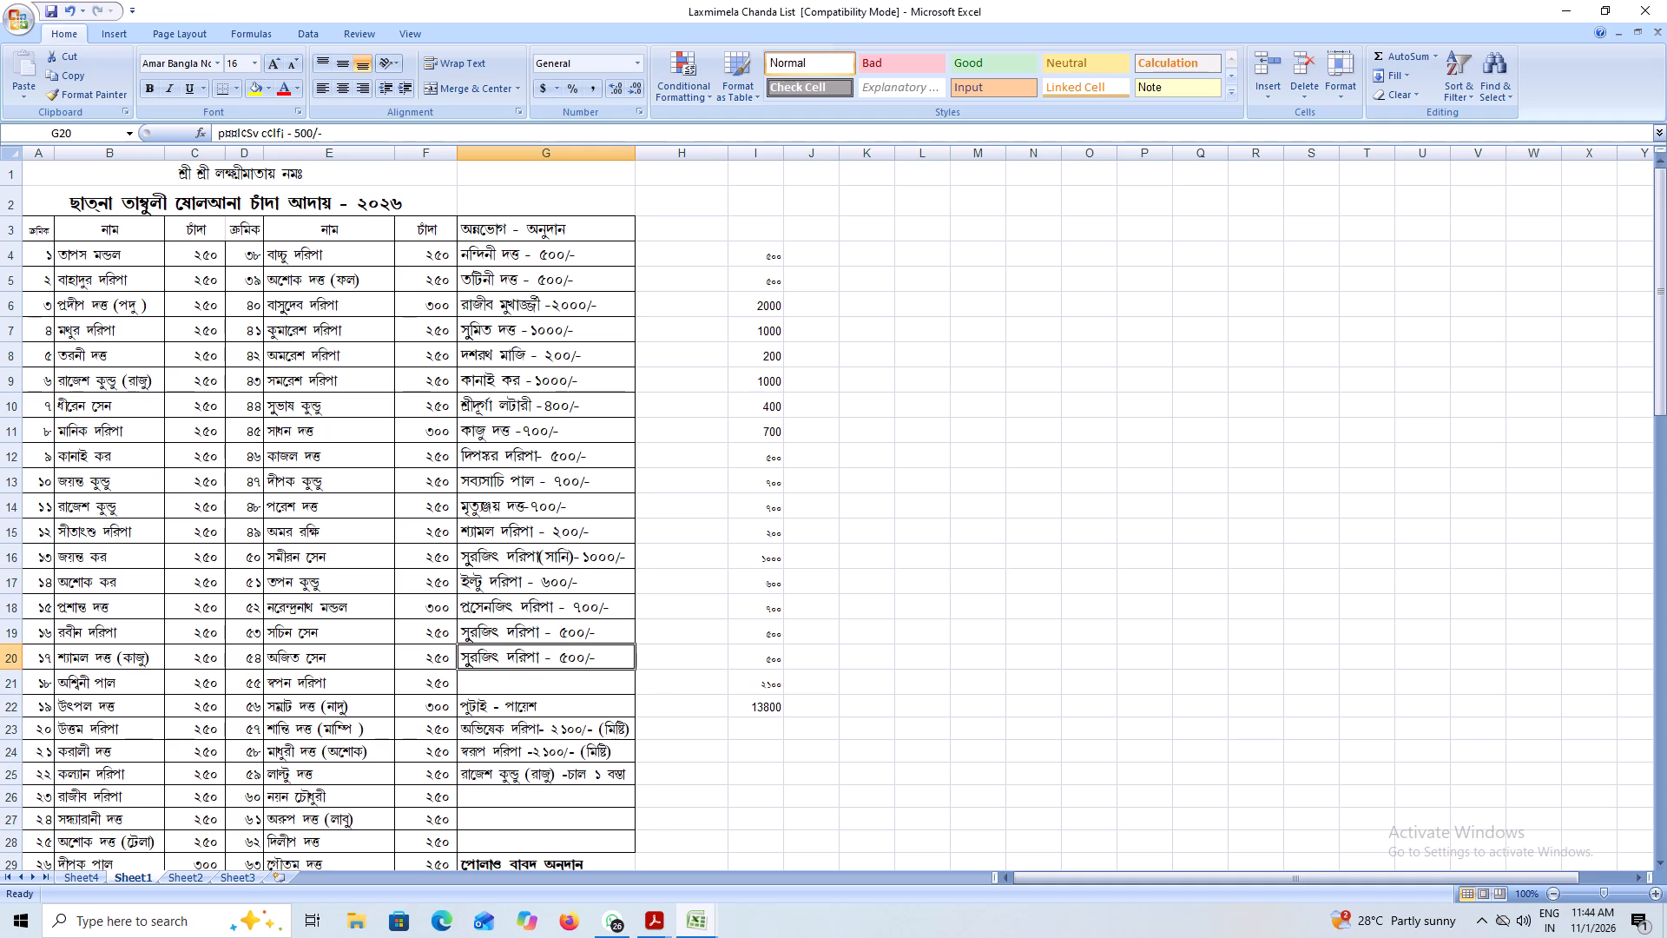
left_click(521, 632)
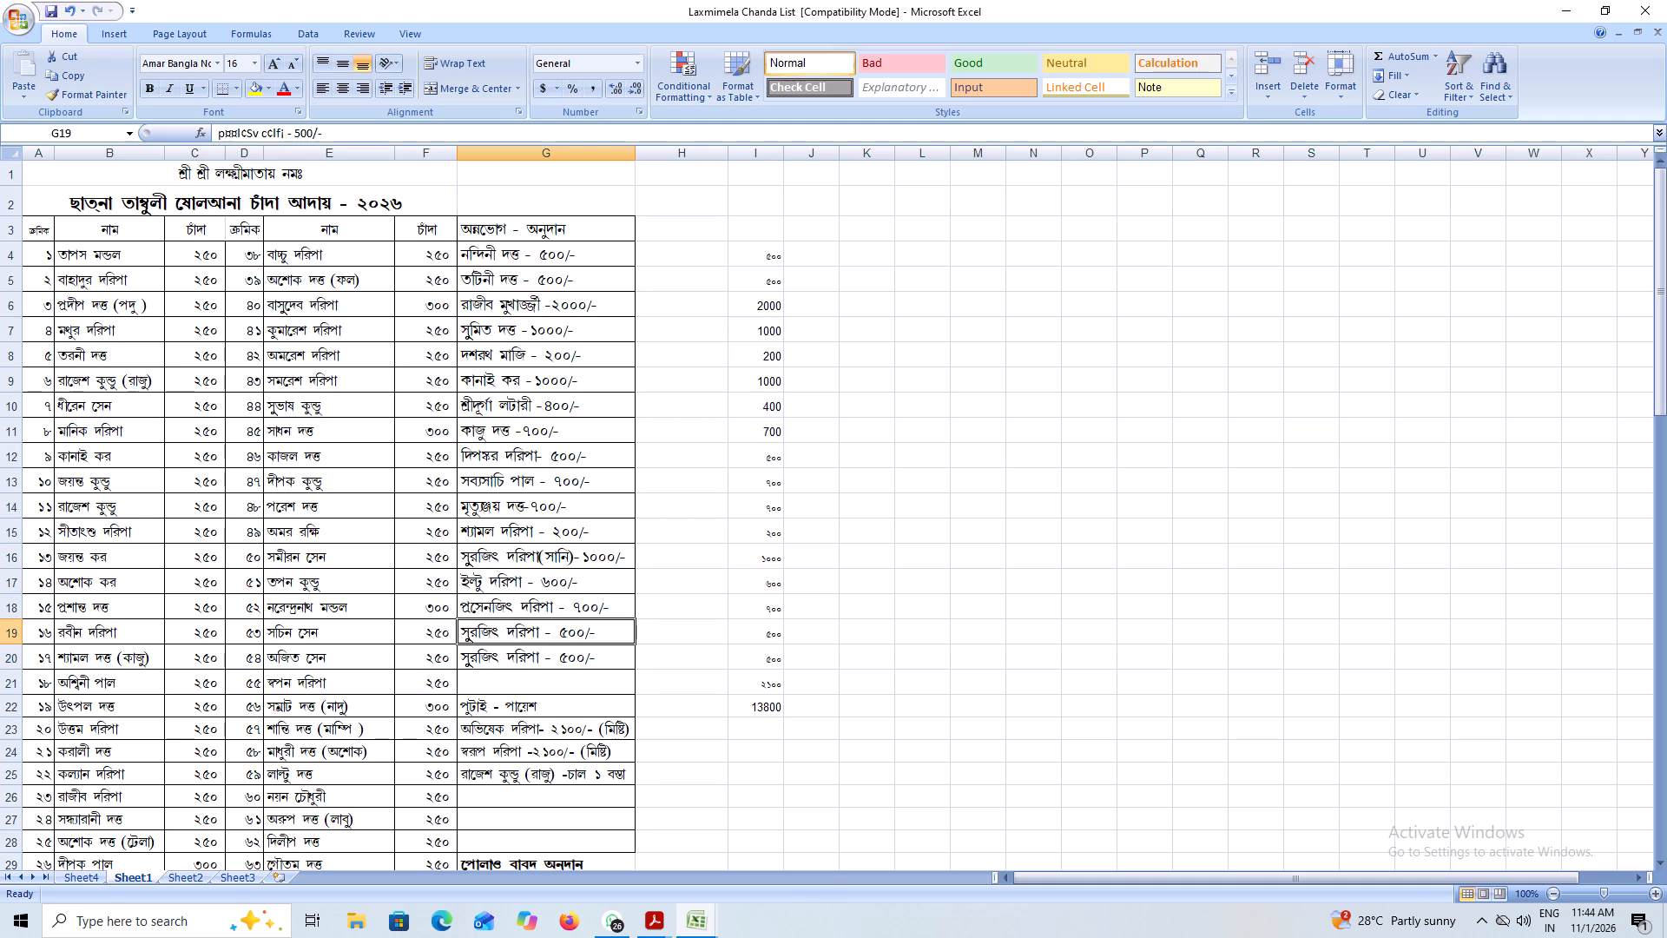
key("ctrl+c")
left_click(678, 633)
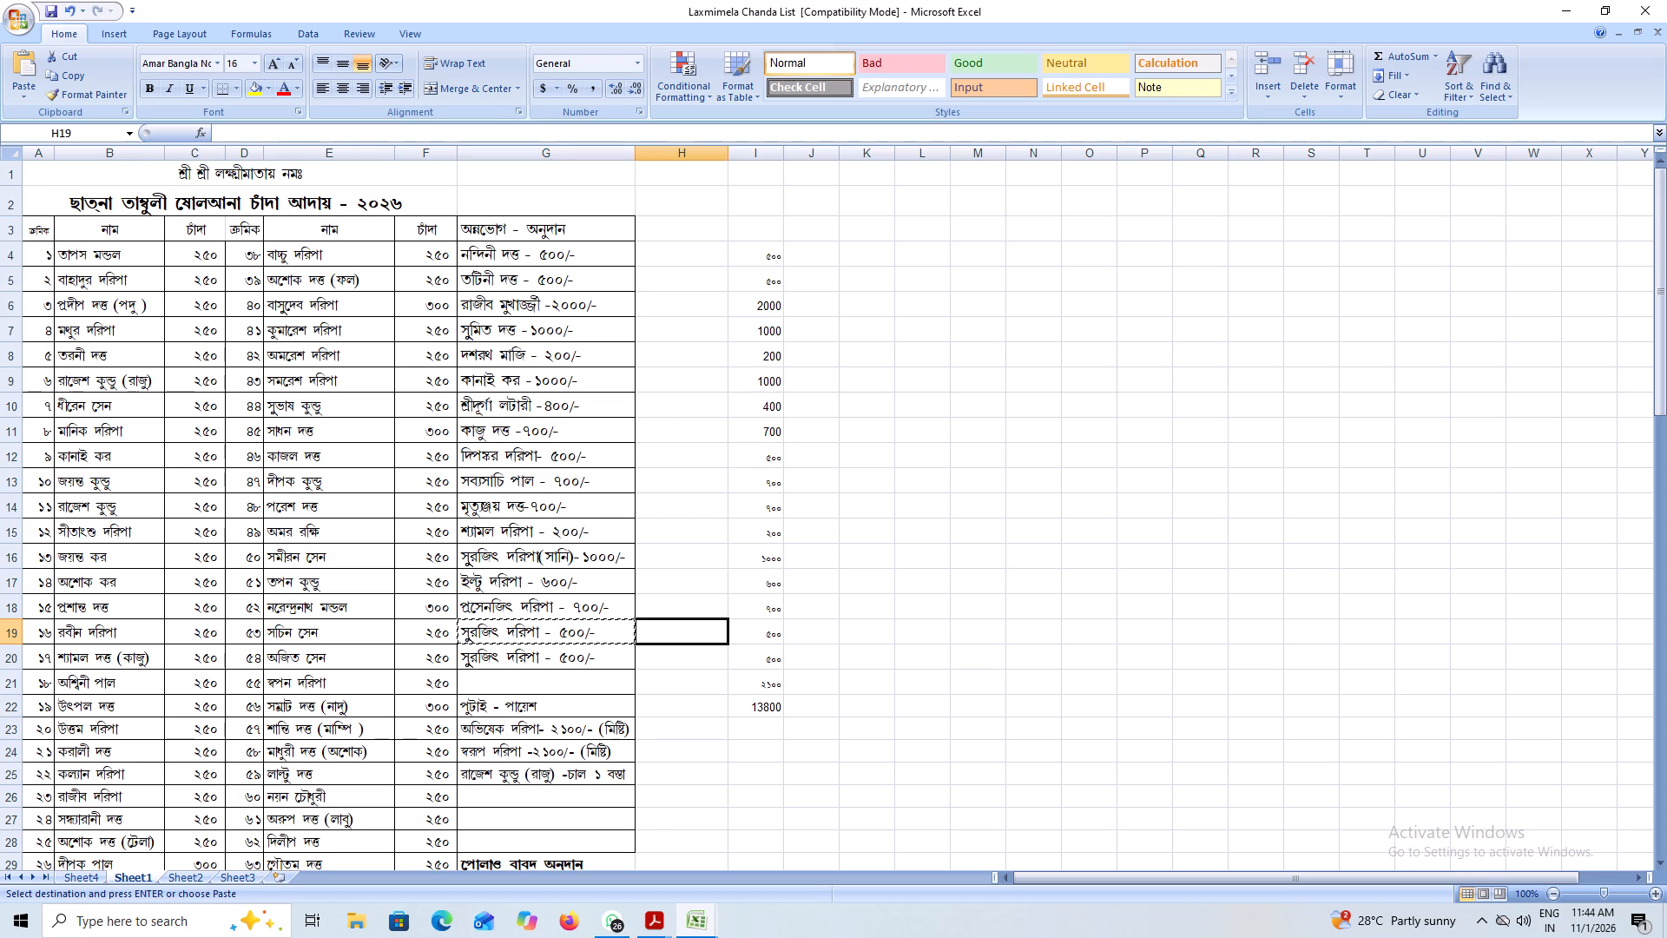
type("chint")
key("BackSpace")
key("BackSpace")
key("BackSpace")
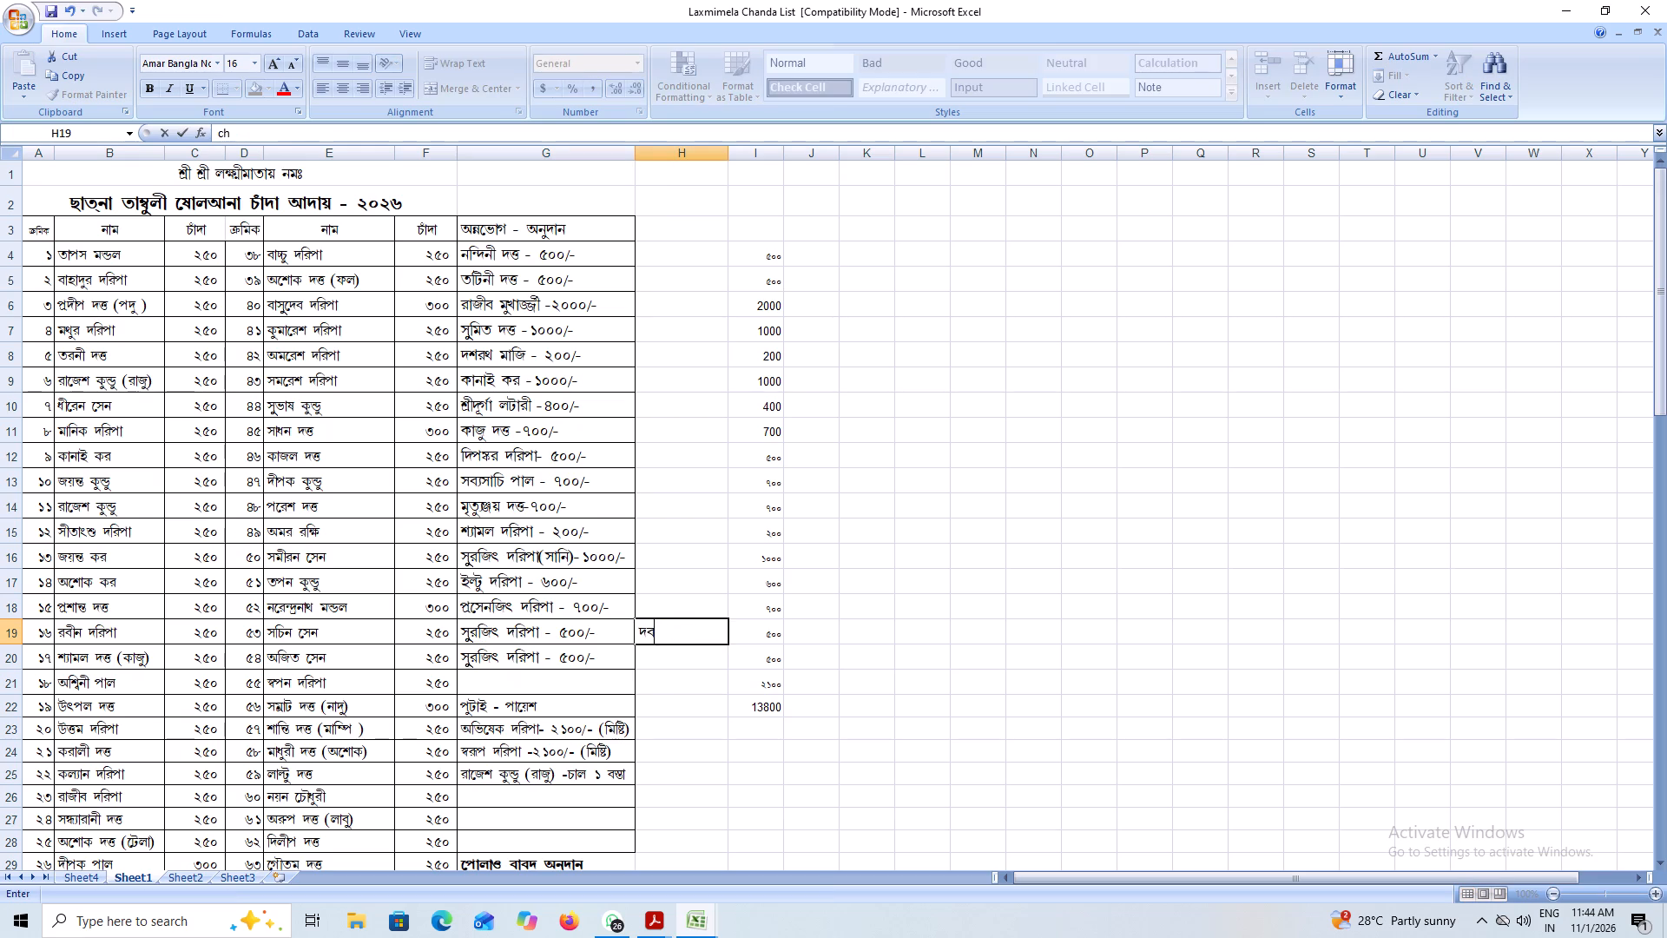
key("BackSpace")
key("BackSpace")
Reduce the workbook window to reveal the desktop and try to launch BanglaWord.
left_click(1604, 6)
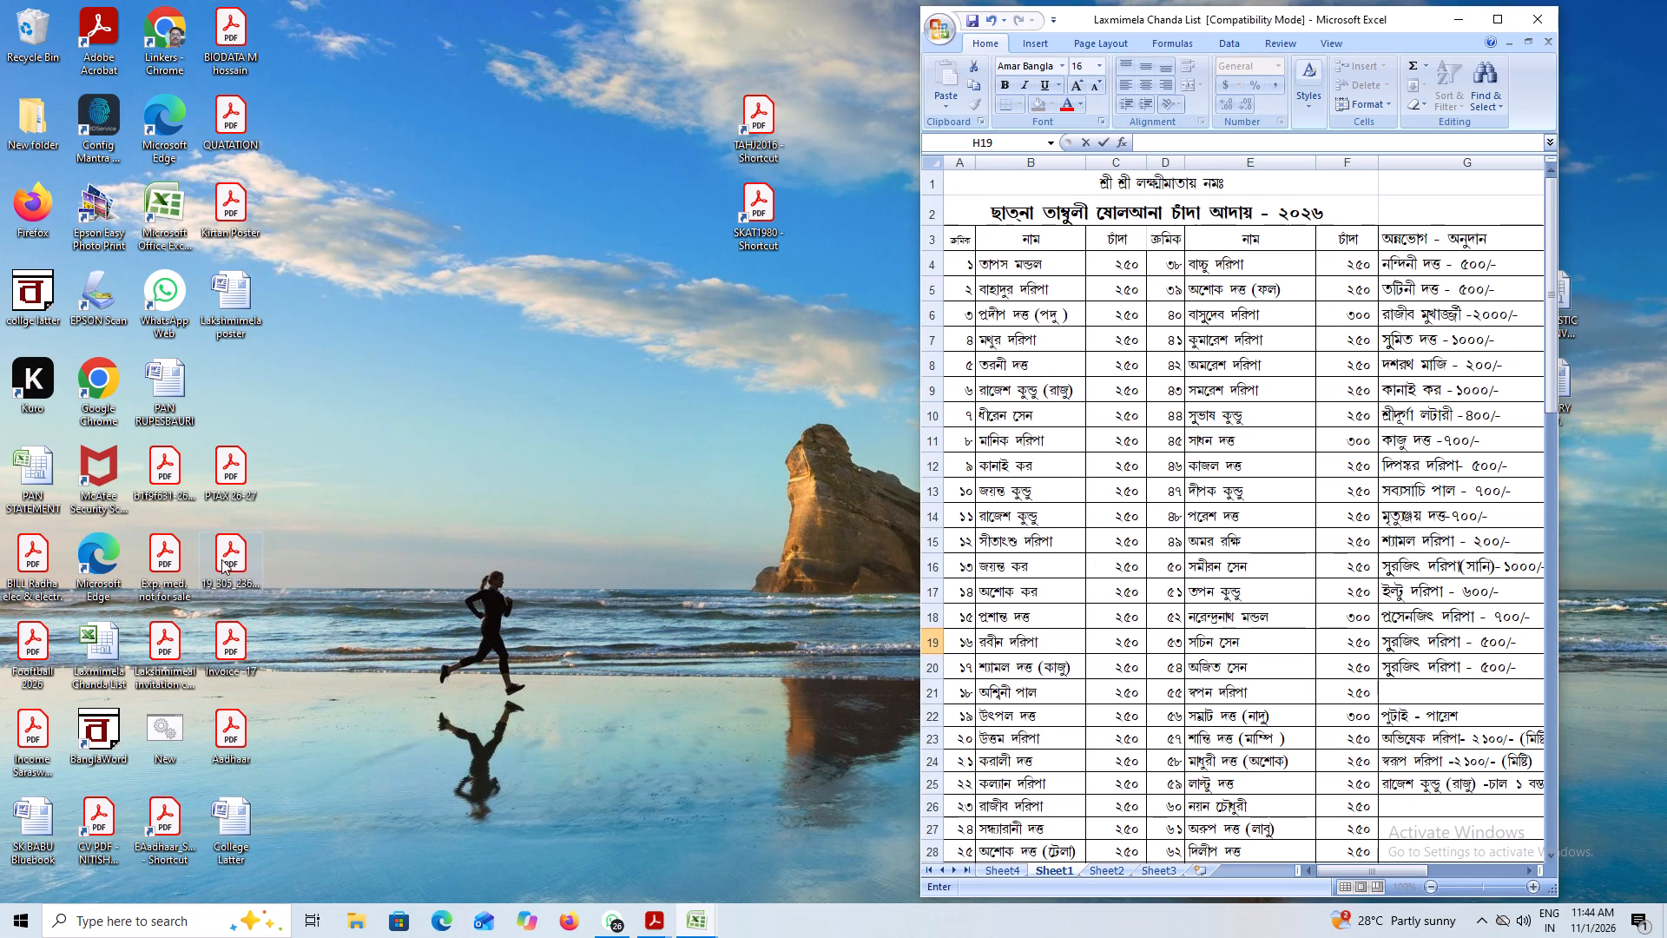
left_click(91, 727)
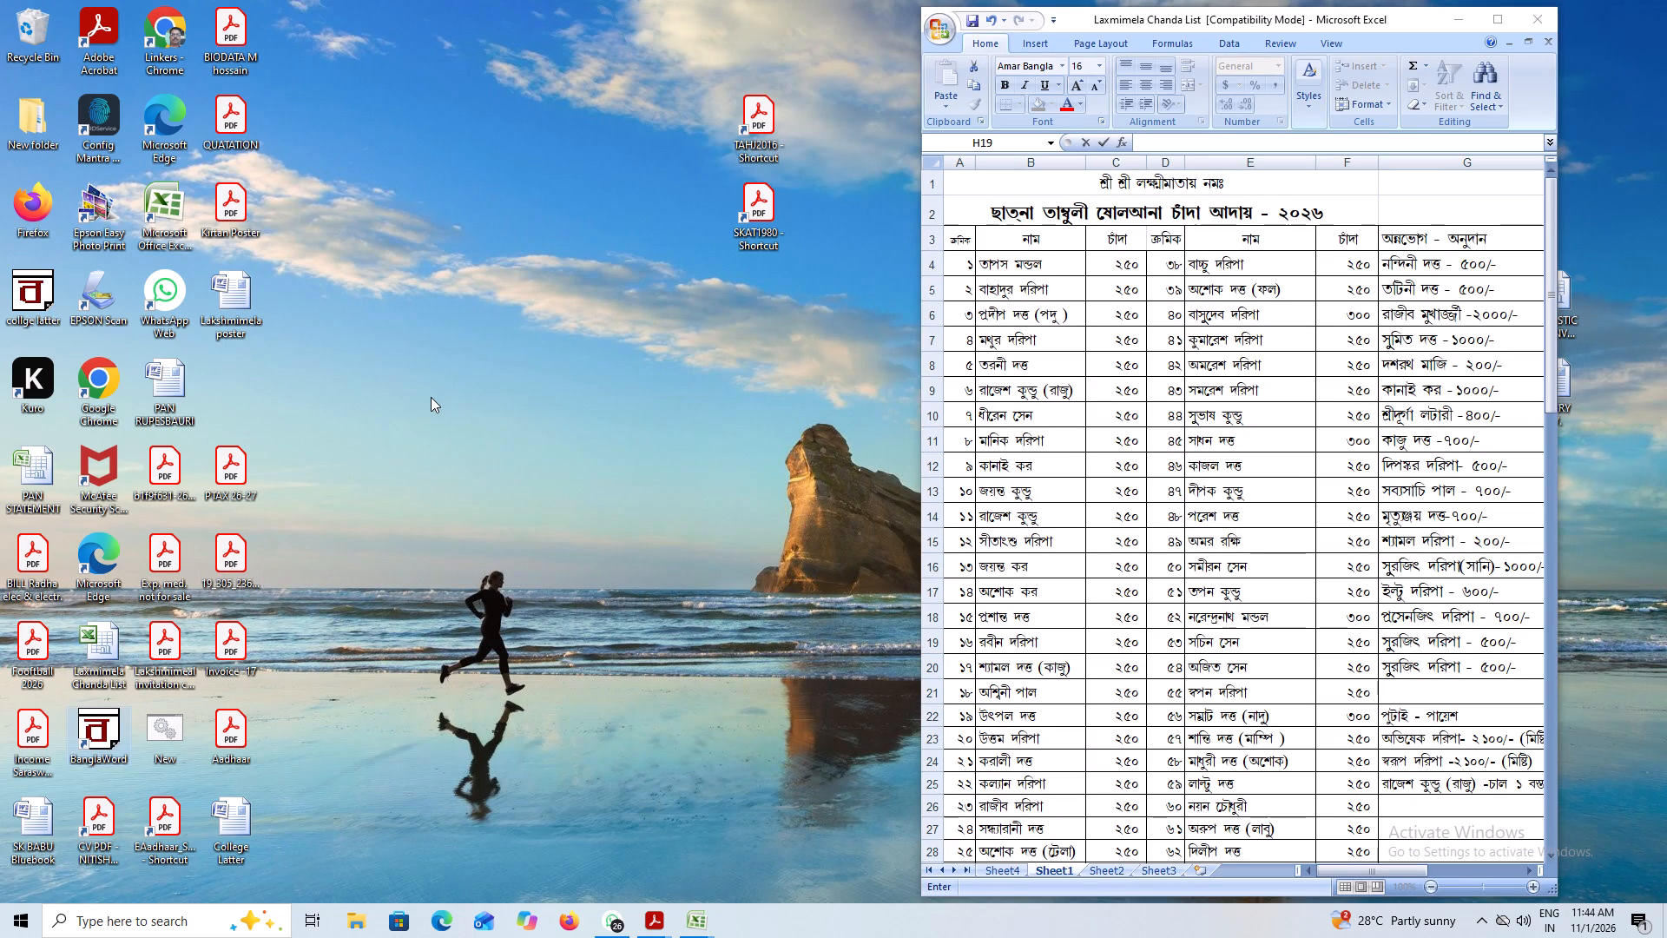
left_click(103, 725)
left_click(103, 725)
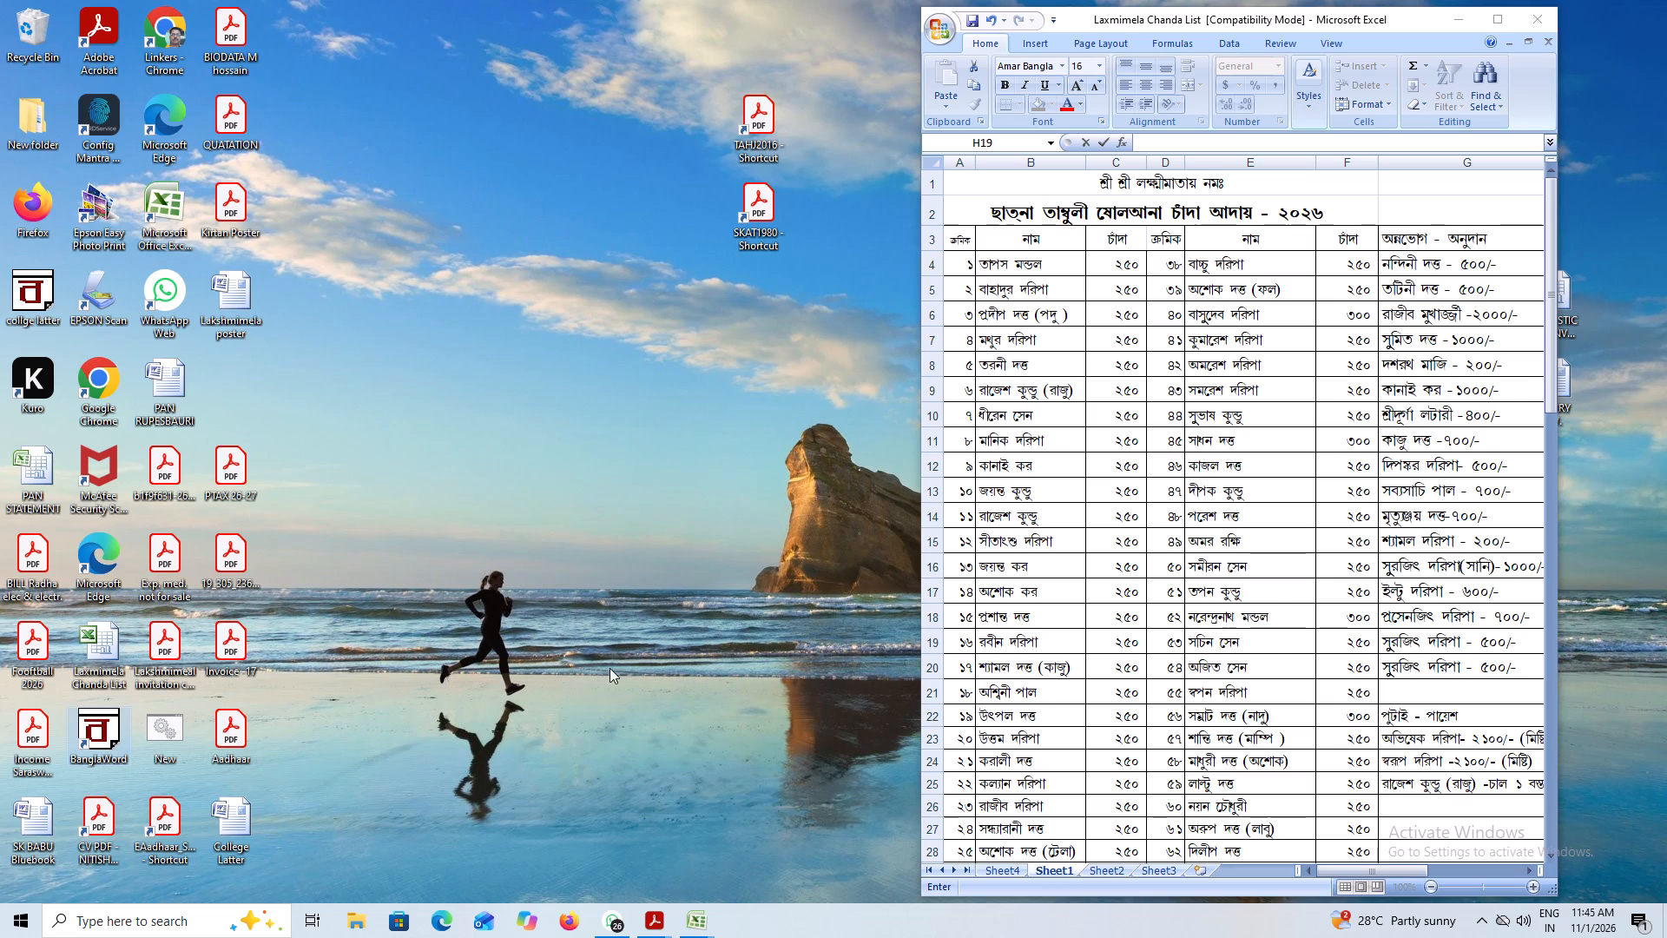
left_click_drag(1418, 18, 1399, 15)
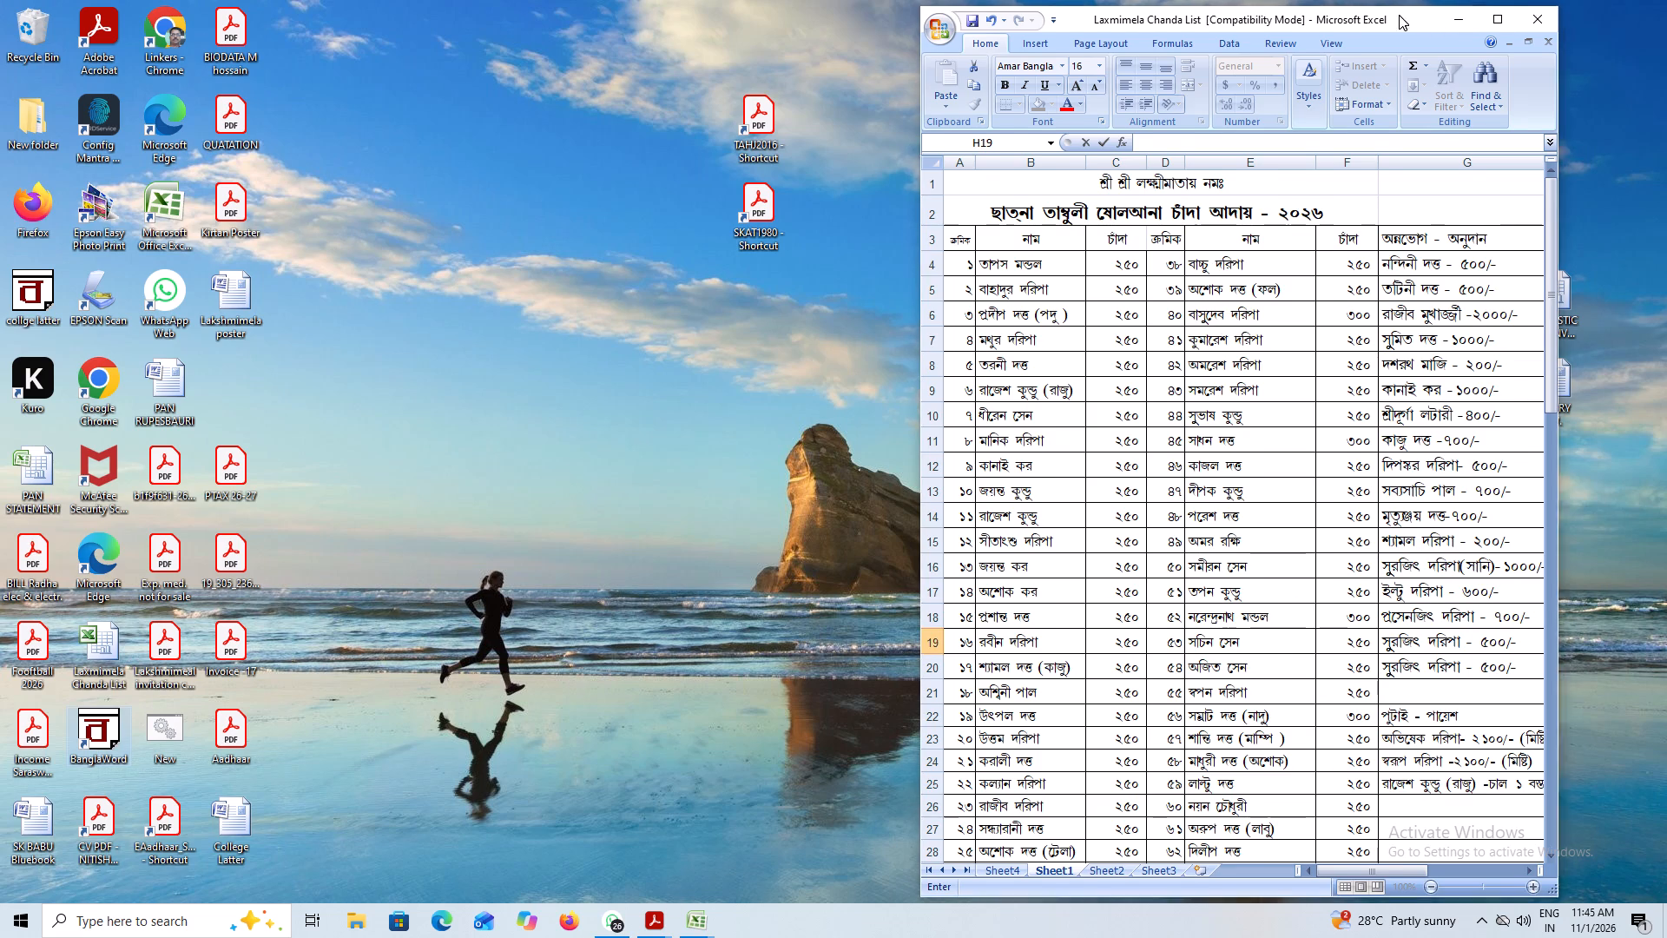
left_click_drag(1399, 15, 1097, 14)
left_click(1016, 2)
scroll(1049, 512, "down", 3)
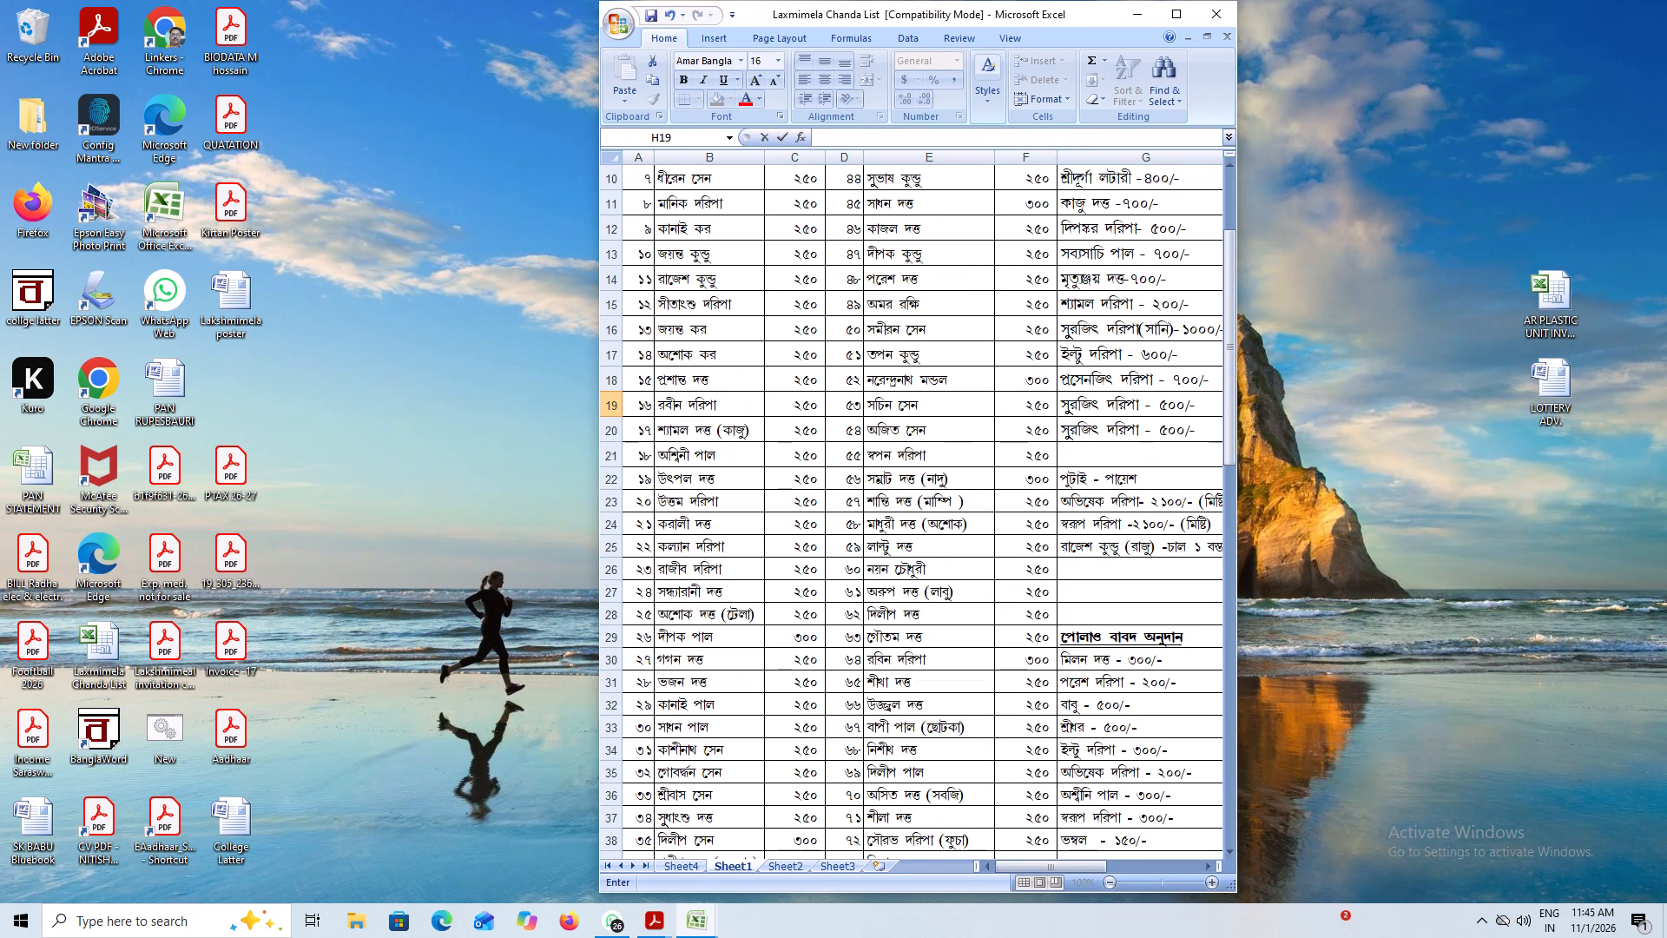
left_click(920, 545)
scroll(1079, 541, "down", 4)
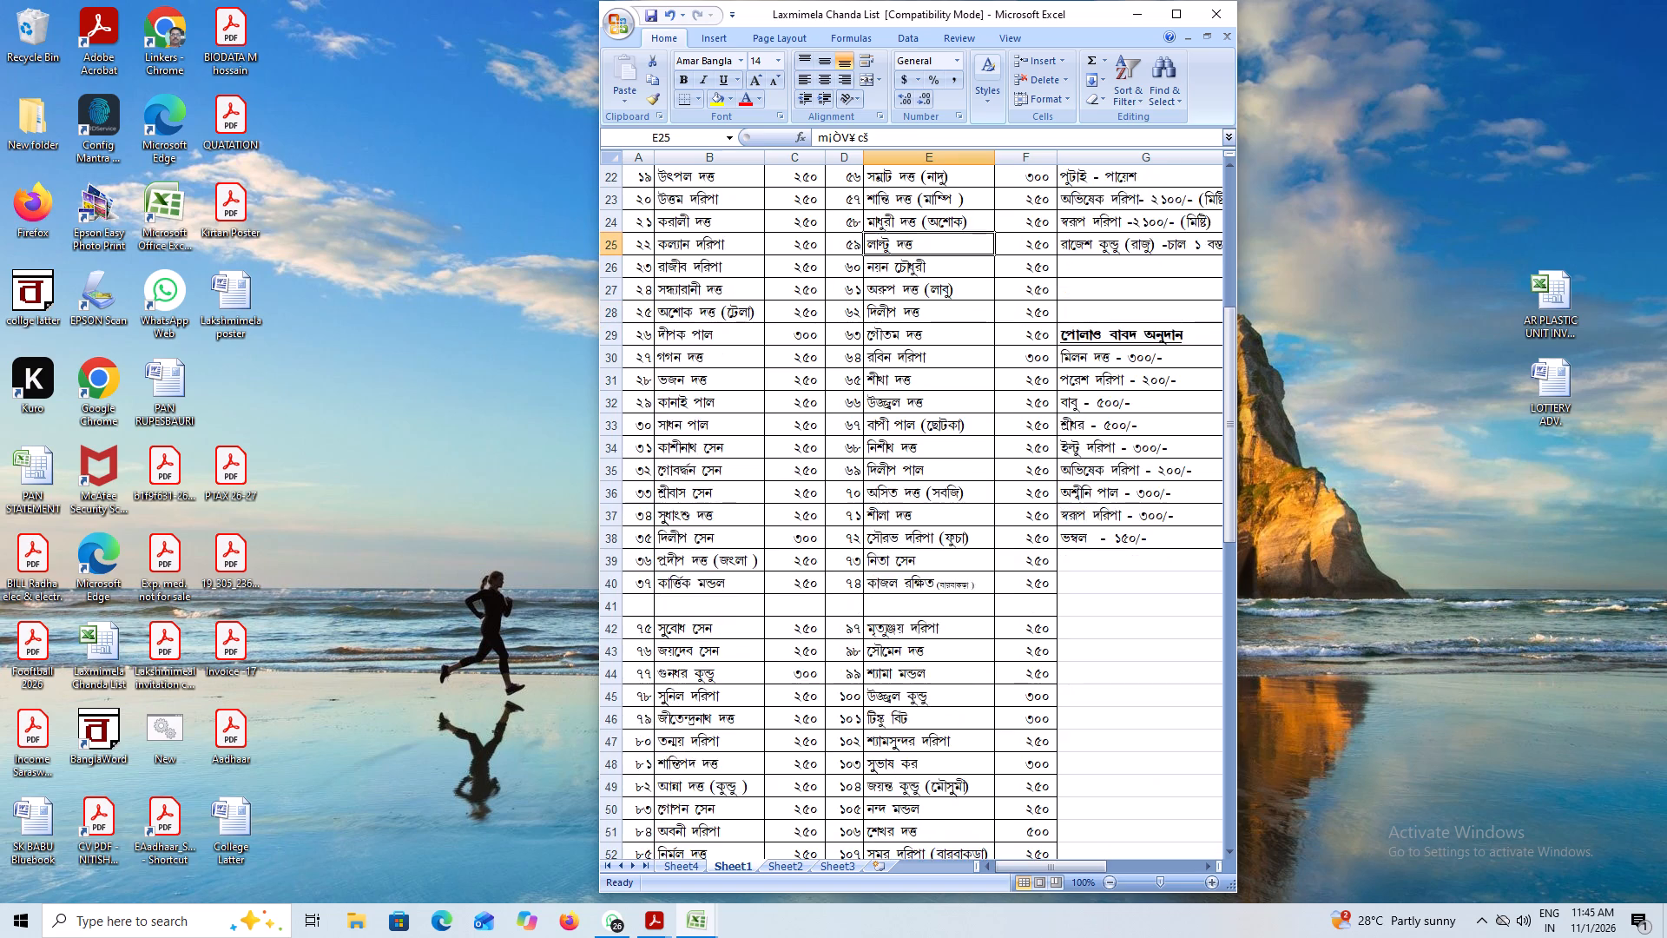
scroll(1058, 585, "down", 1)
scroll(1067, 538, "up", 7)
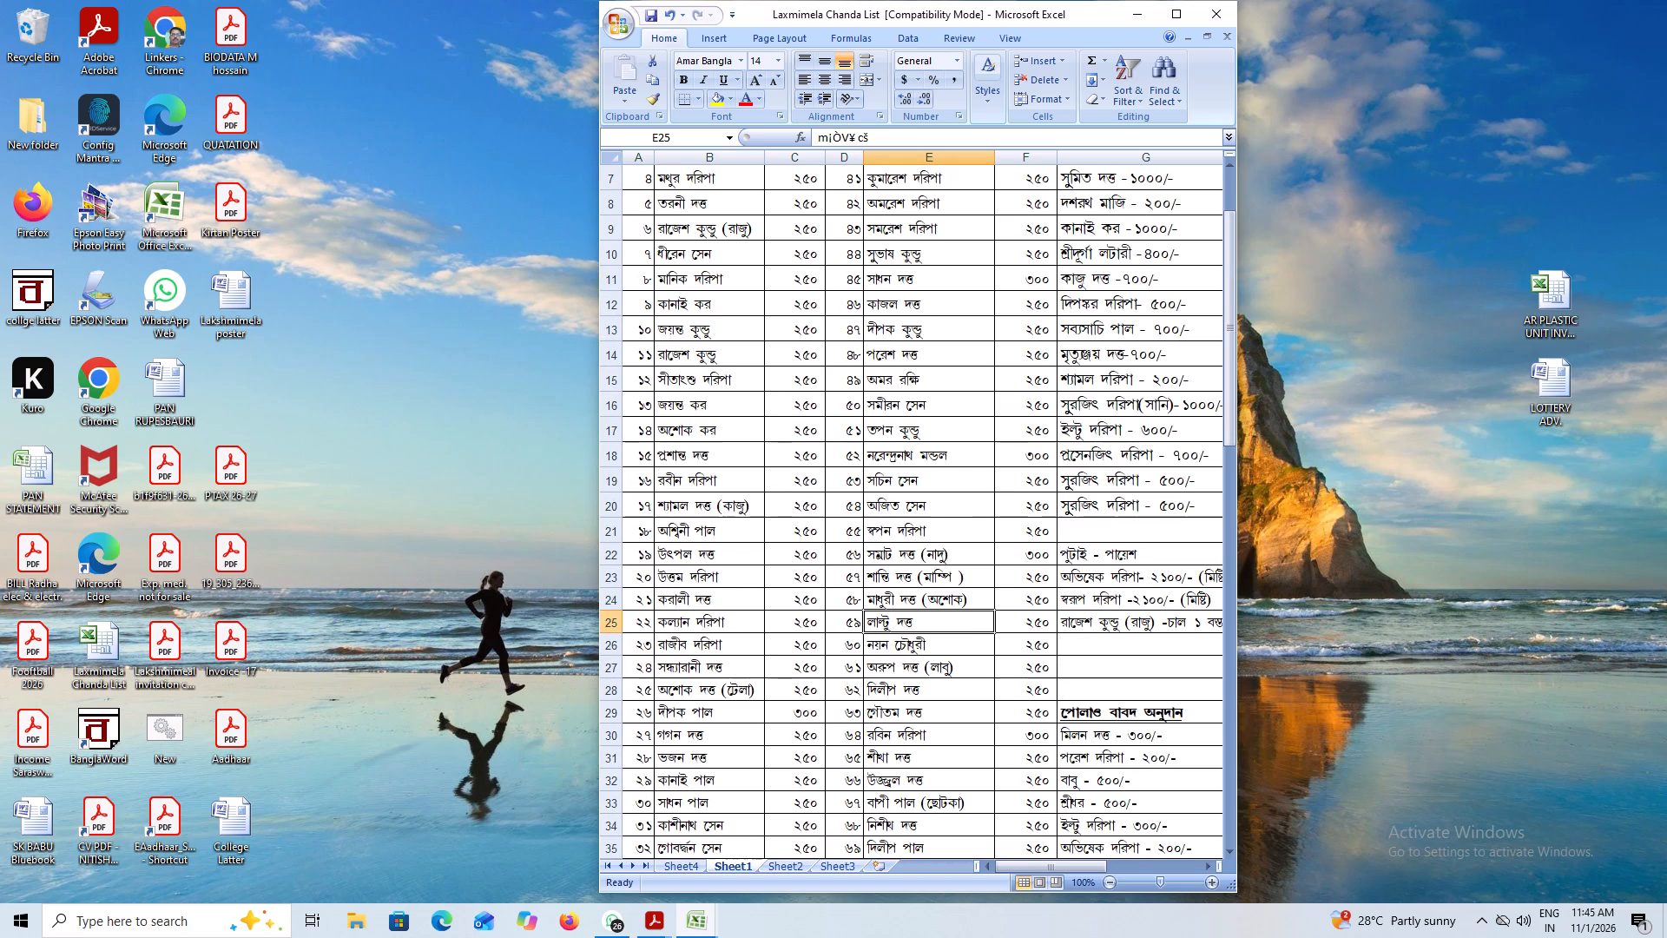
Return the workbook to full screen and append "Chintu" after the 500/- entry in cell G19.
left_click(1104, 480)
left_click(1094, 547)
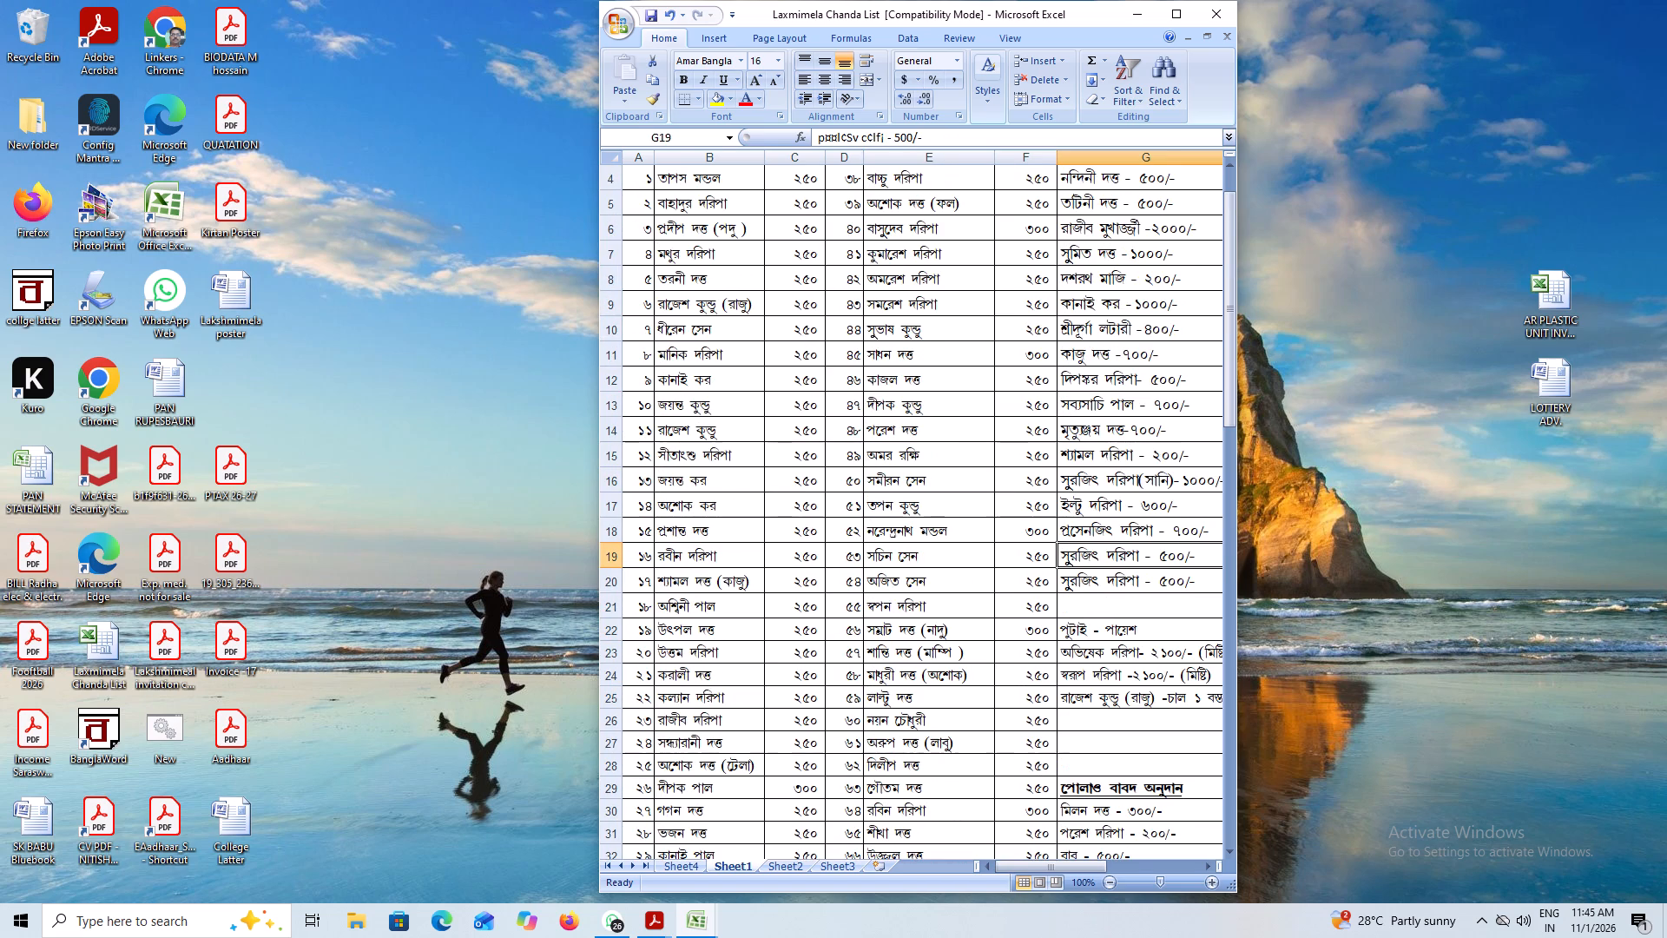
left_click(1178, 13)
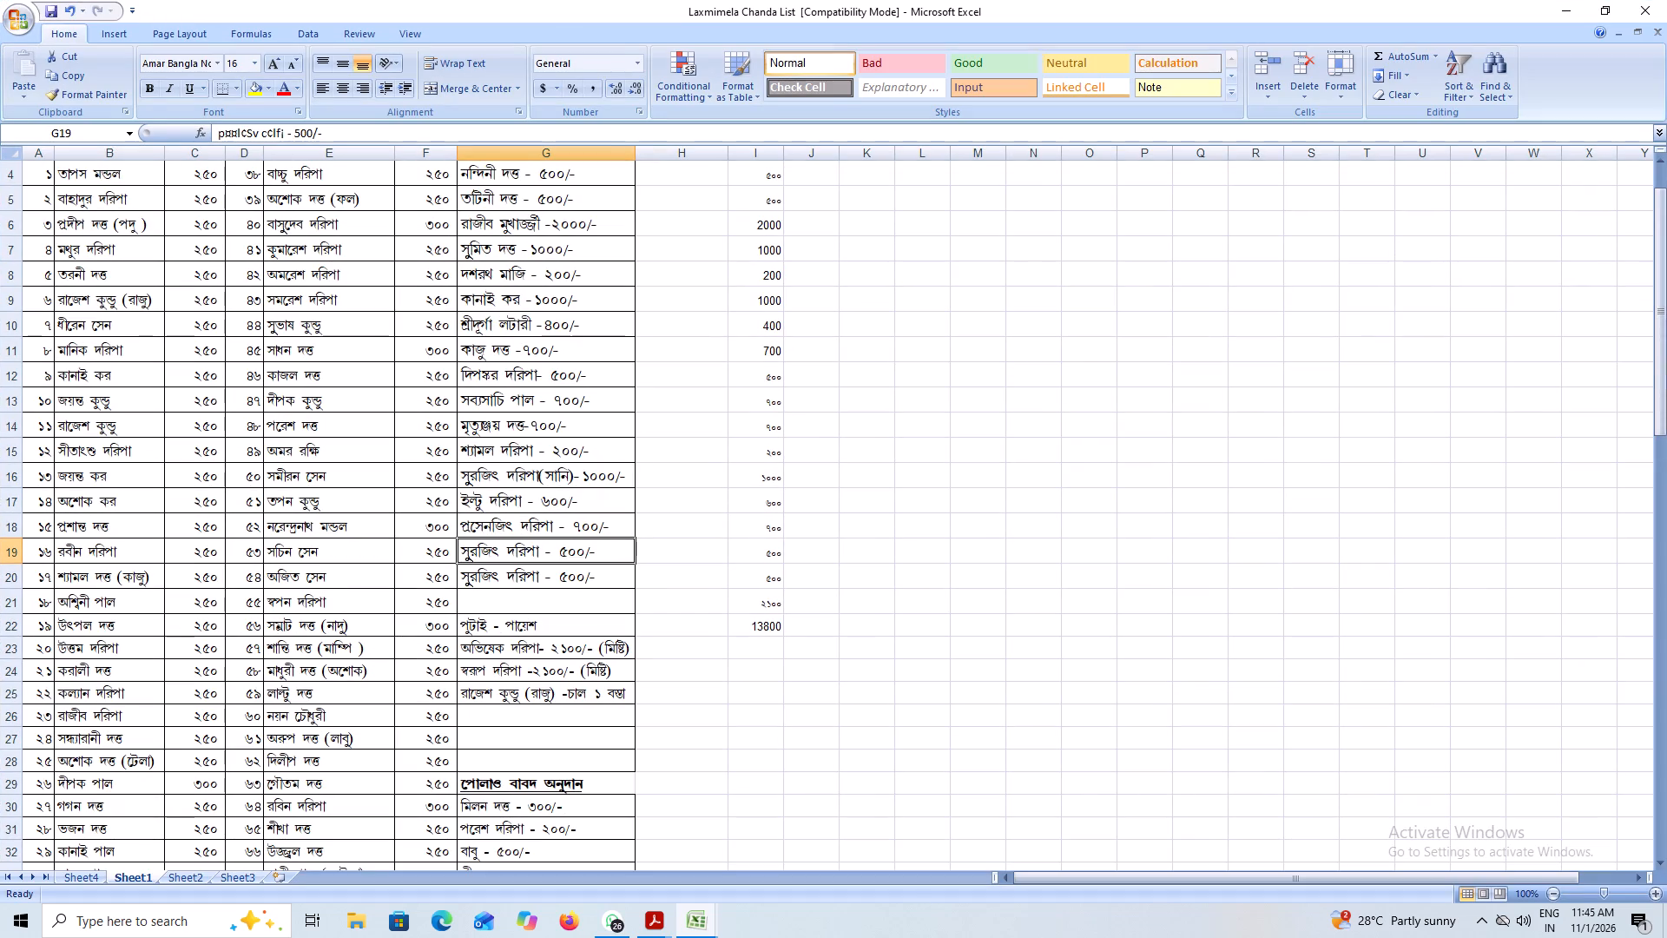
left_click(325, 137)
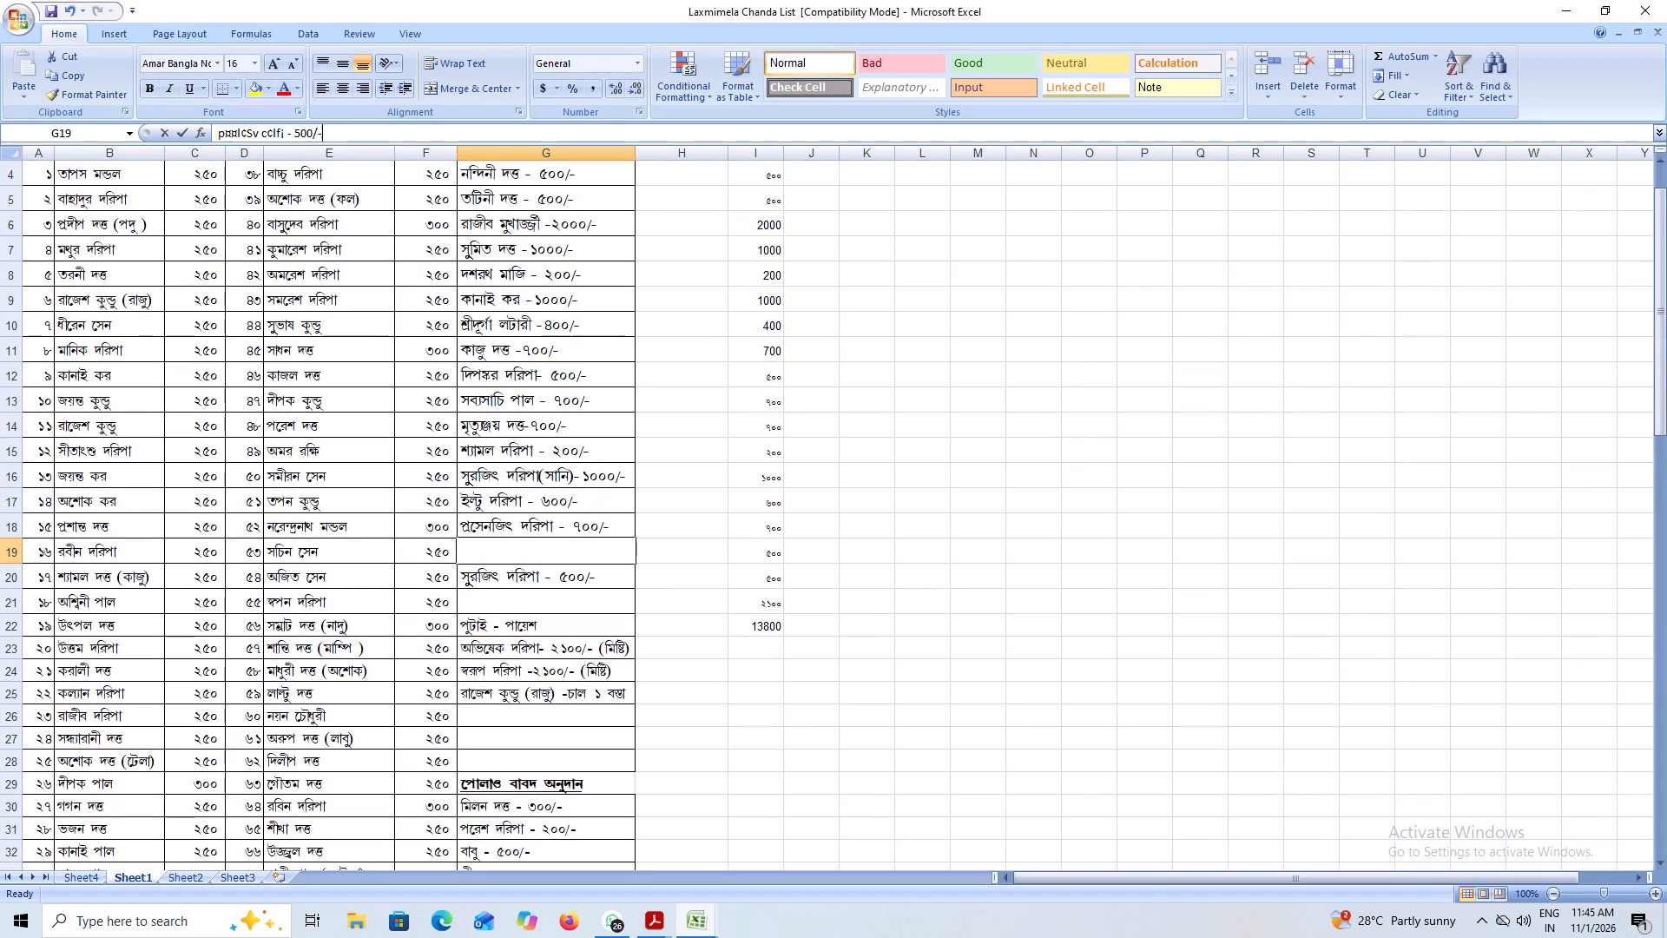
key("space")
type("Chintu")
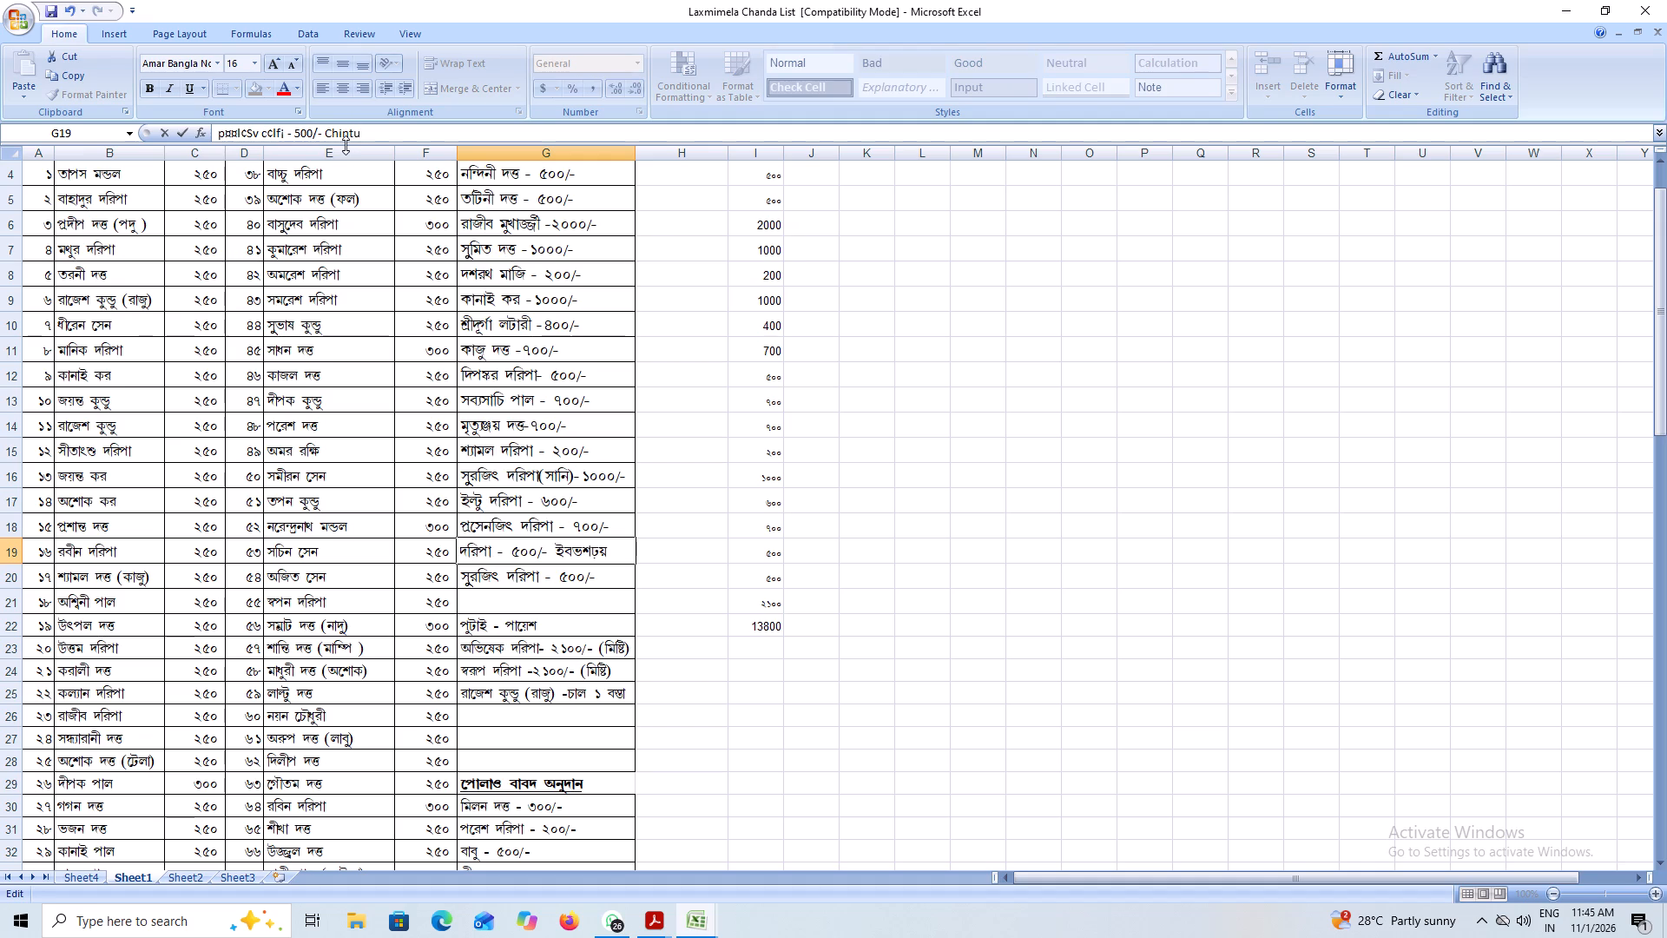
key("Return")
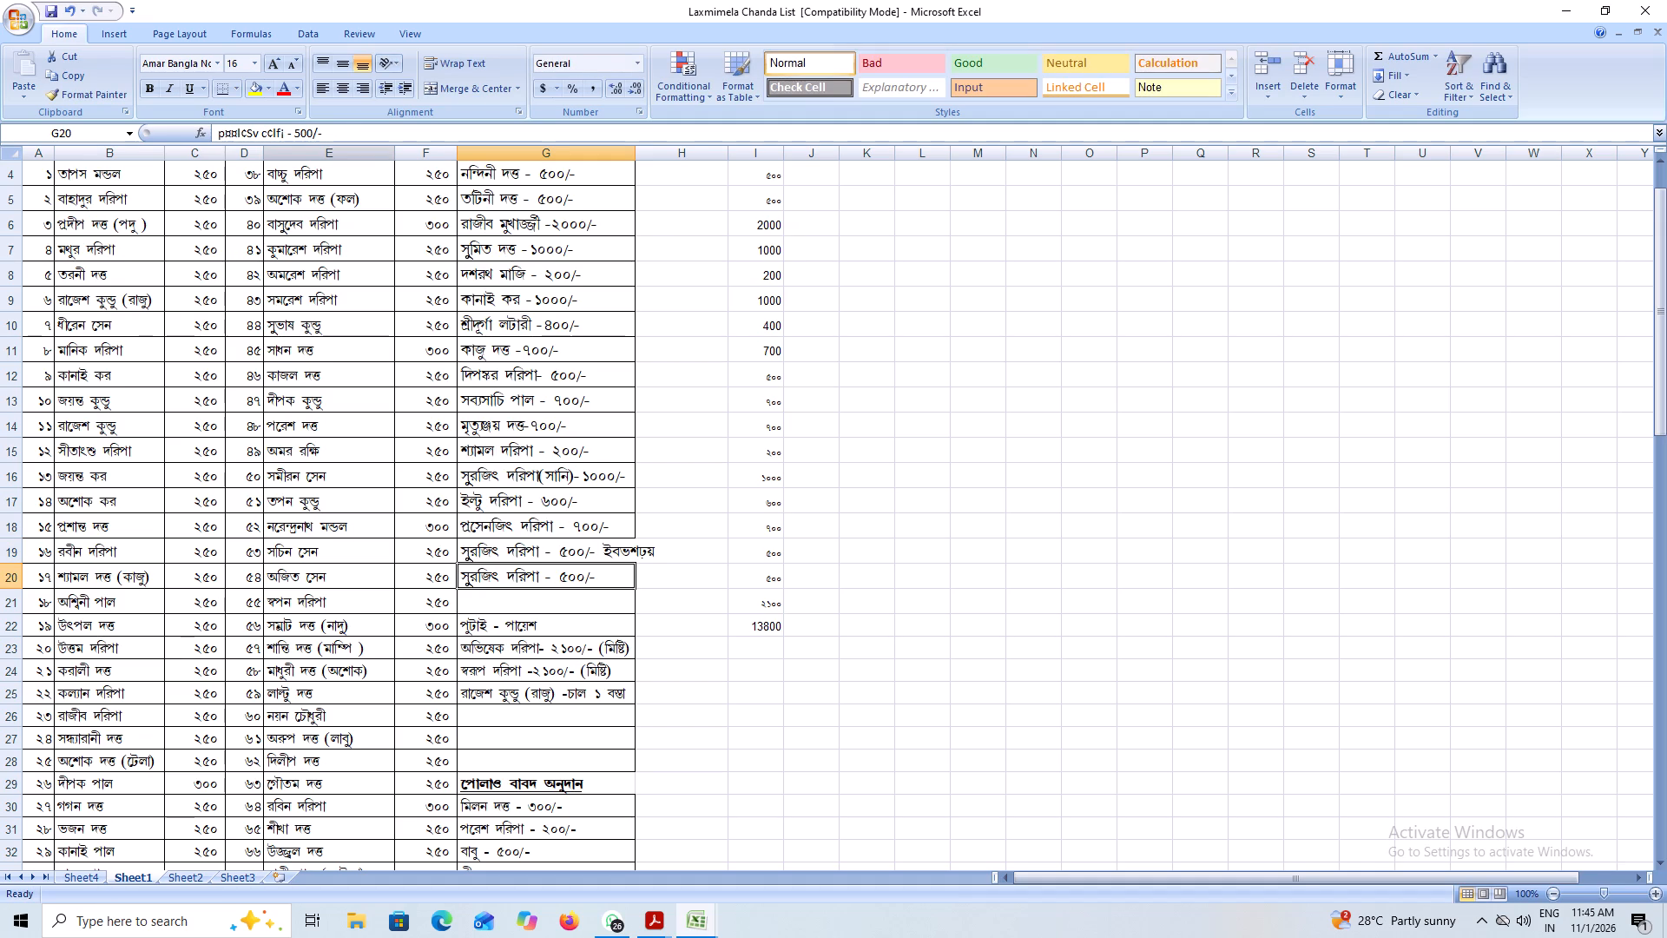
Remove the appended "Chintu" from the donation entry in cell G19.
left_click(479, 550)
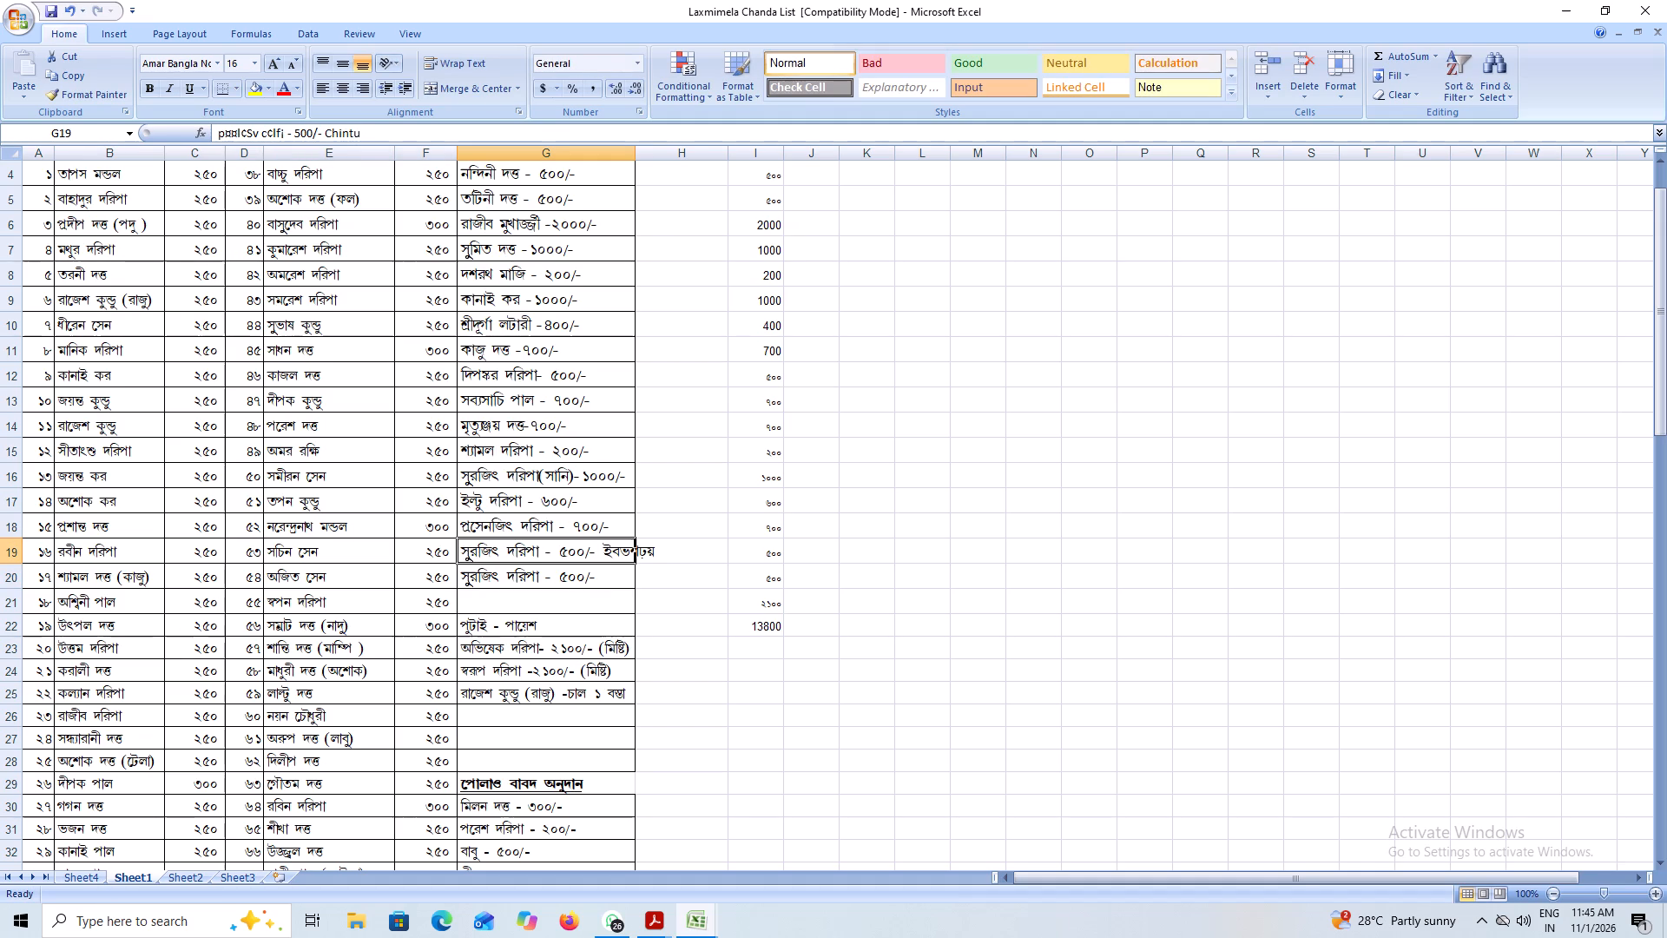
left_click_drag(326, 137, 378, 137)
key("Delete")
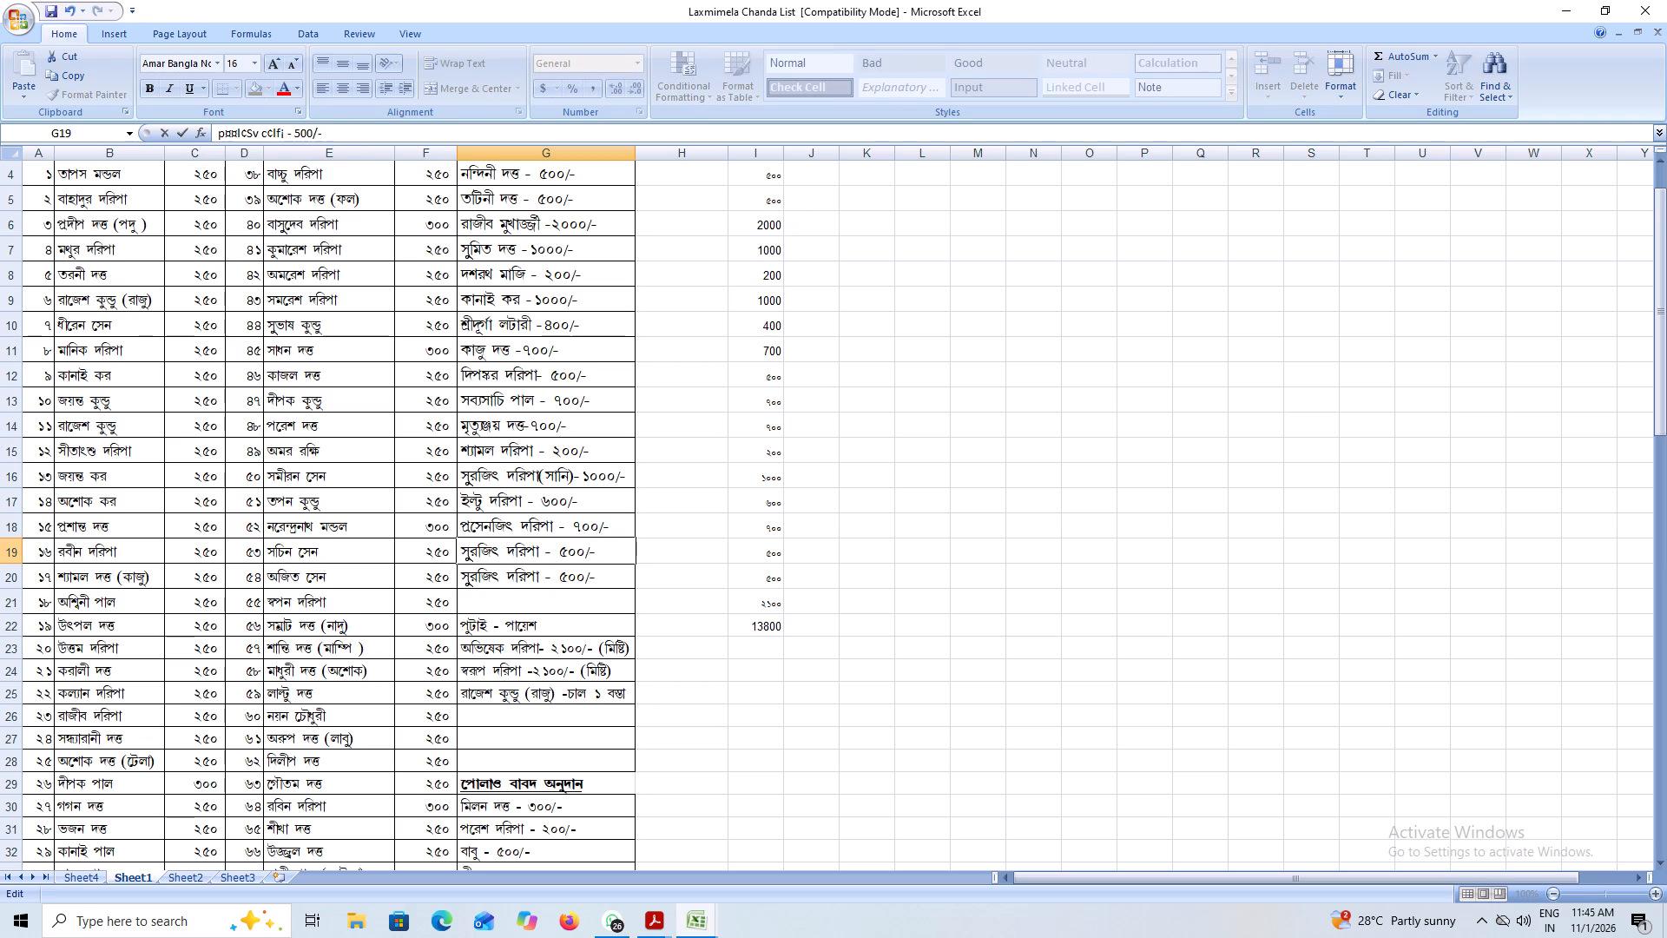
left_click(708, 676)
Enter "chintu" in cell H19 in the Calibri font, beside the 500/- donation entry.
double_click(685, 552)
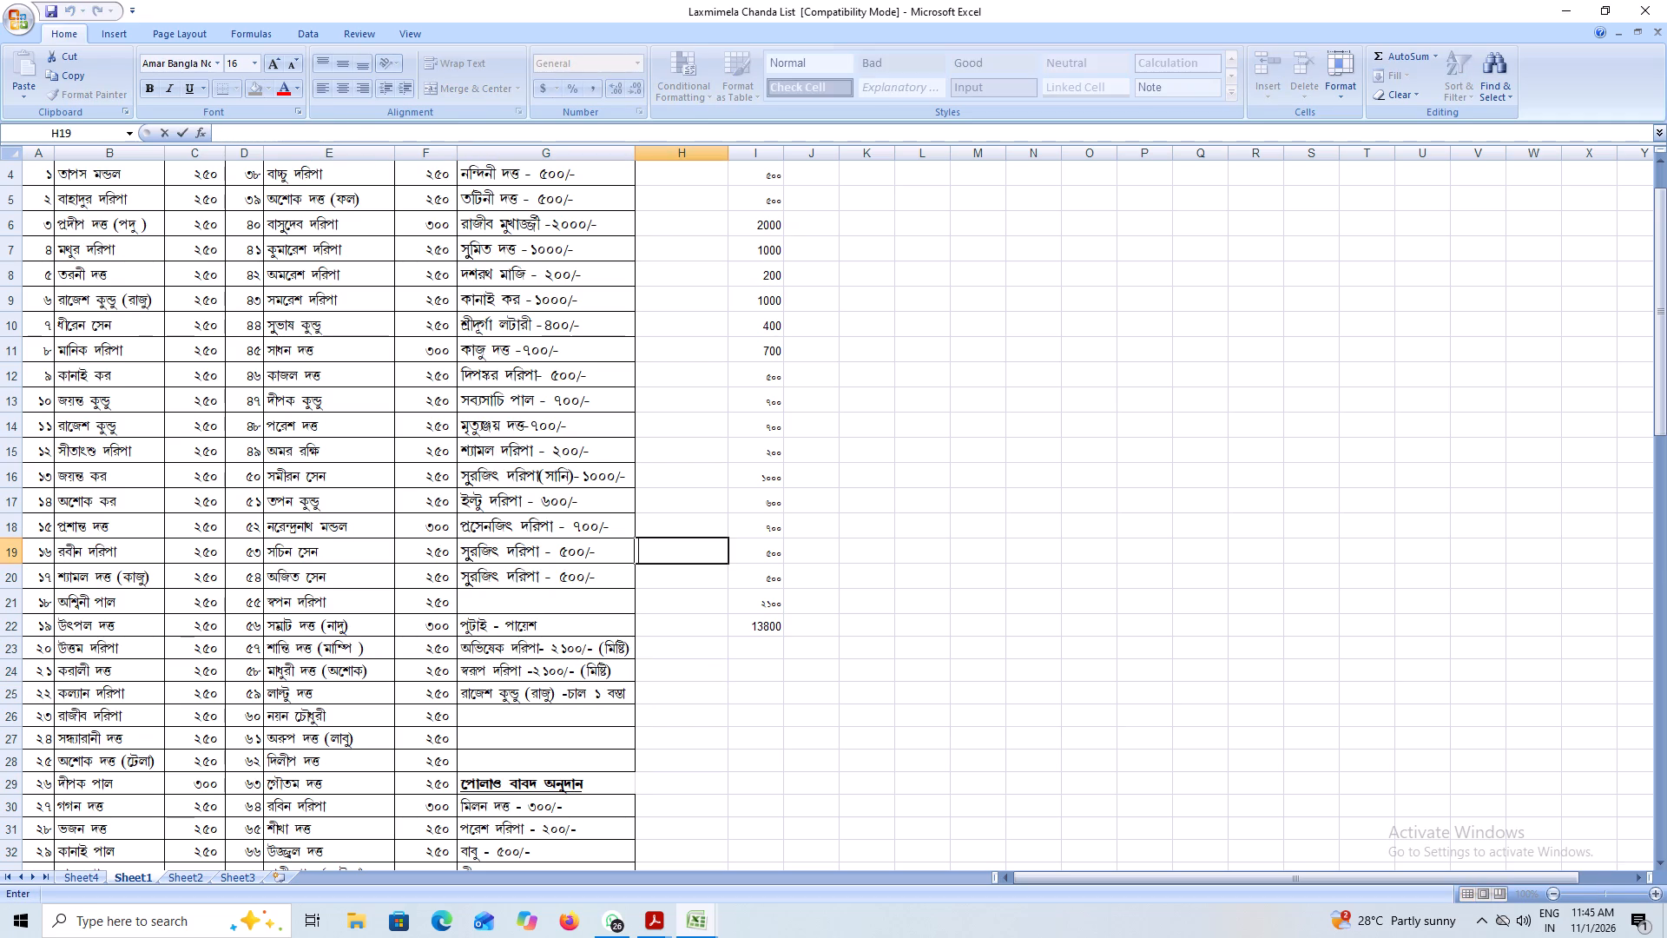
left_click(214, 63)
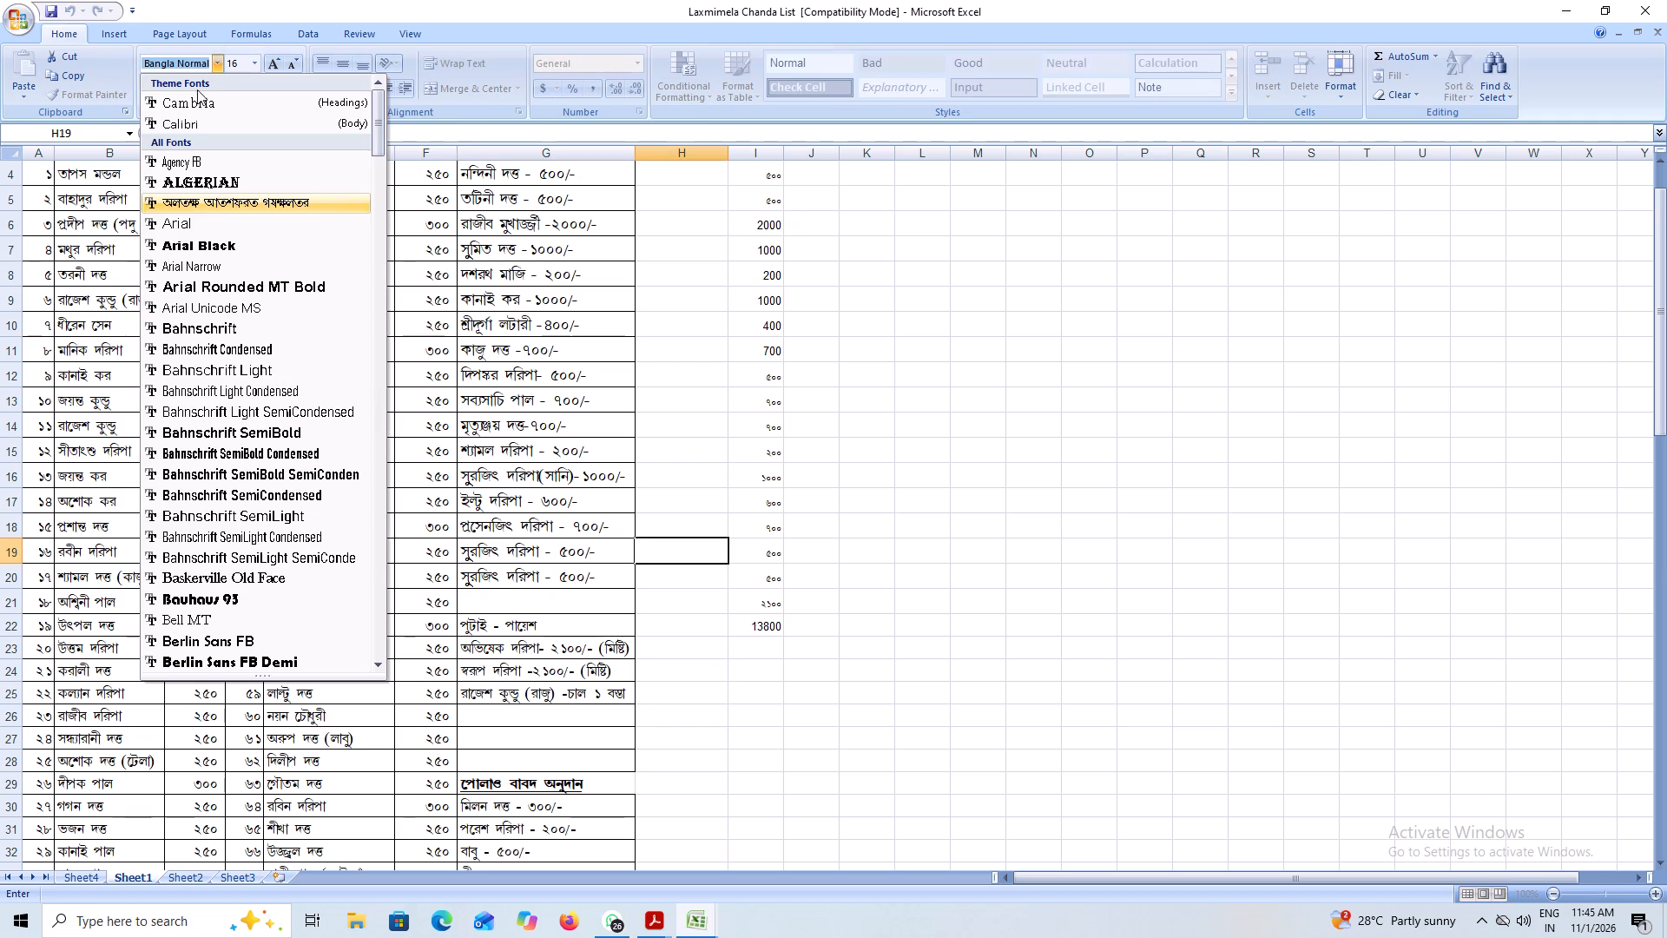
left_click(181, 125)
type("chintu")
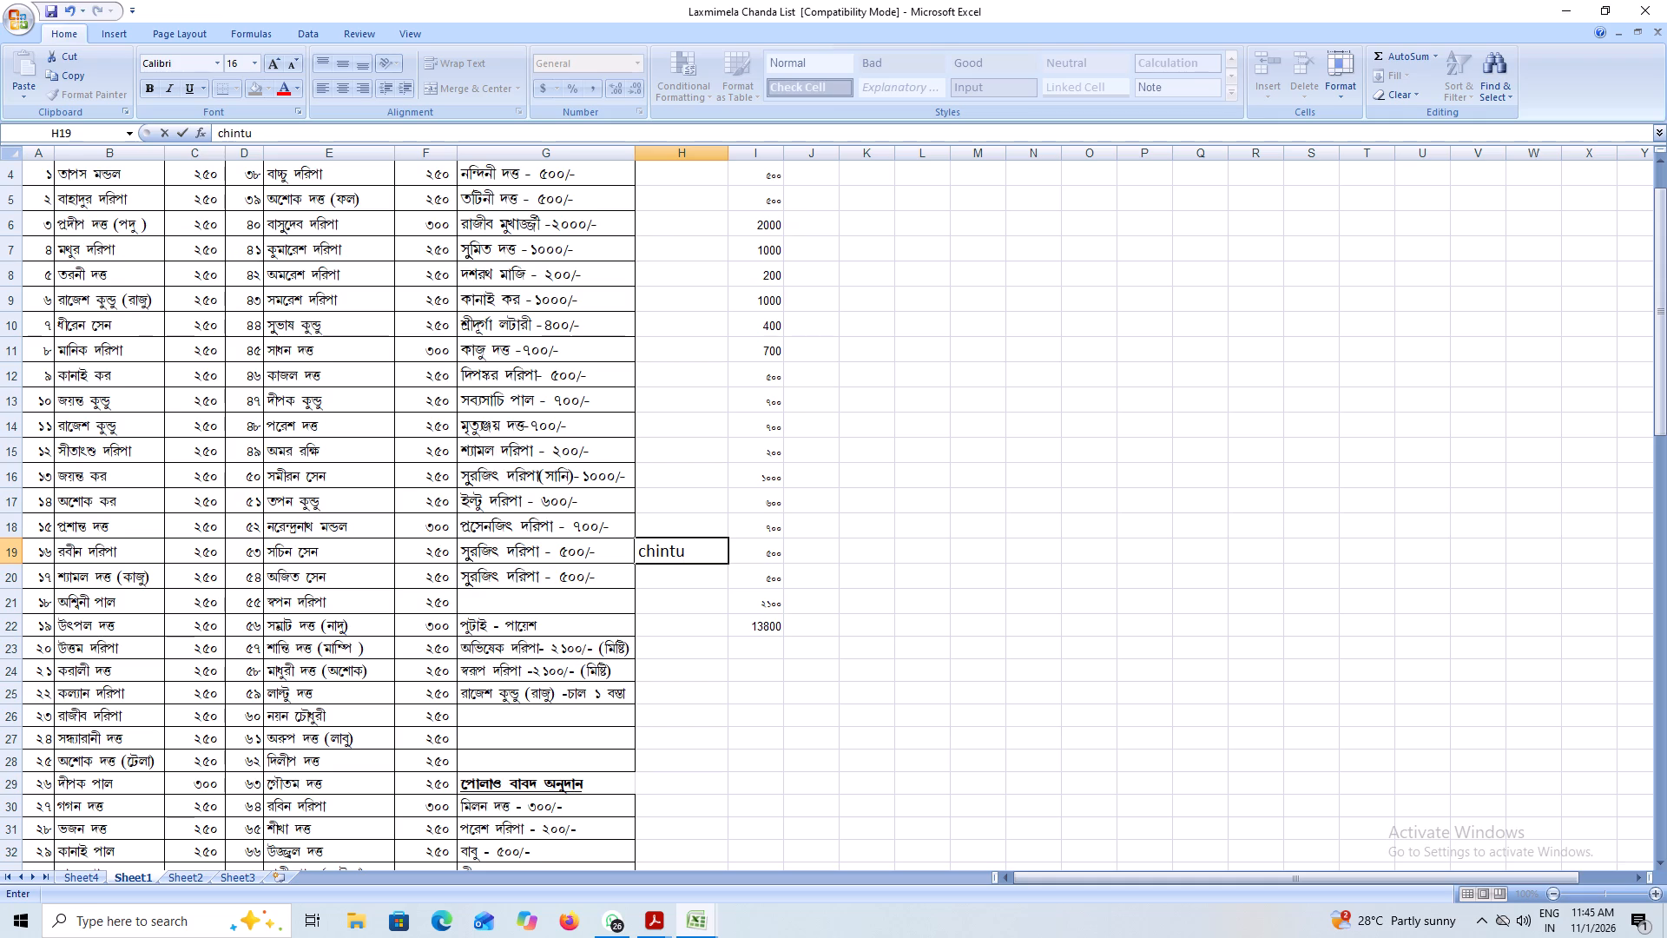
left_click(707, 673)
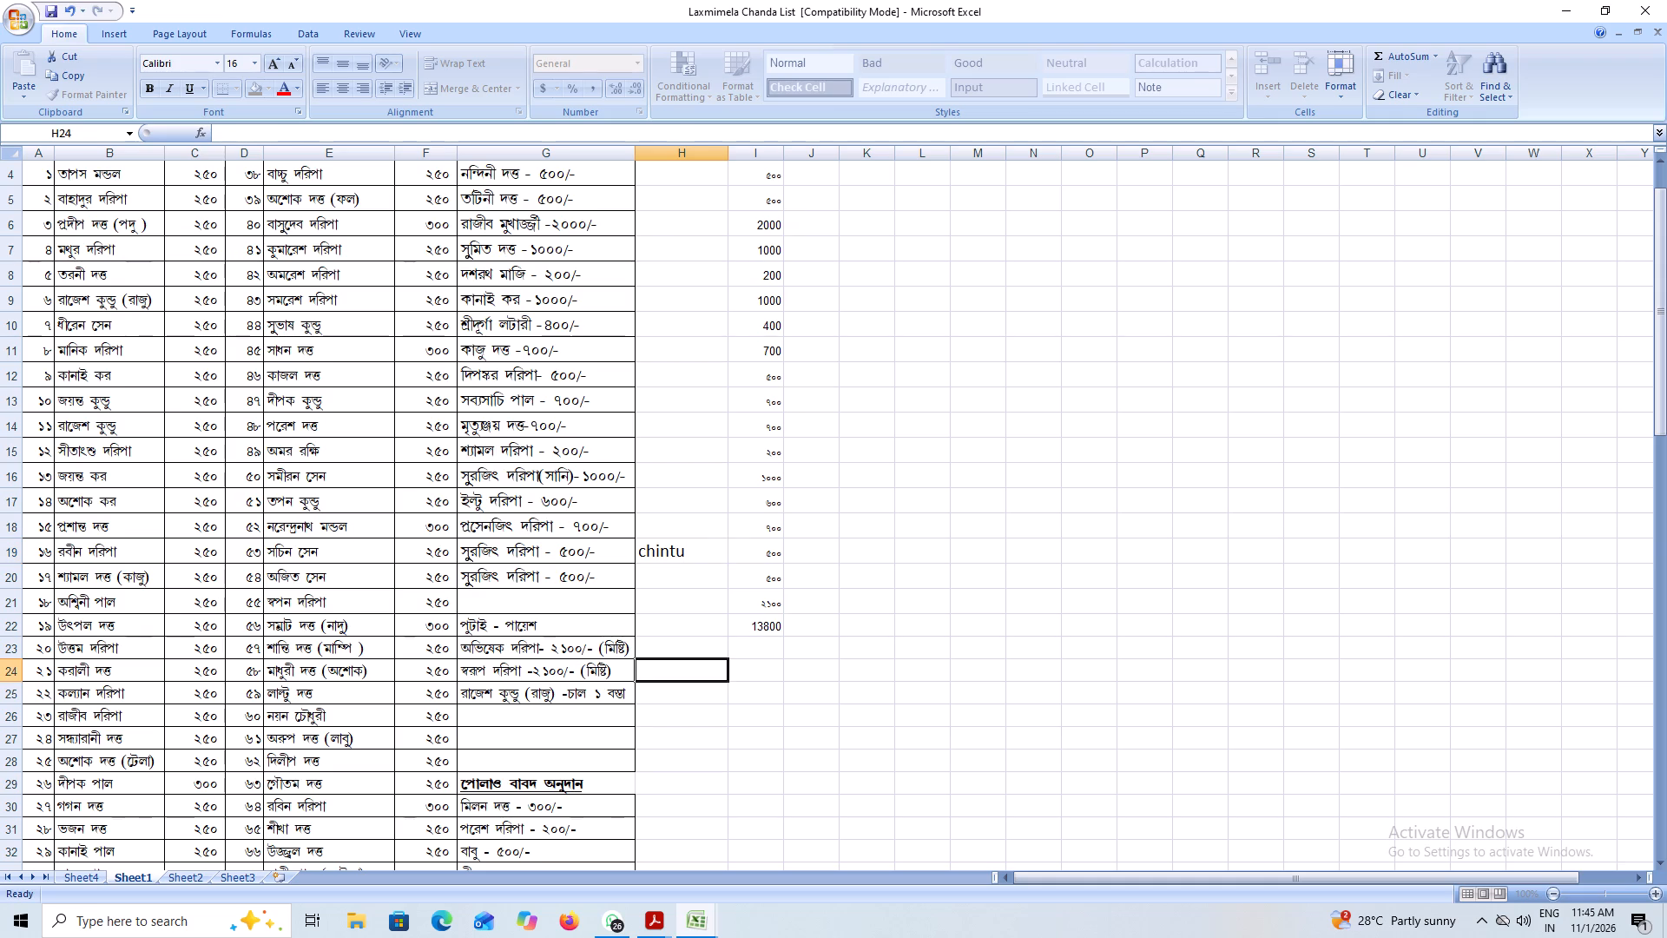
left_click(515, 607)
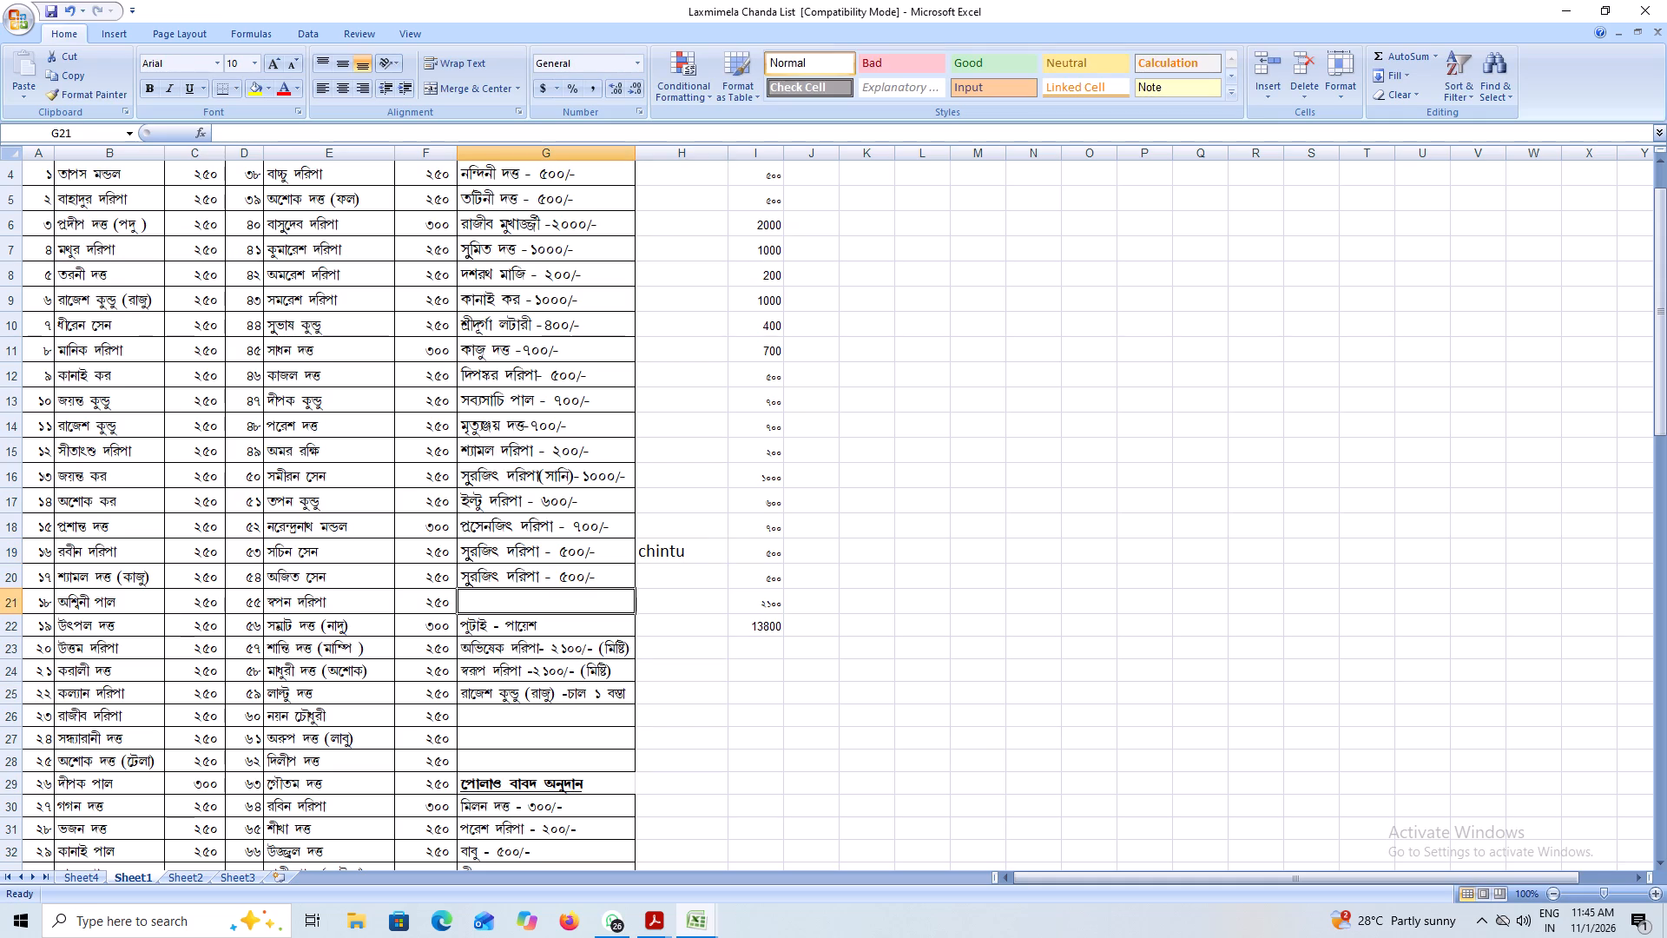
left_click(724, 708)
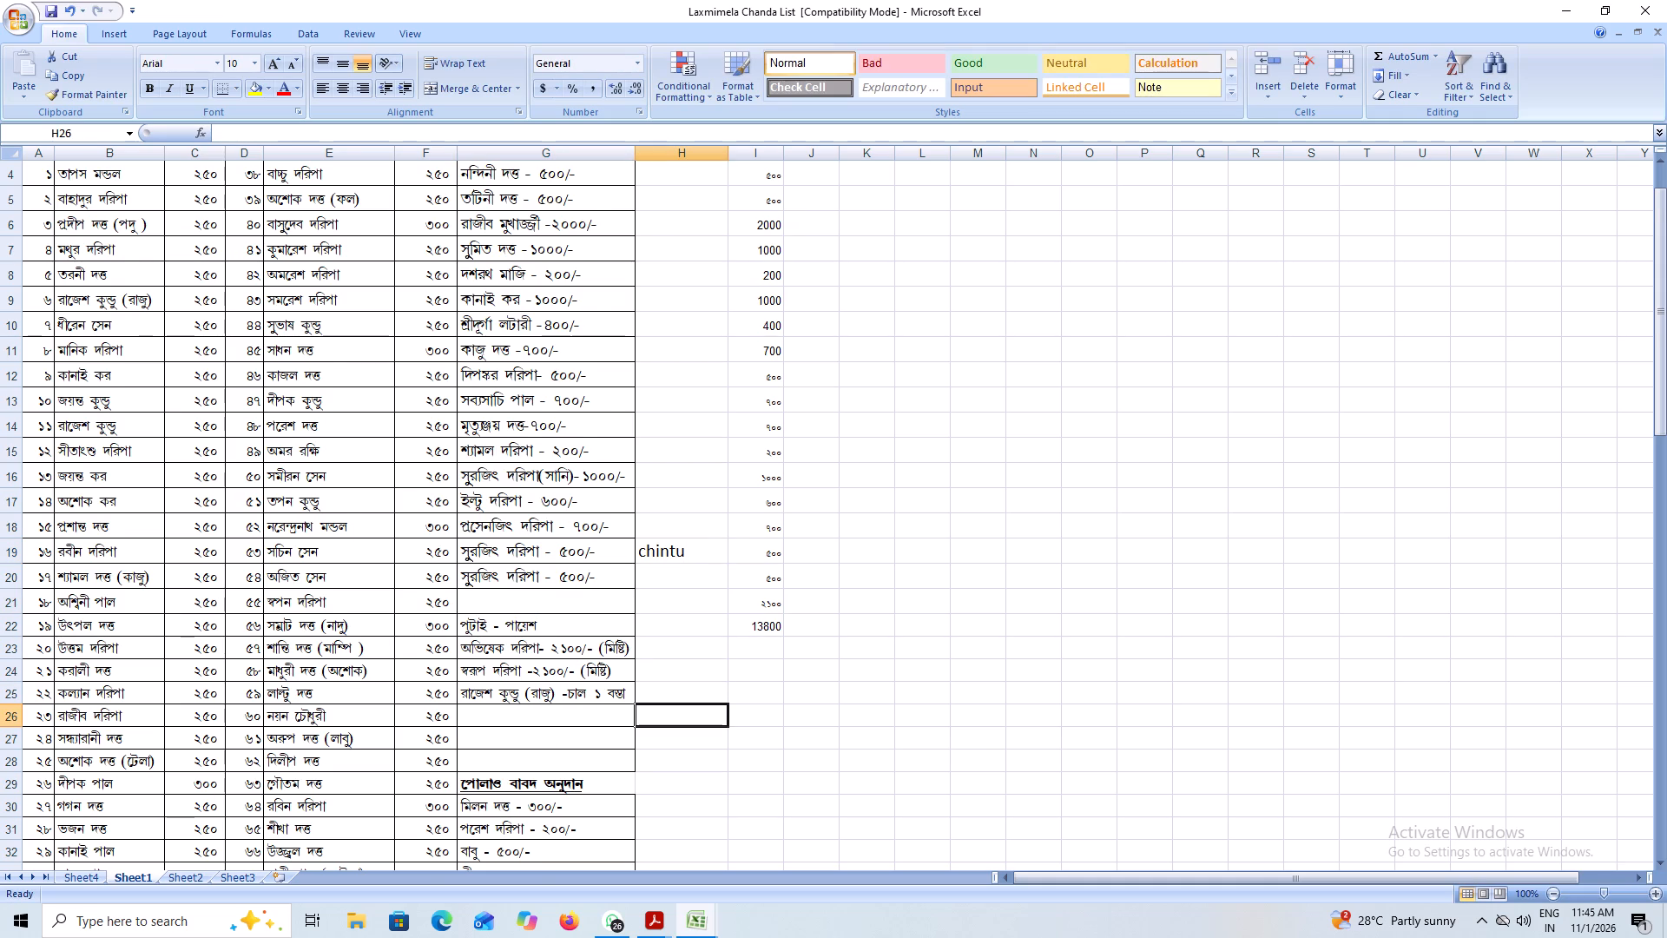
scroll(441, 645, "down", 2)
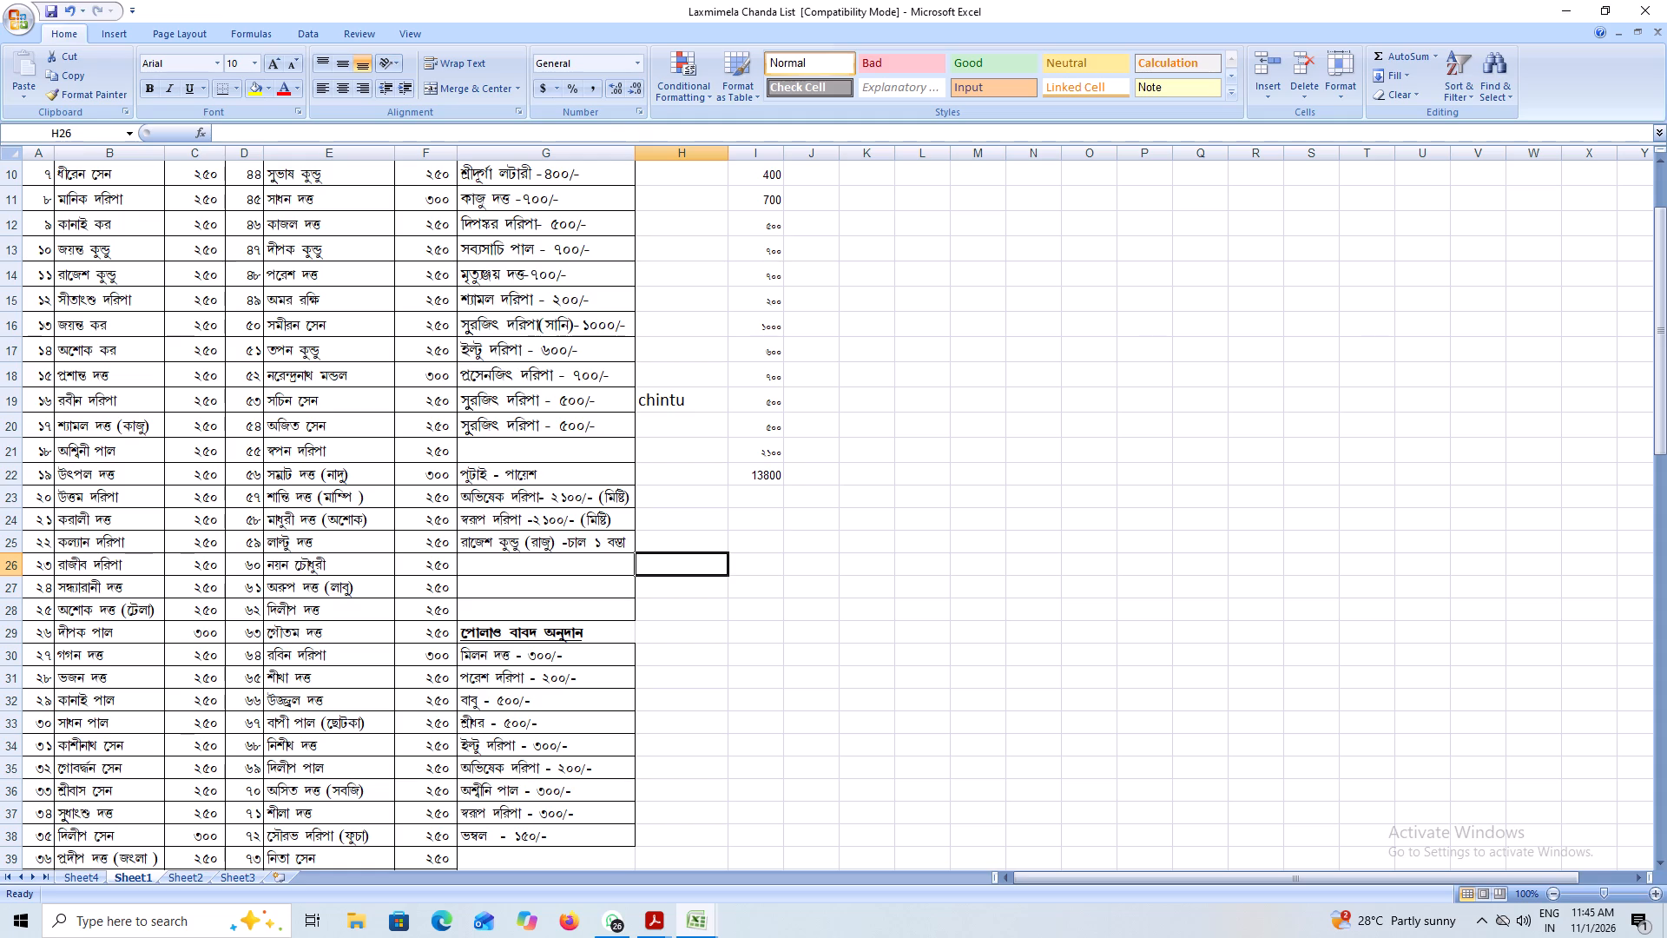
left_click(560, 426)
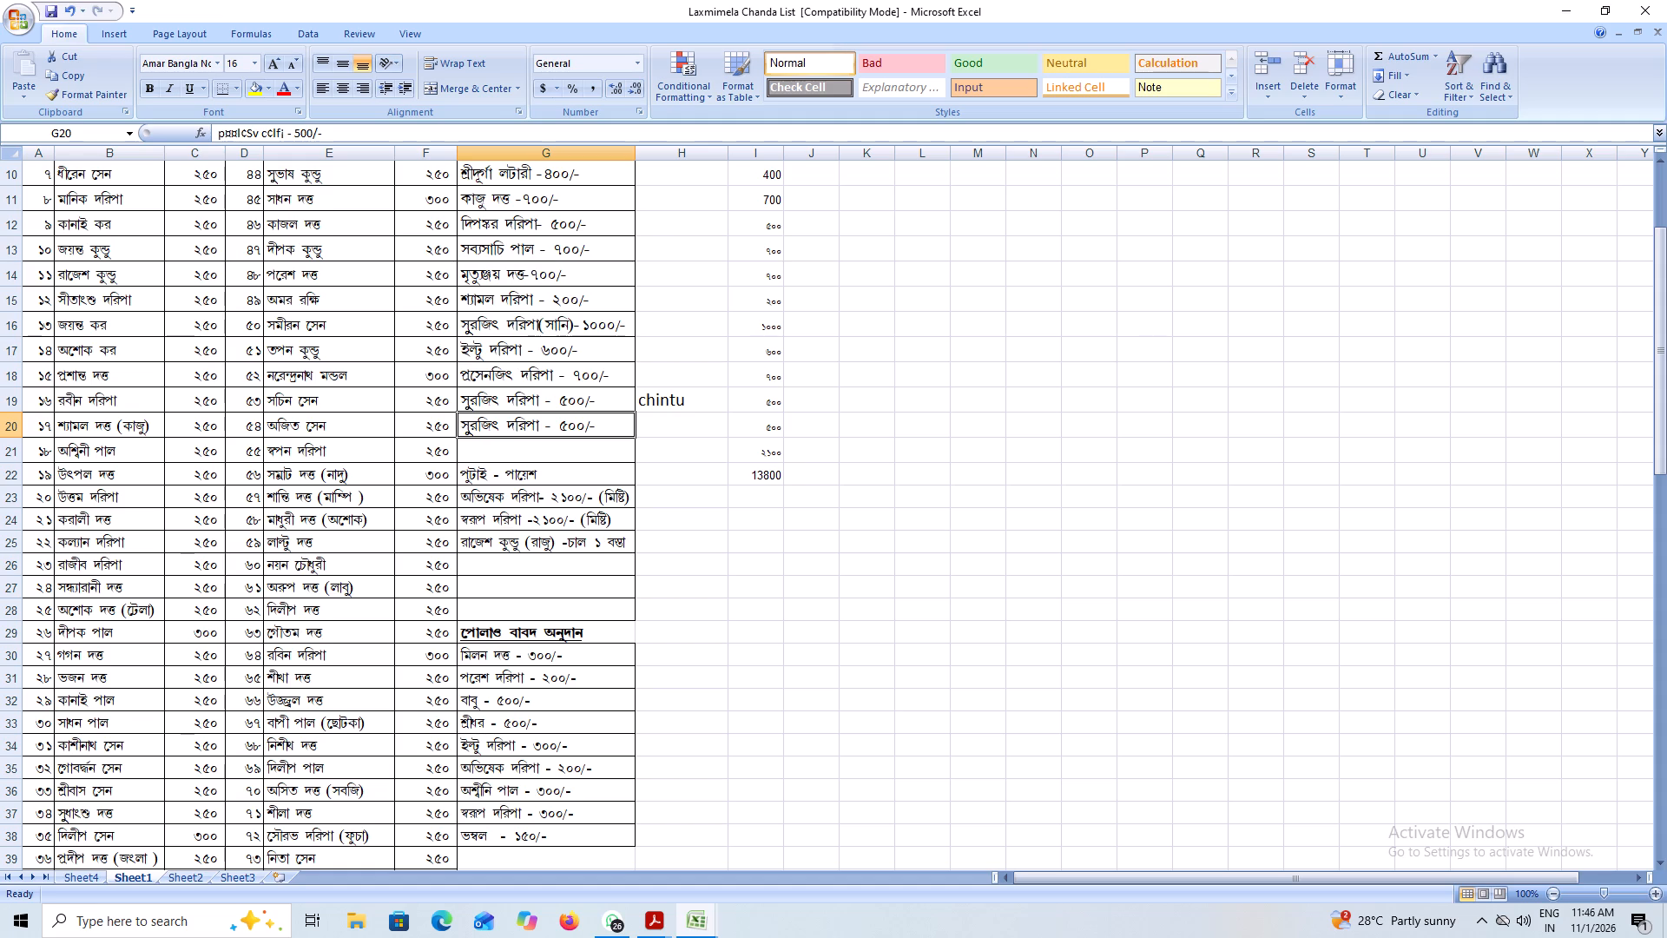
Insert a space before the bracketed nickname in the 1000/- donation entry in cell G16.
left_click(734, 604)
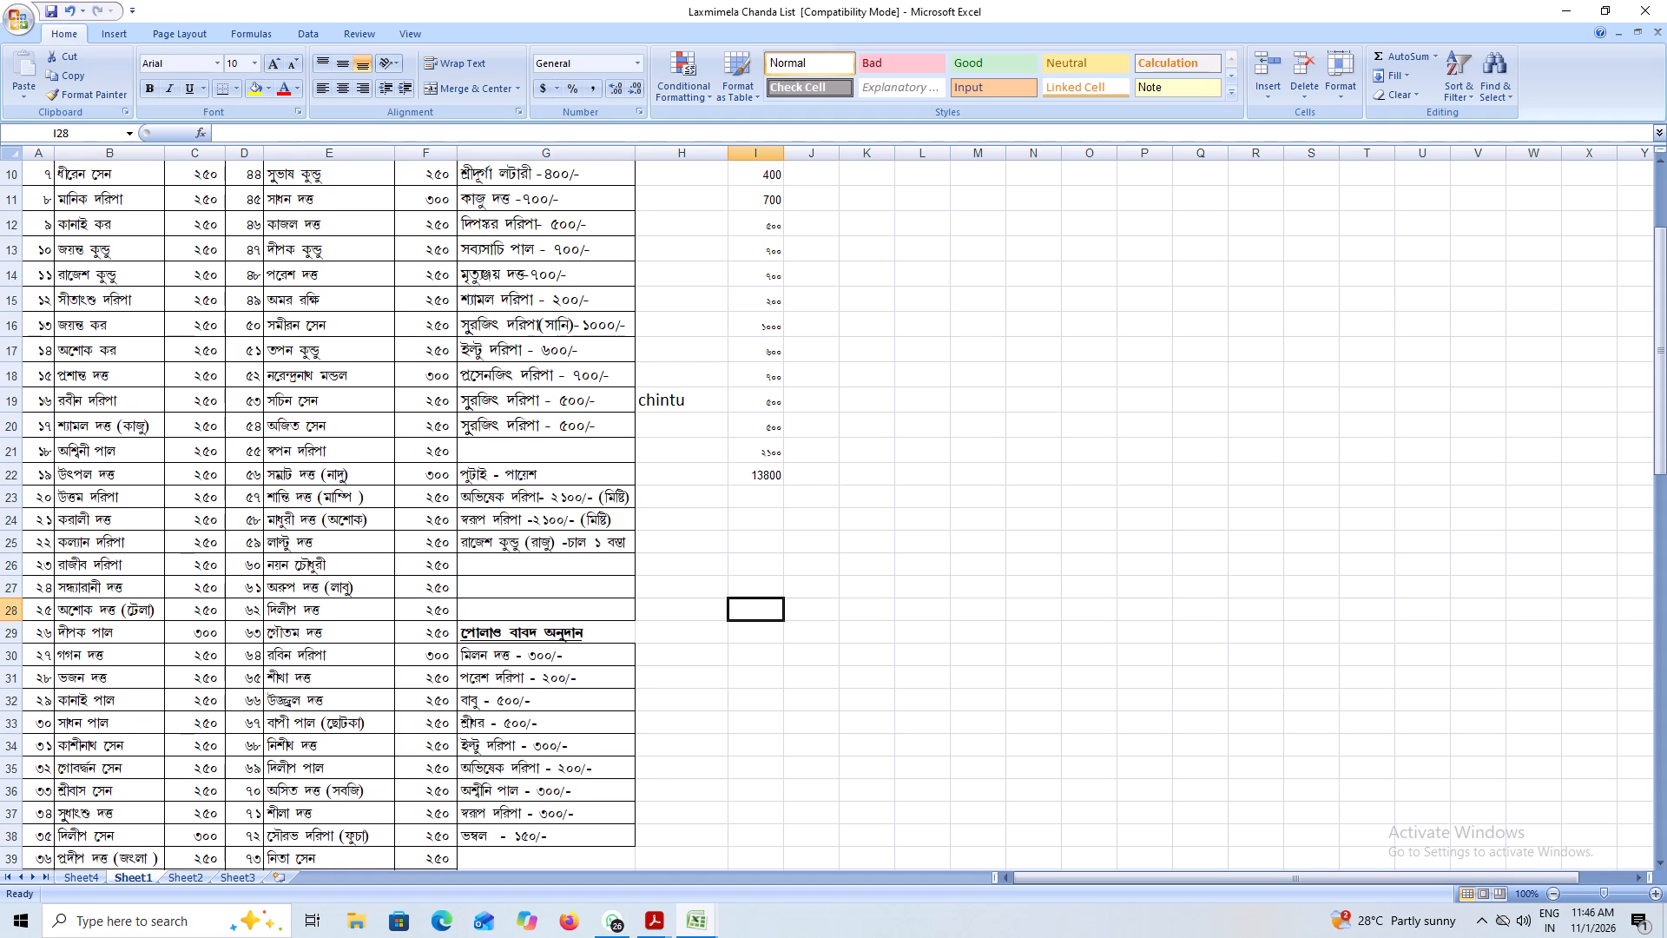
left_click(465, 325)
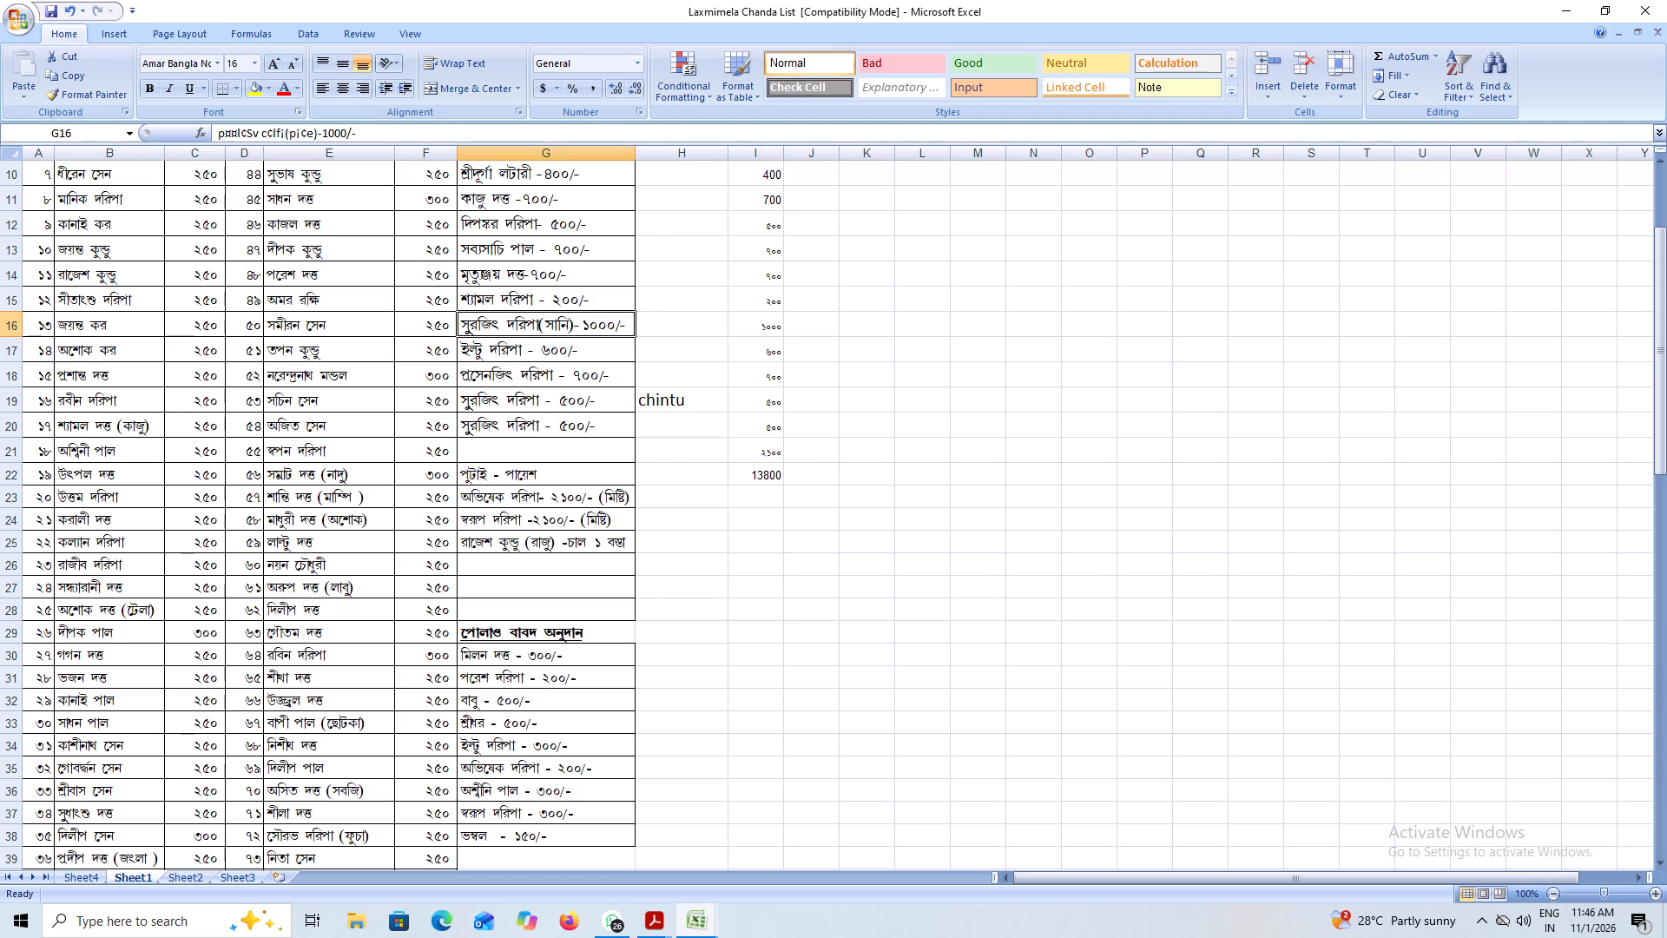
left_click(285, 134)
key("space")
left_click(865, 747)
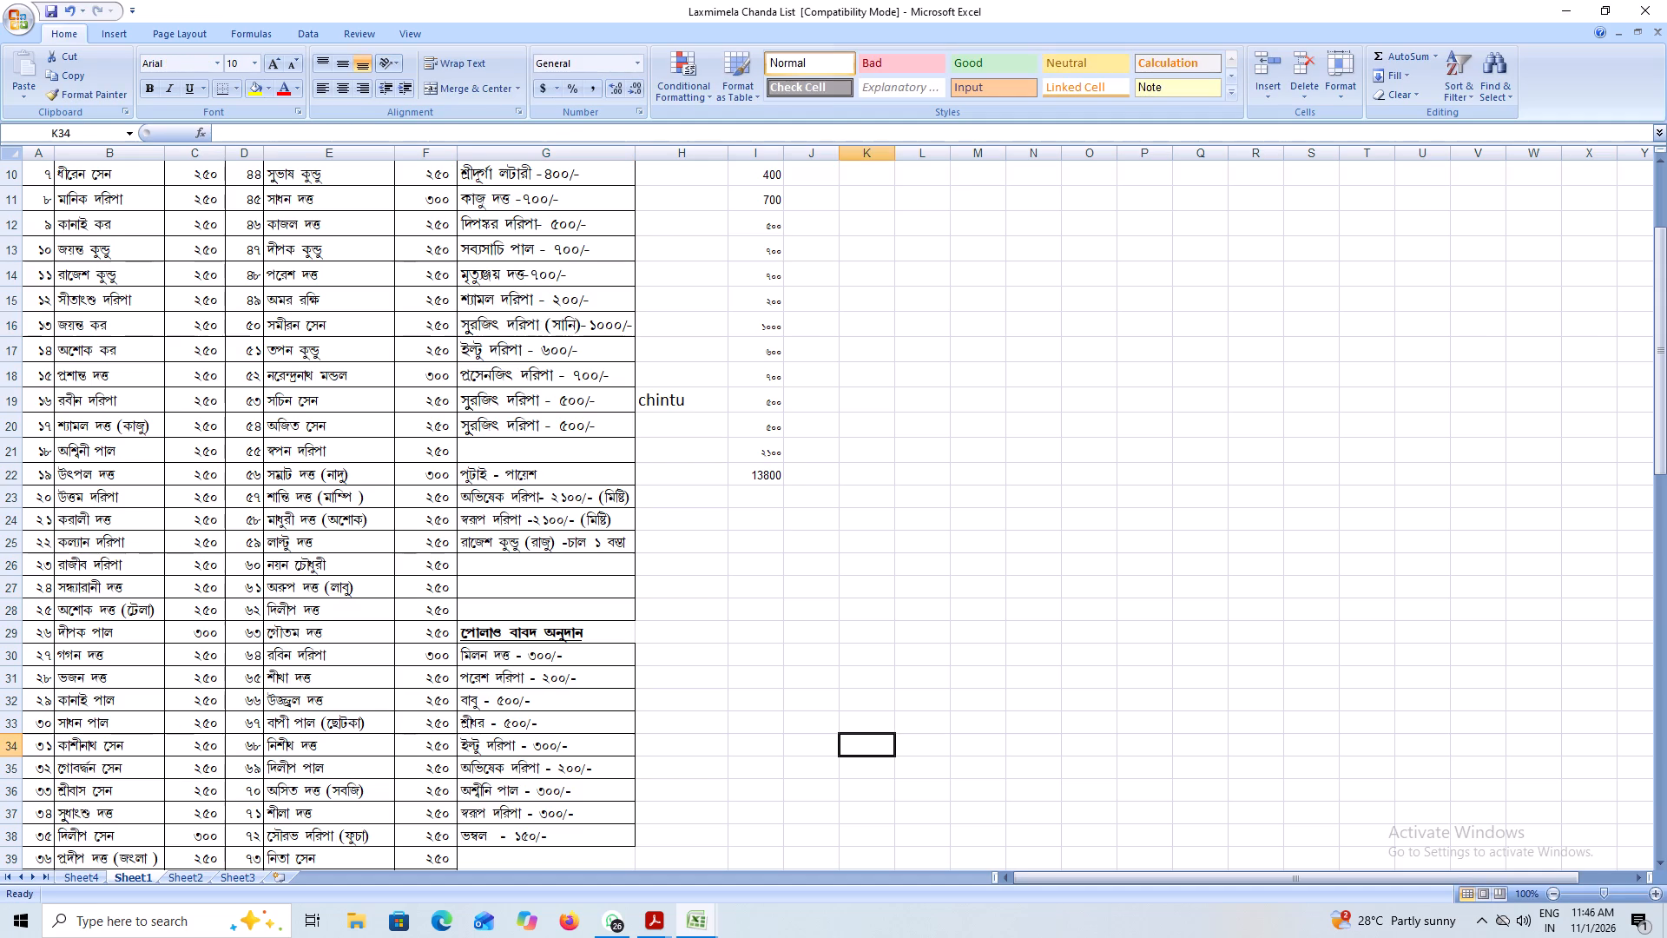
Copy the one-sack rice donation entry in cell G25 and paste it into a blank document in BanglaWord.
left_click(723, 613)
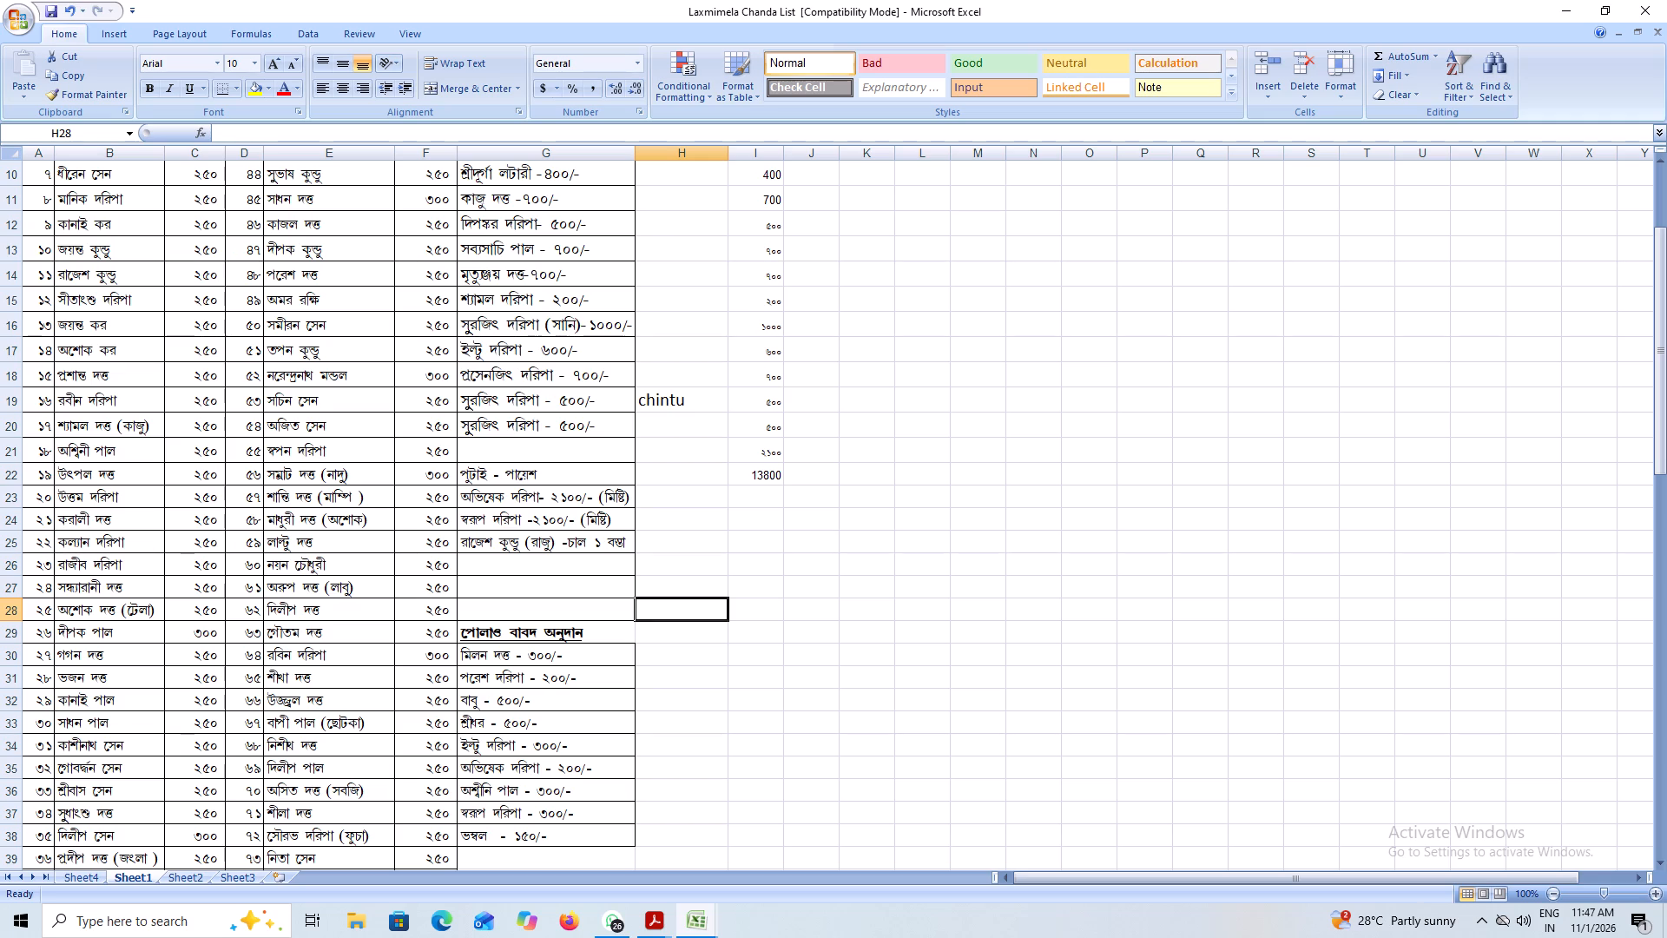
left_click(484, 476)
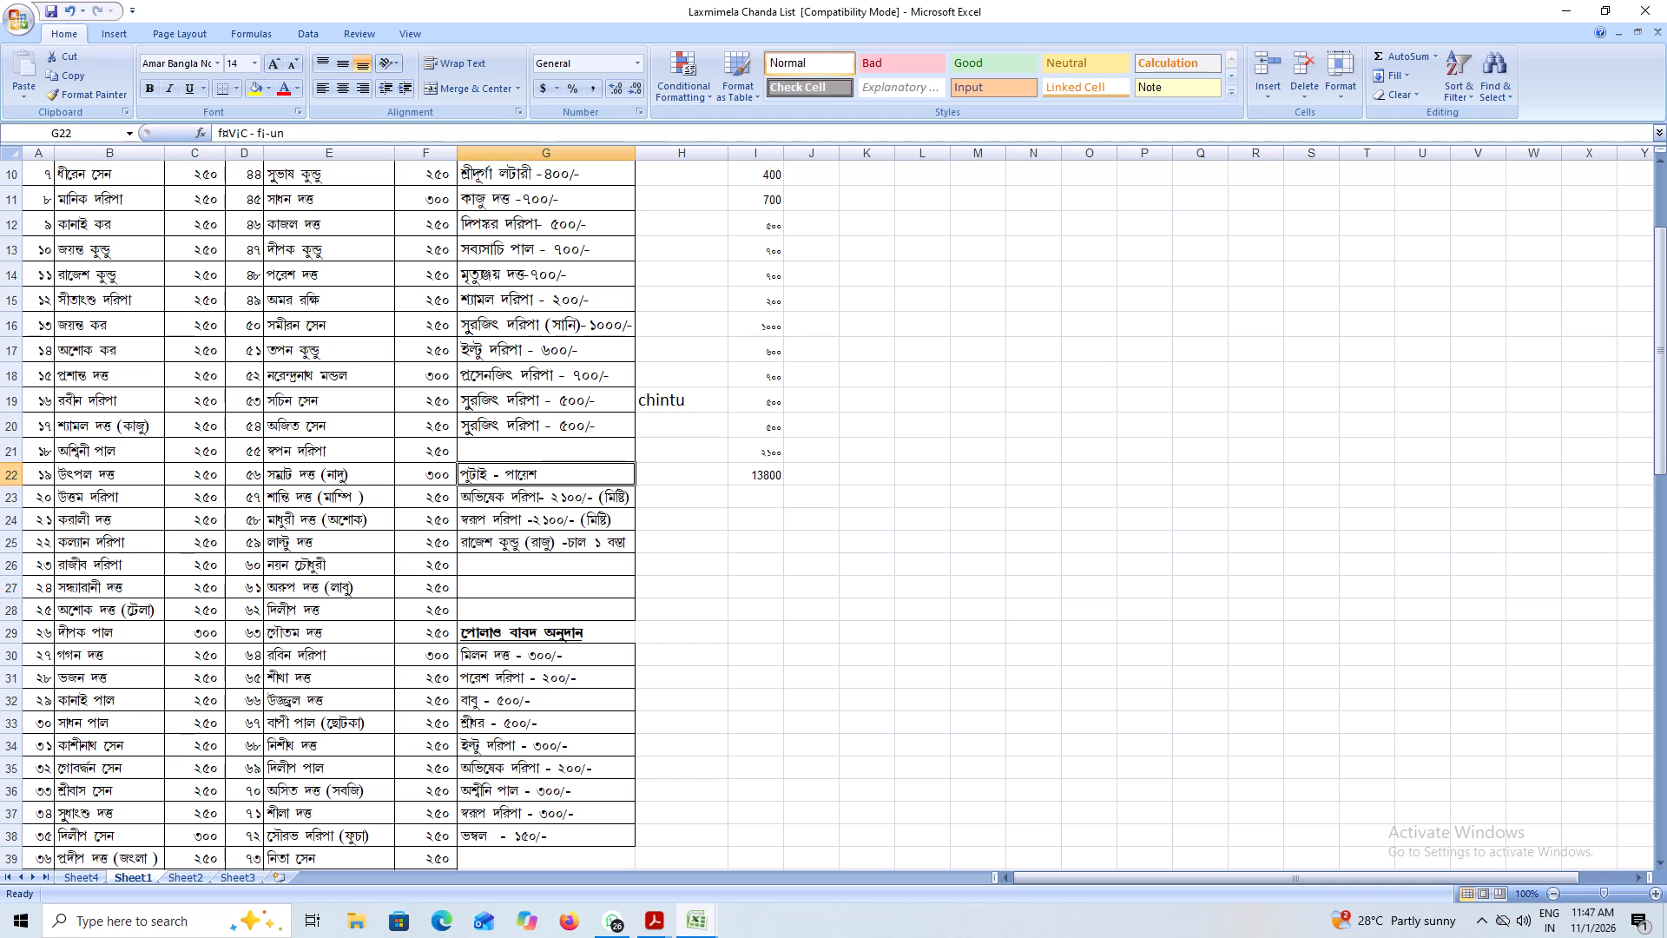
scroll(544, 372, "up", 3)
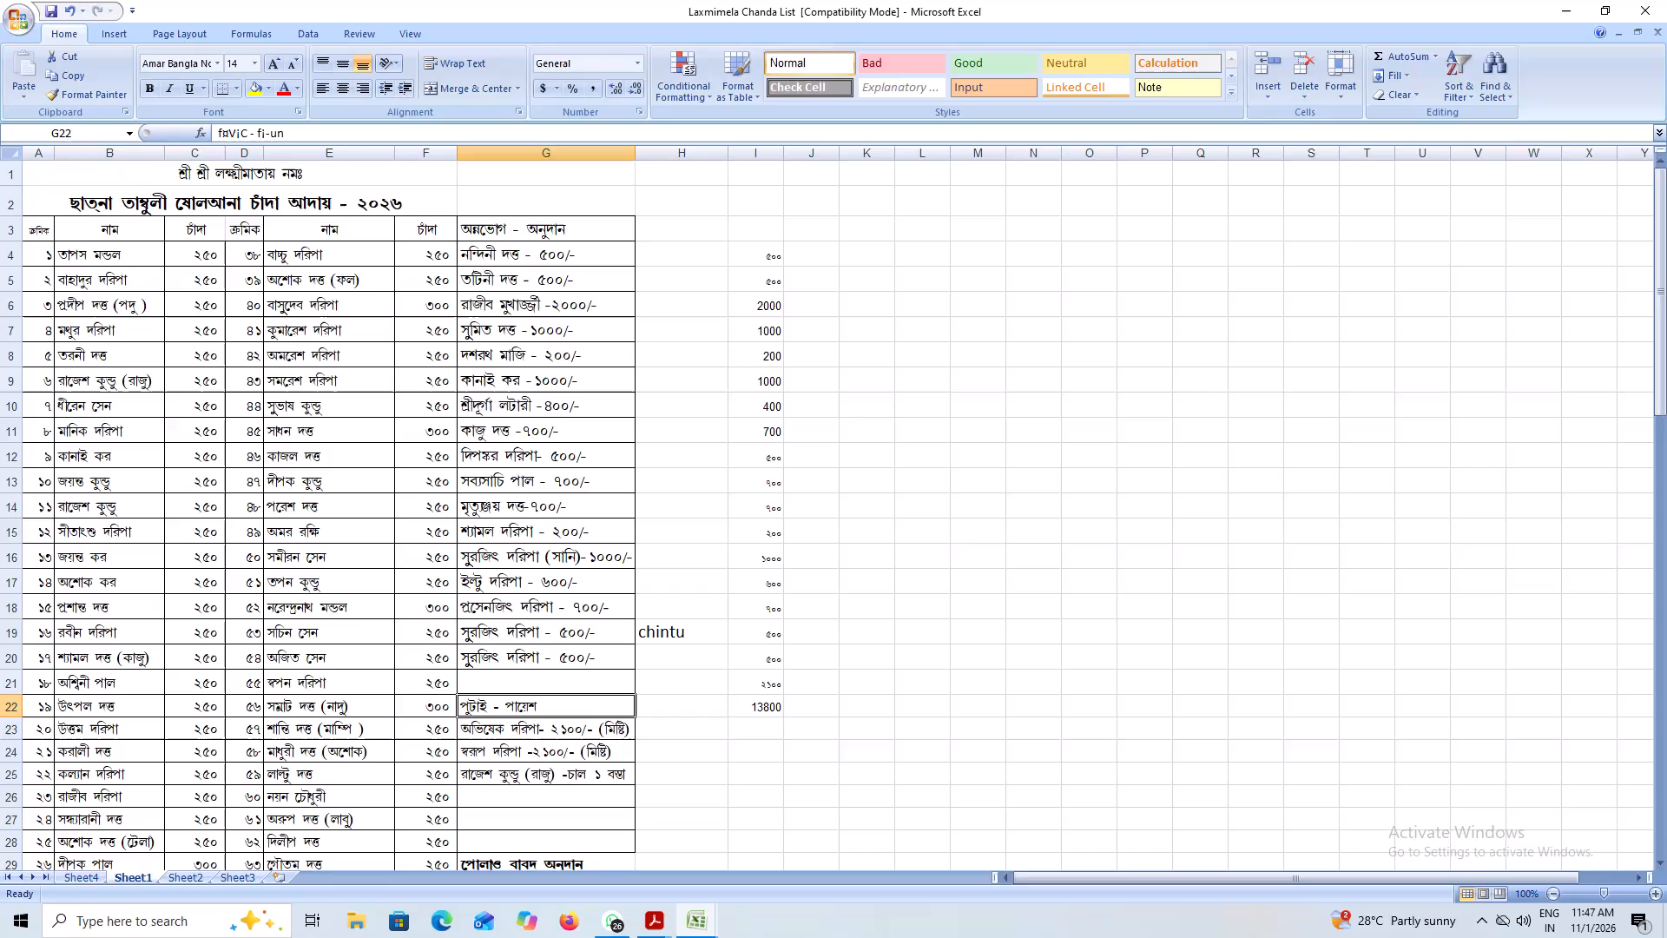
scroll(544, 372, "down", 1)
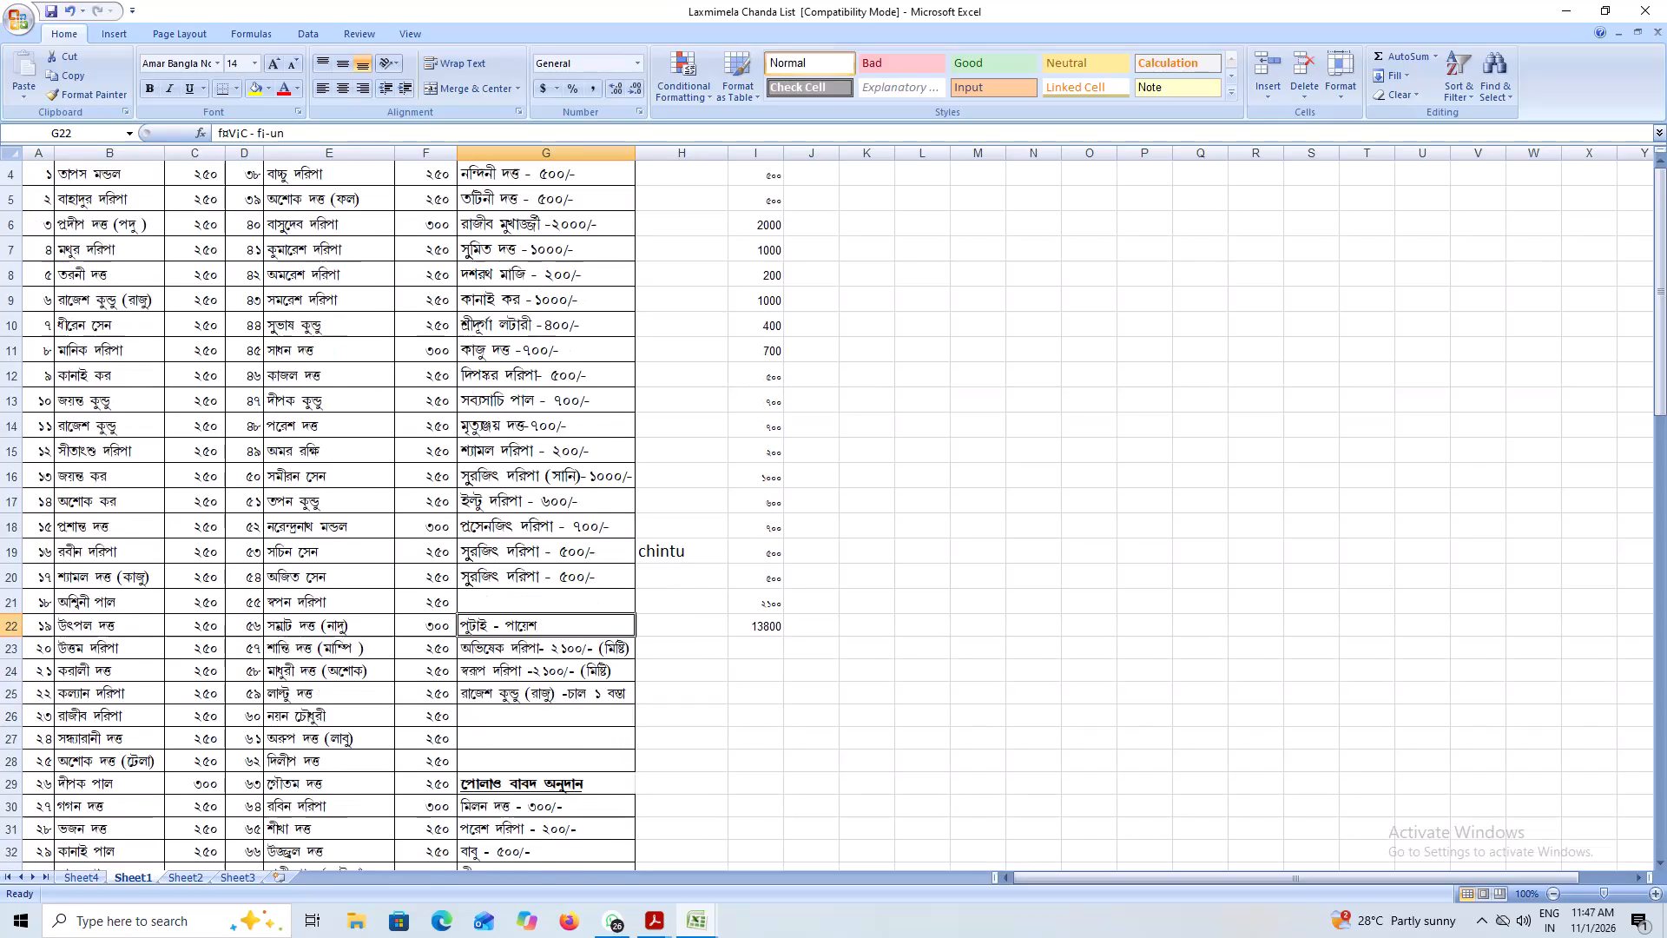
scroll(544, 372, "down", 5)
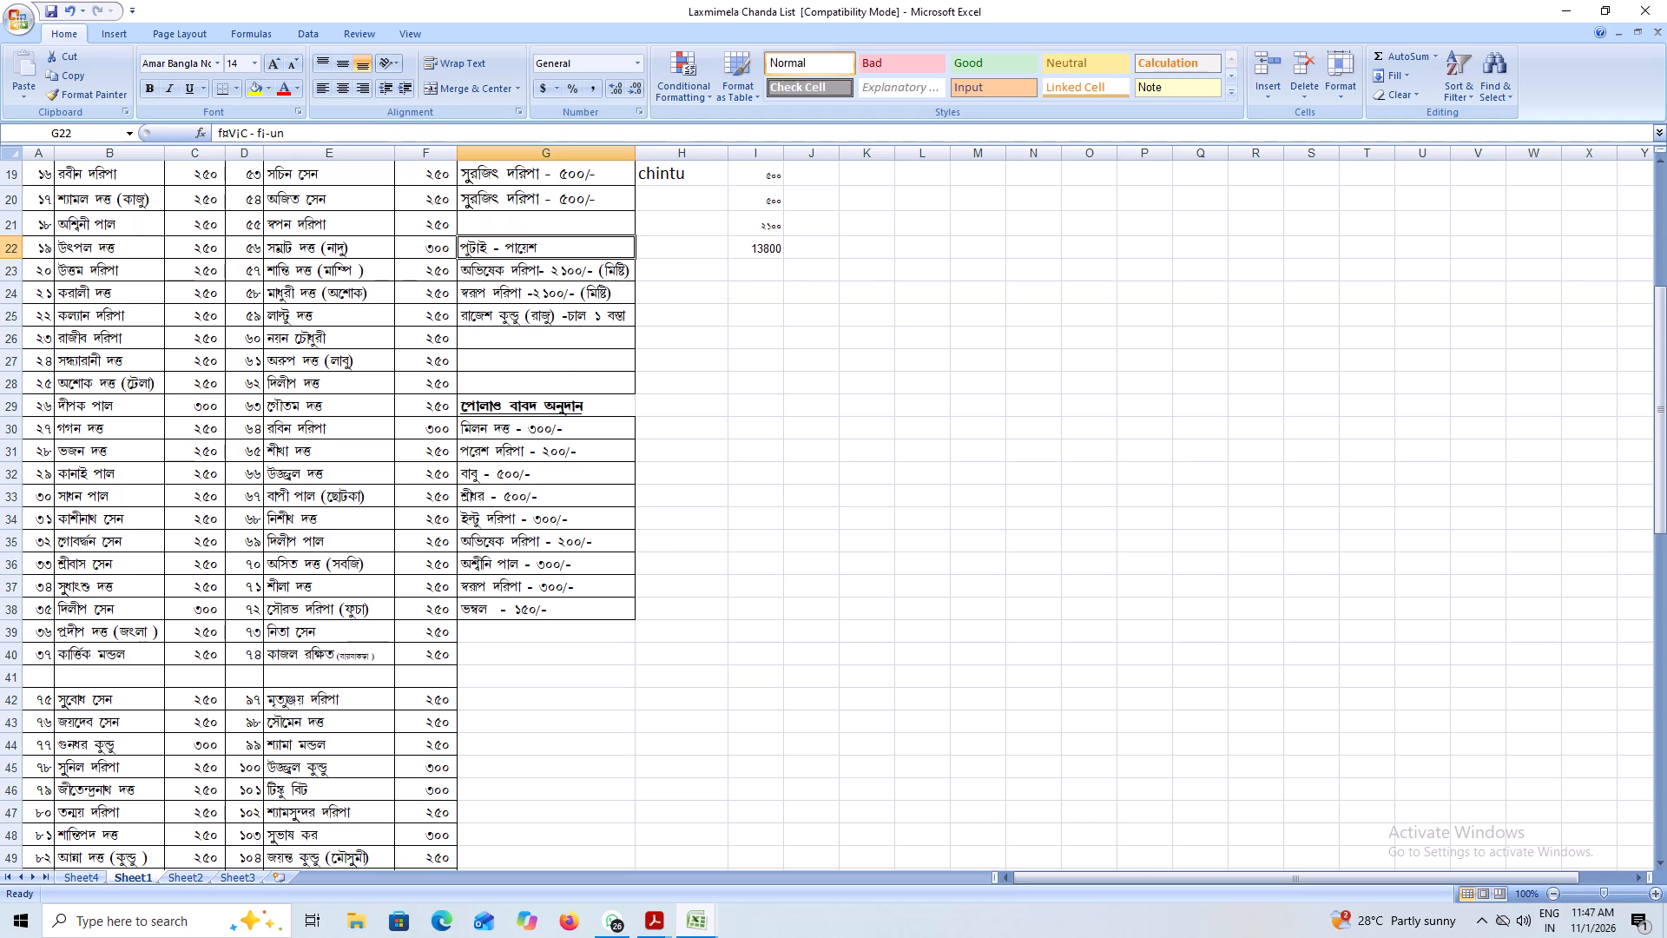
left_click(483, 317)
key("ctrl+c")
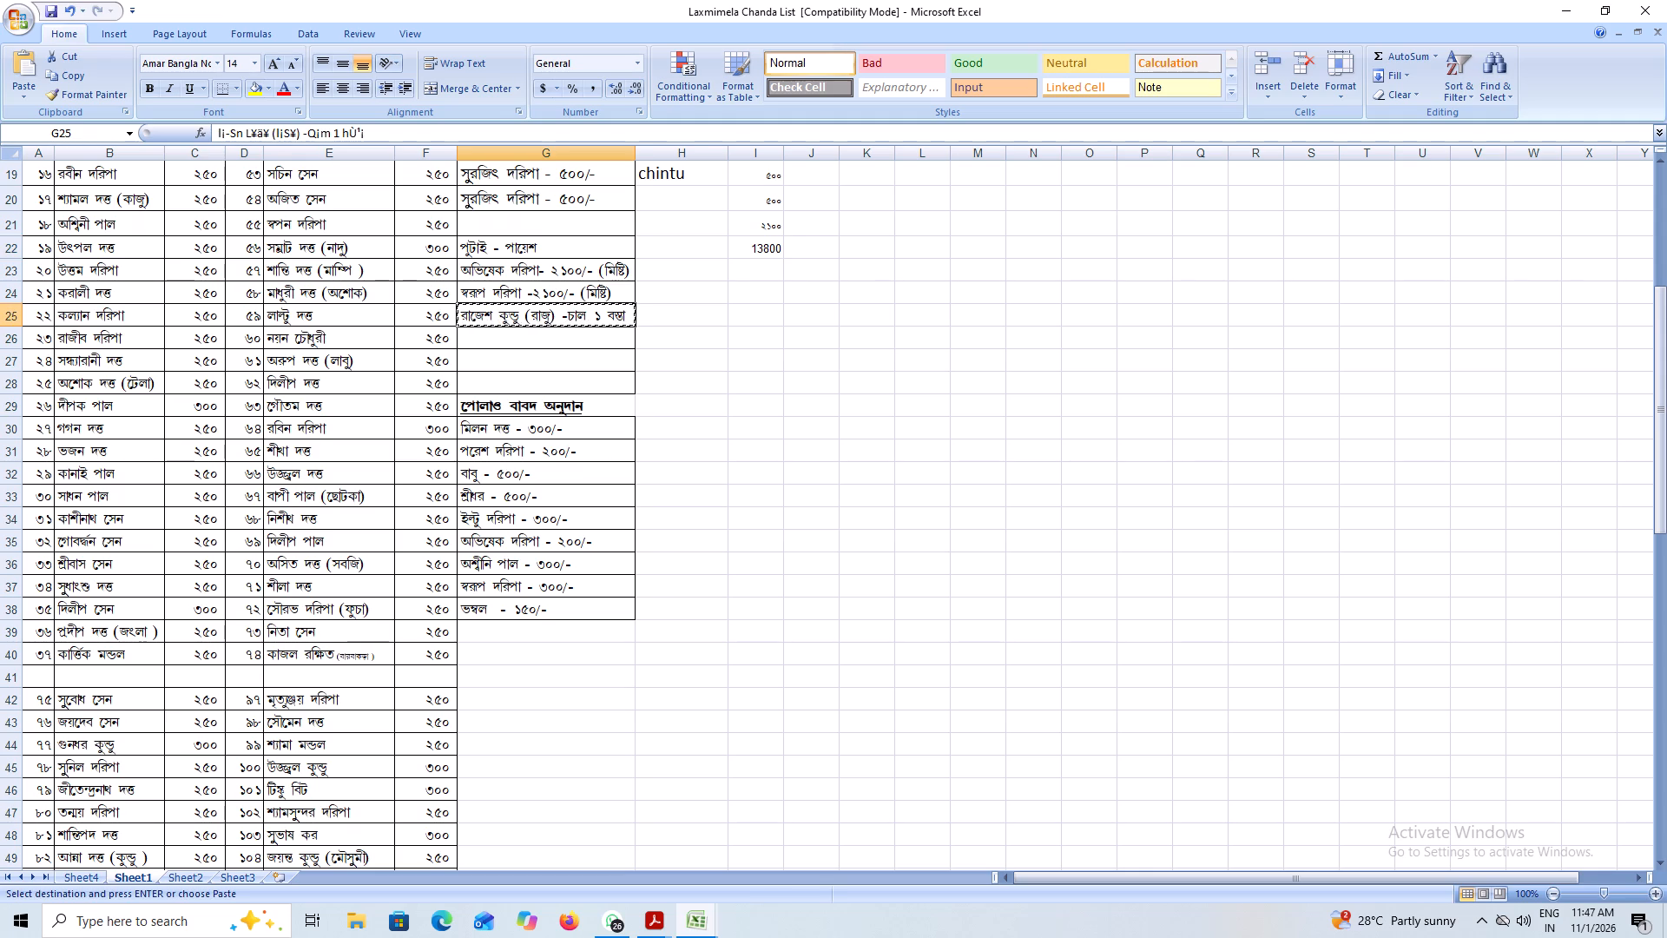
left_click(1604, 9)
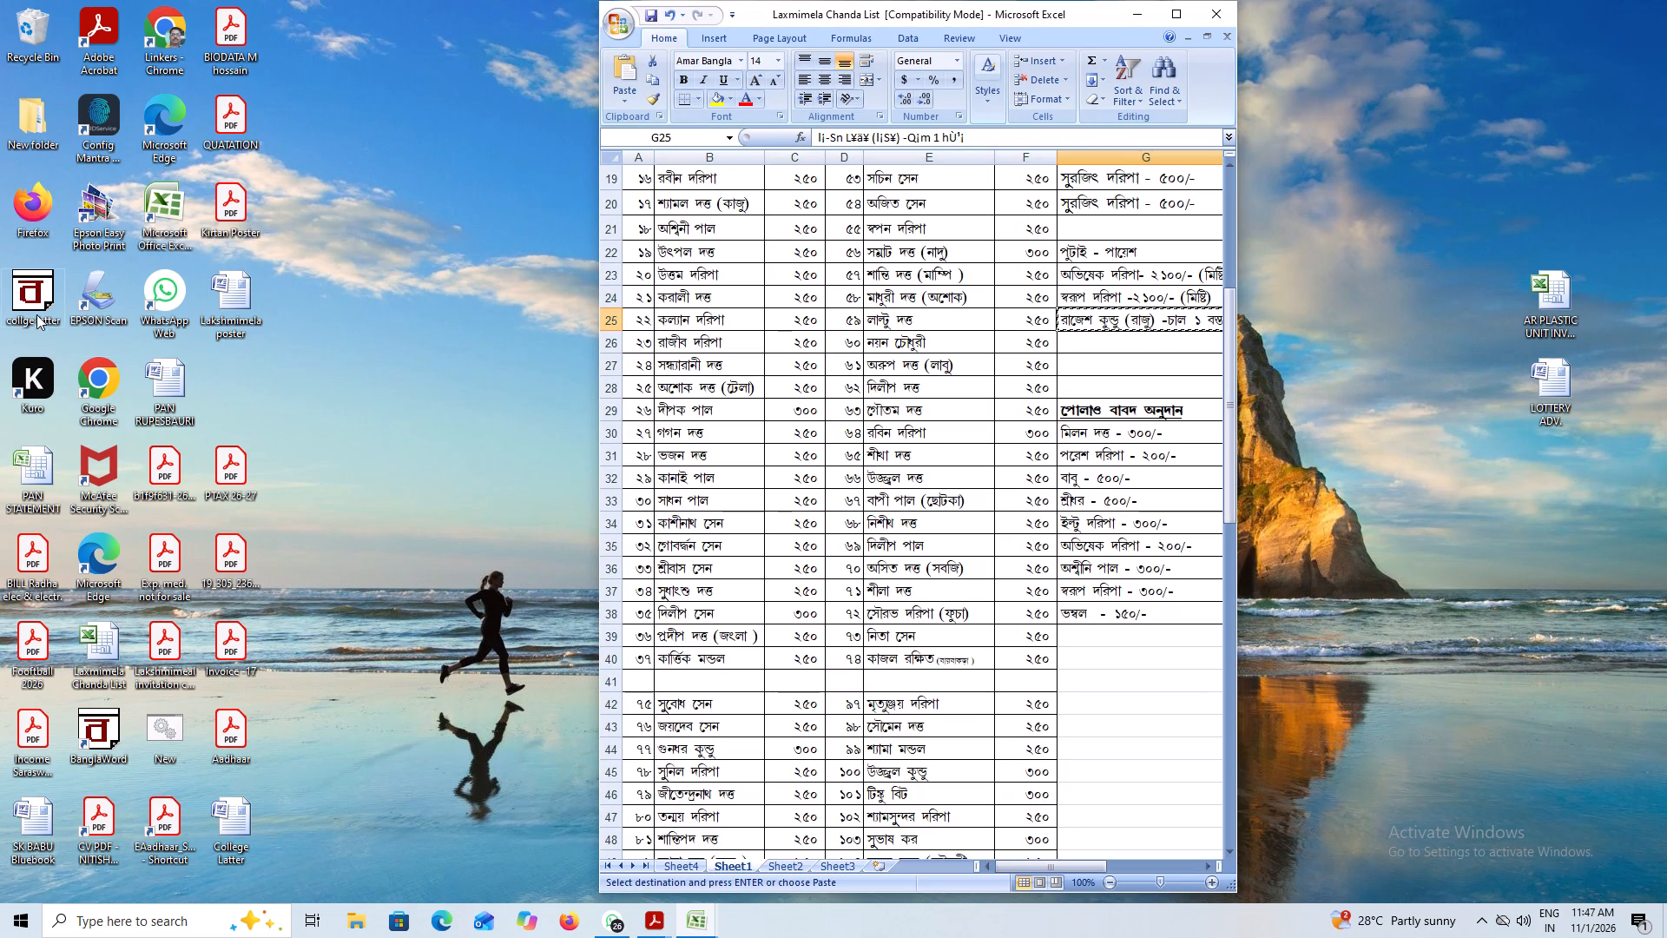
double_click(99, 730)
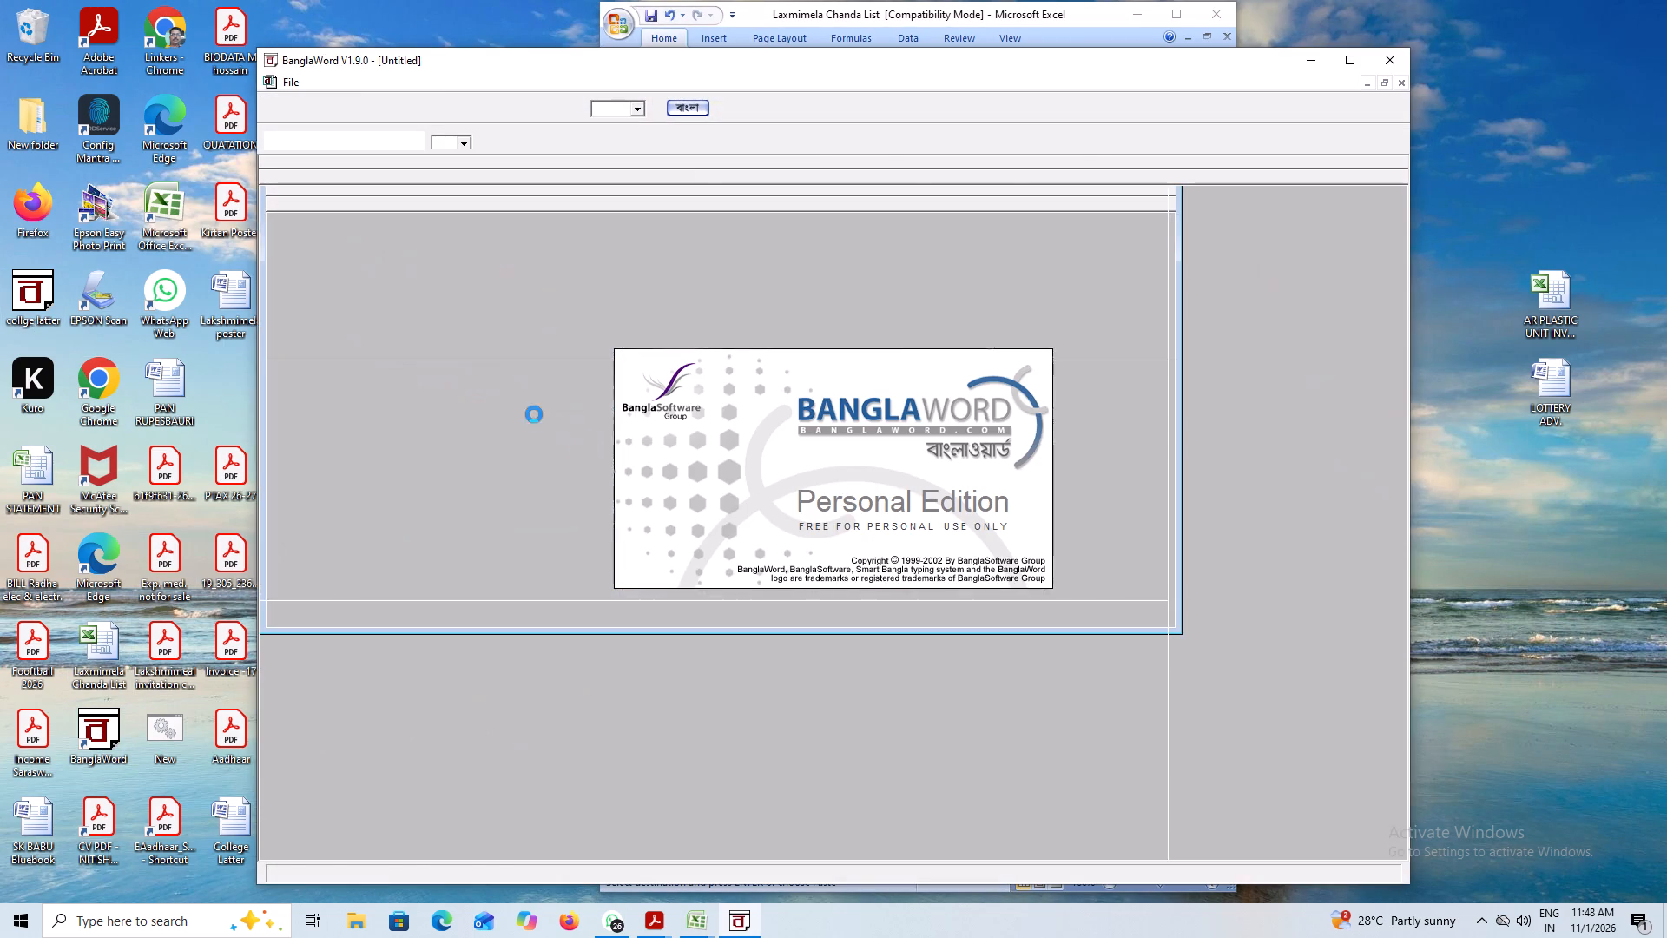
key("ctrl+v")
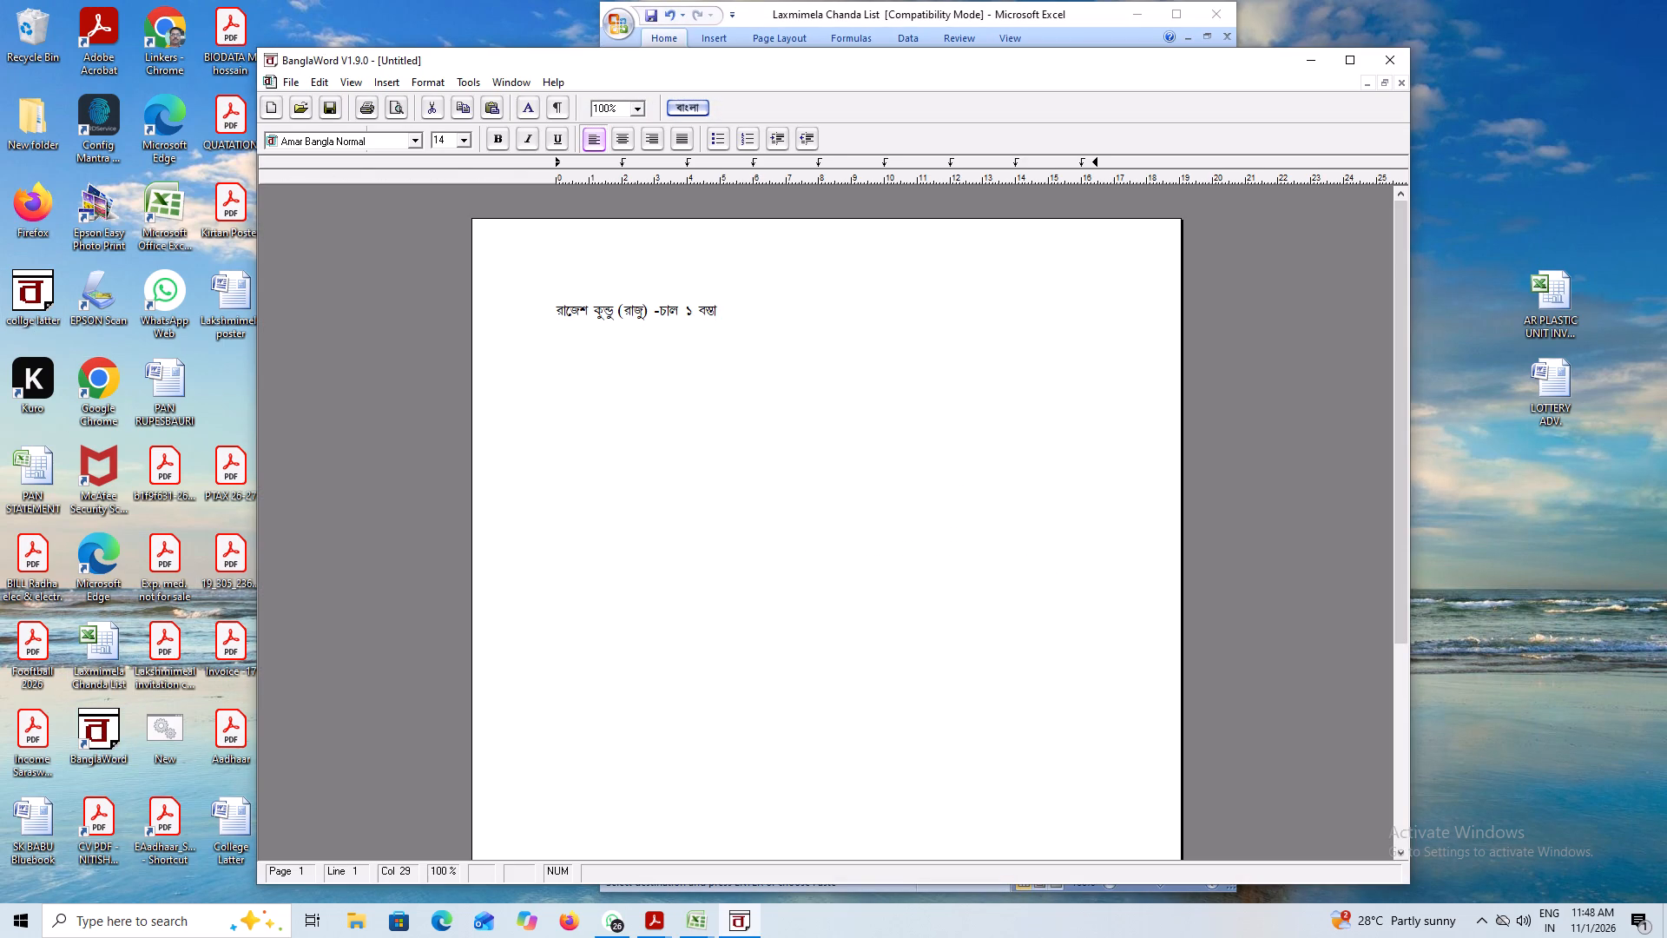
Replace the pasted entry with the first in-kind donor's Bengali name followed by "- ১কেজি পস্তু".
left_click_drag(720, 310, 289, 308)
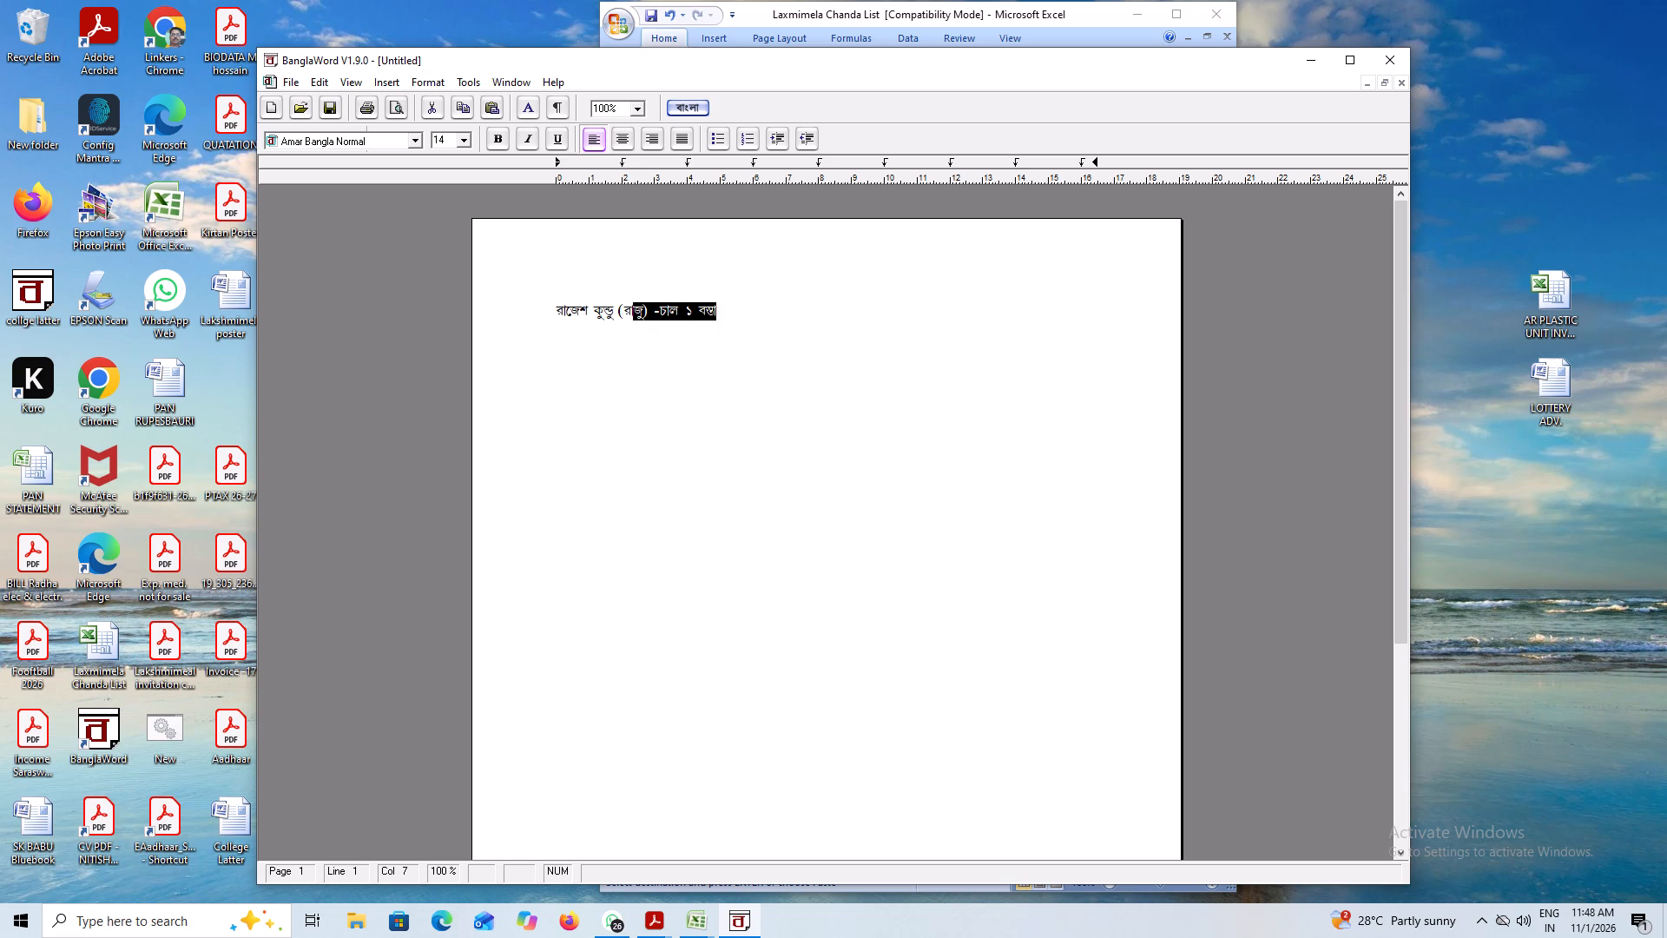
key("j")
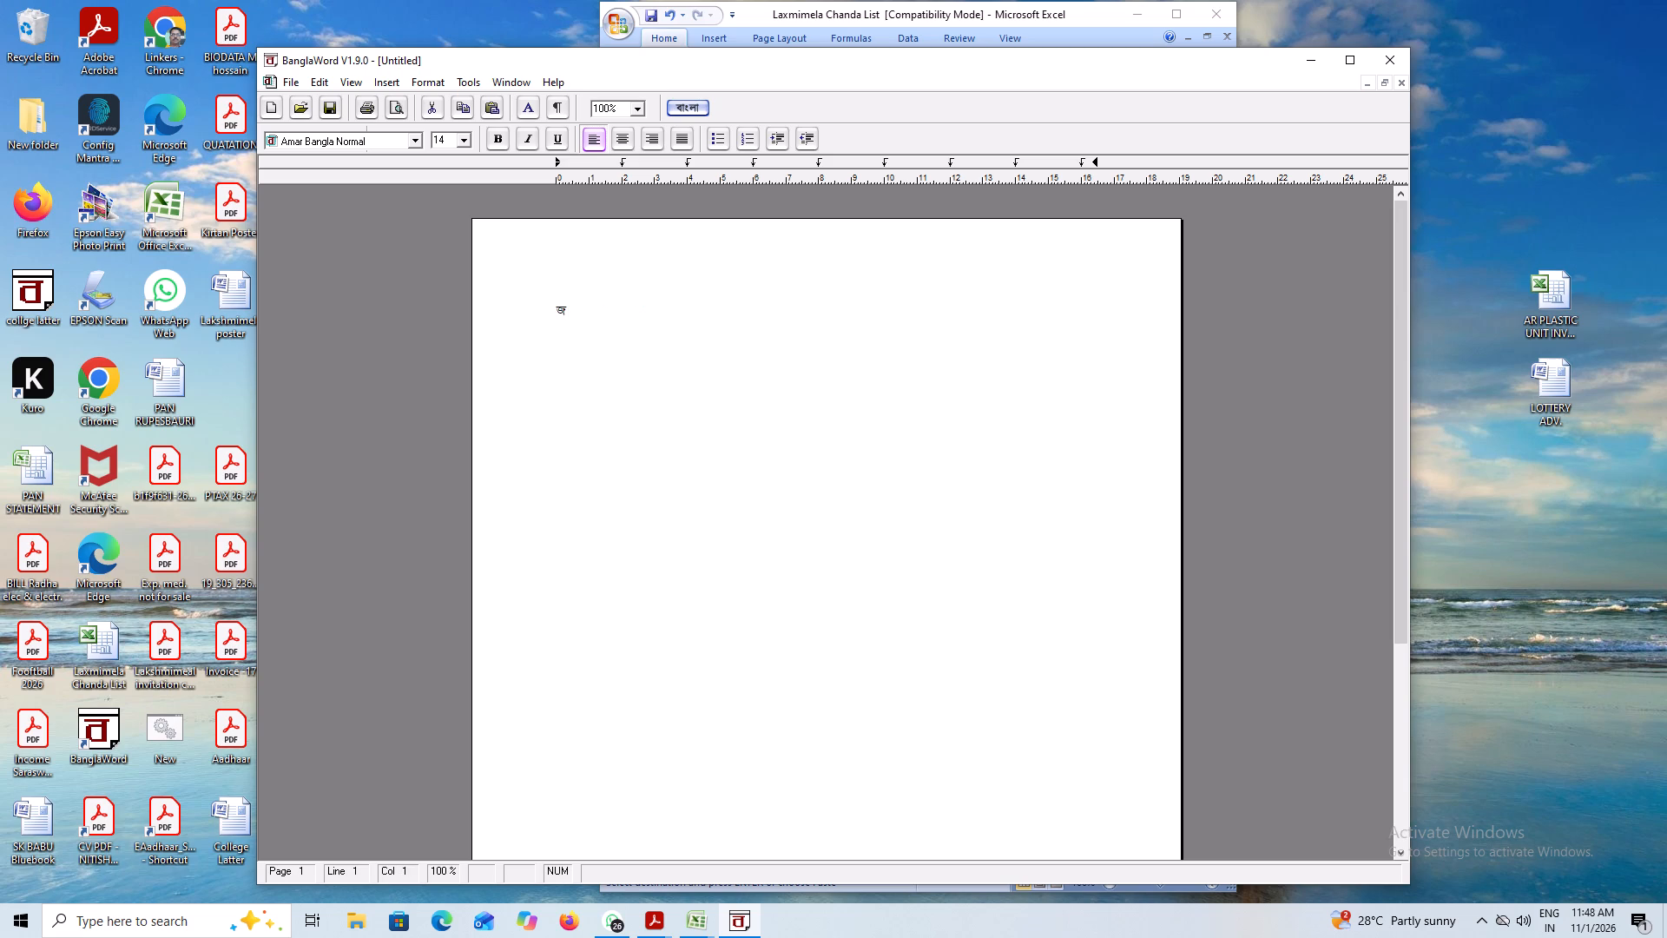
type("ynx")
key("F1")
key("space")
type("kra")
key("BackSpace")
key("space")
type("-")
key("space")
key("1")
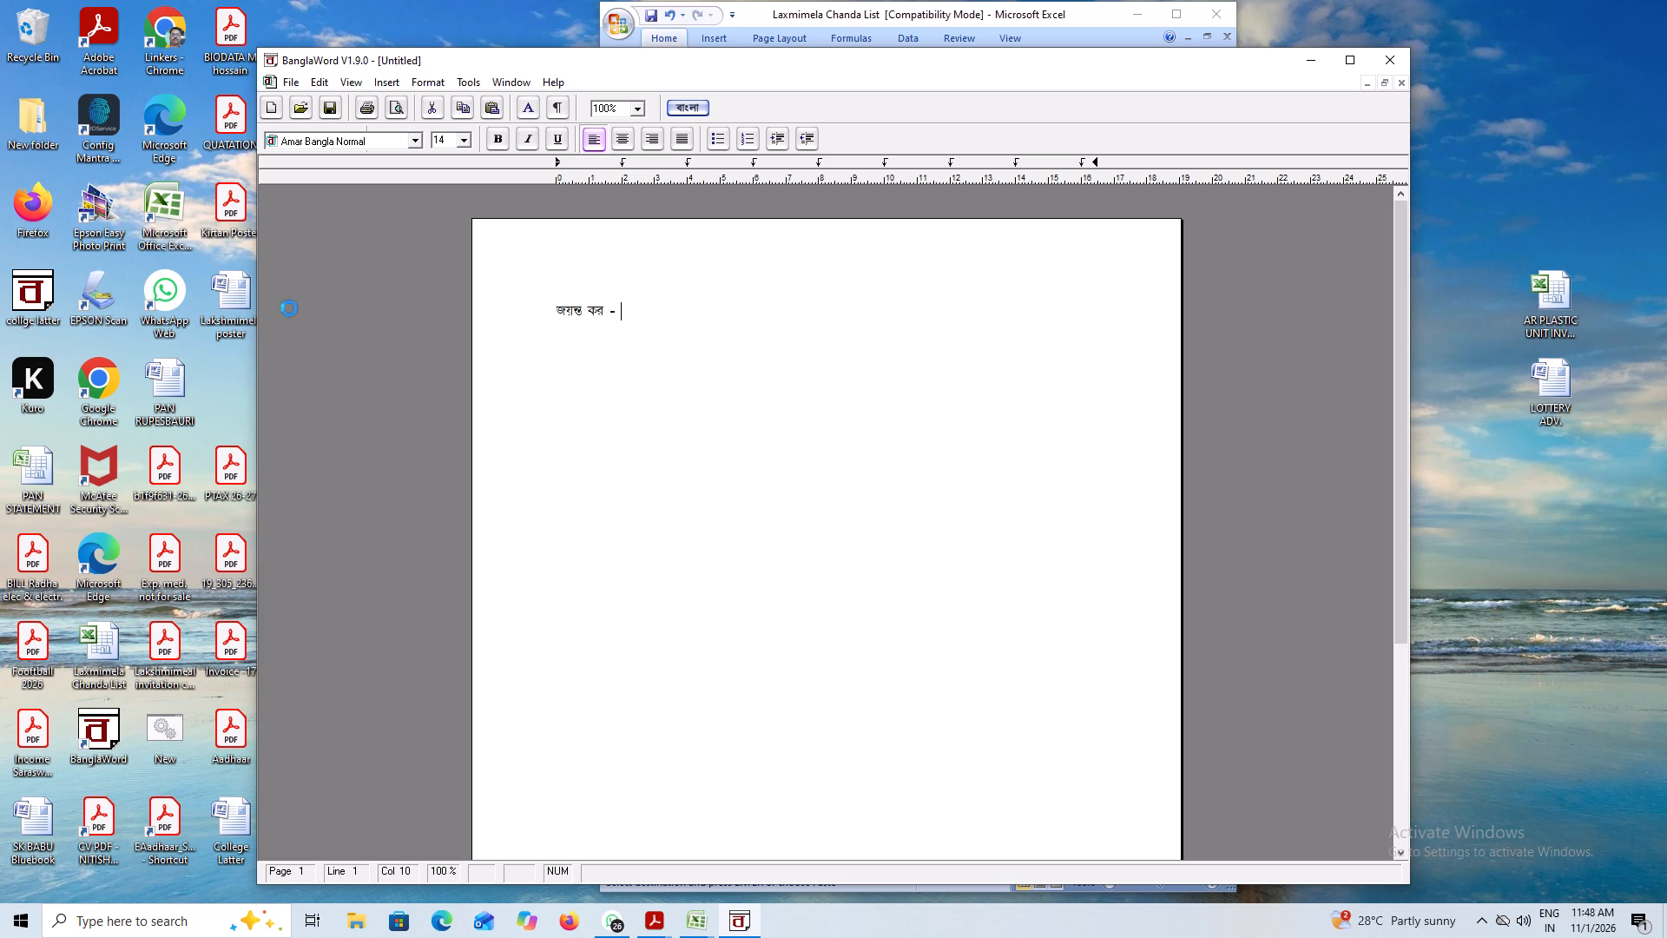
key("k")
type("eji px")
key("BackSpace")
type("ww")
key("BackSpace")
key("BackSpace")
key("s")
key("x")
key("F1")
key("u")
left_click_drag(684, 311, 503, 289)
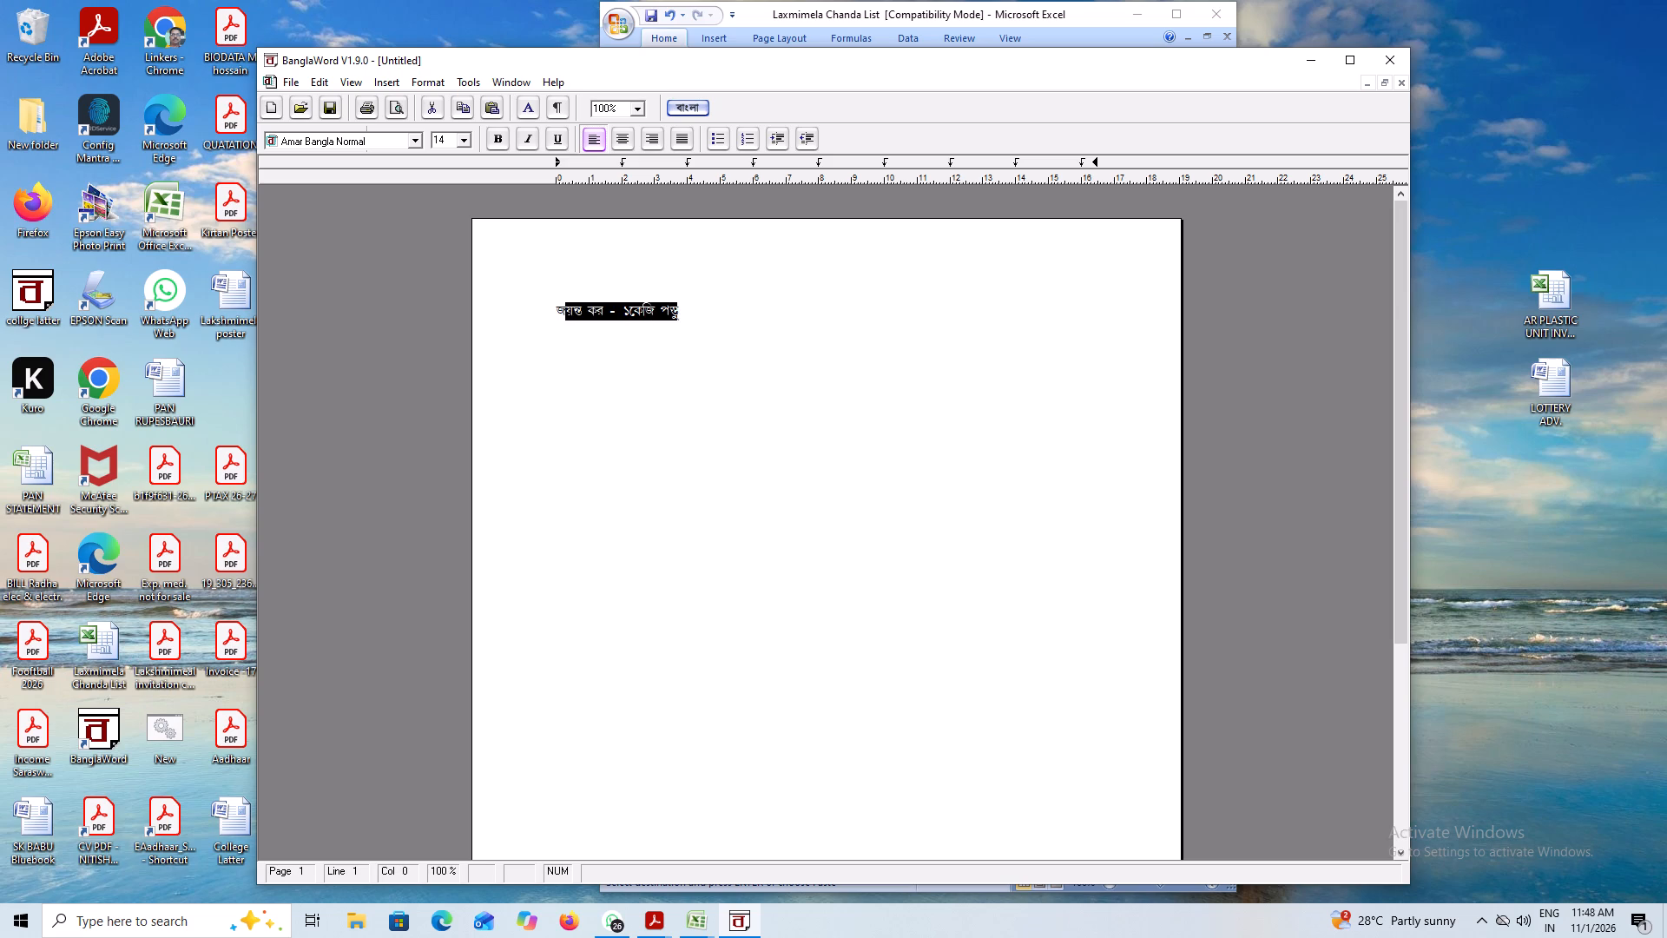
left_click(690, 314)
Add a second line reading "চিকু - ৫০কেজি বাঁদাকপি".
key("Return")
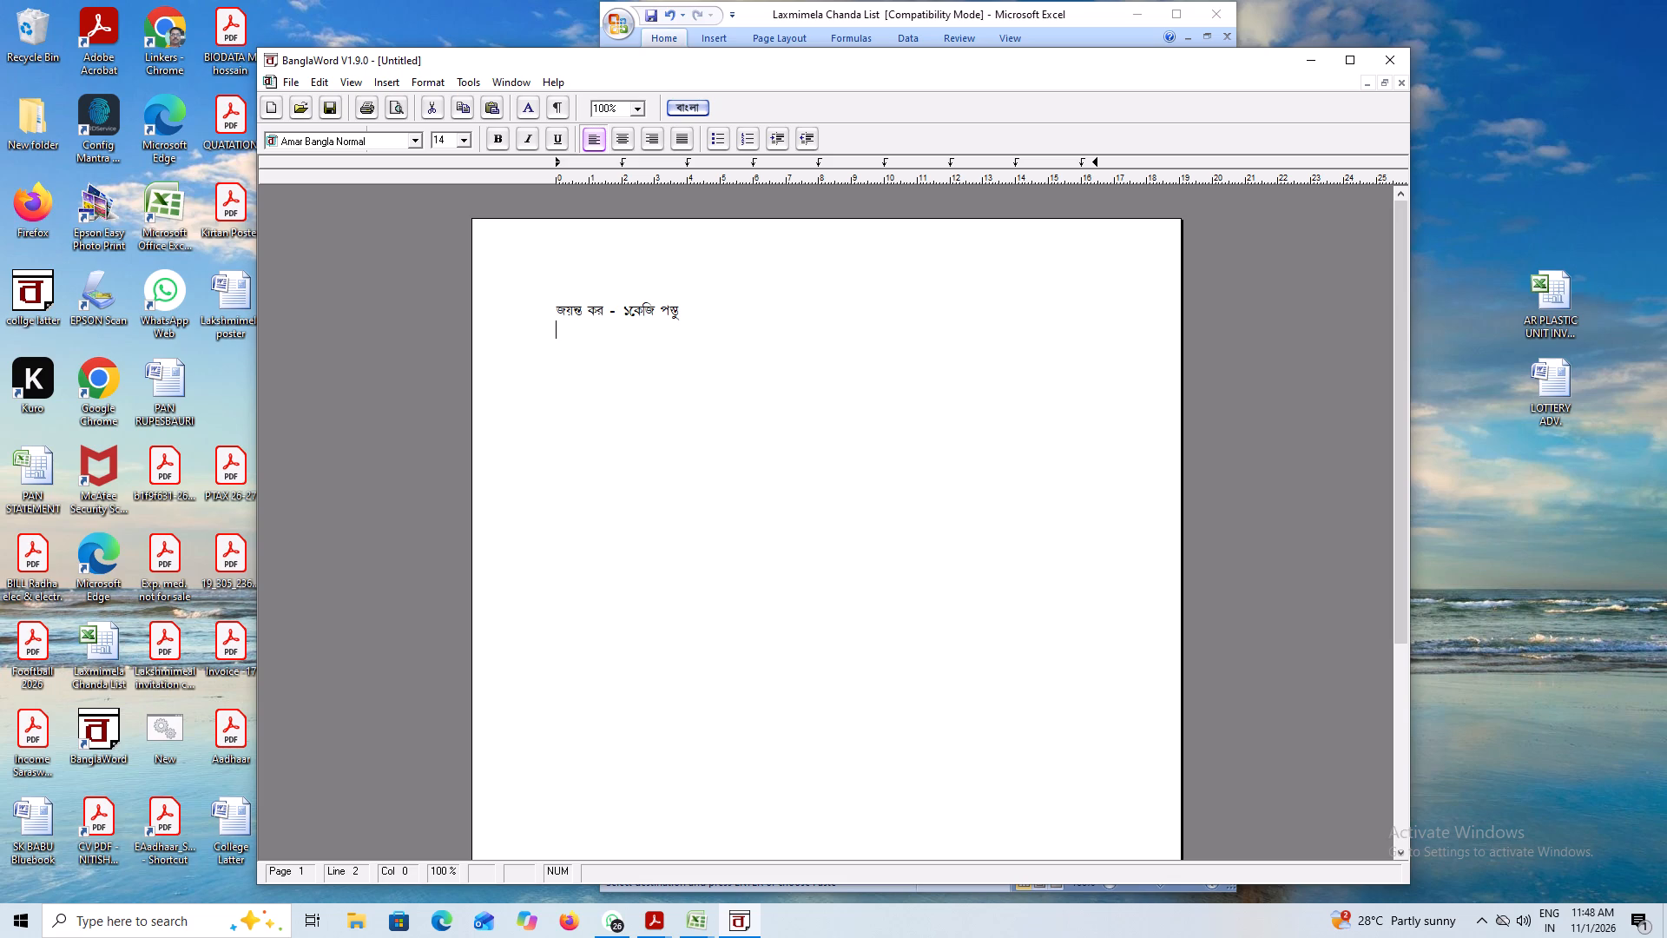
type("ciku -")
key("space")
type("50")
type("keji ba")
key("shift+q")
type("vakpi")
Add a third line with the next donor's full Bengali name followed by "- ৫০ কেজি বাঁদাকপি".
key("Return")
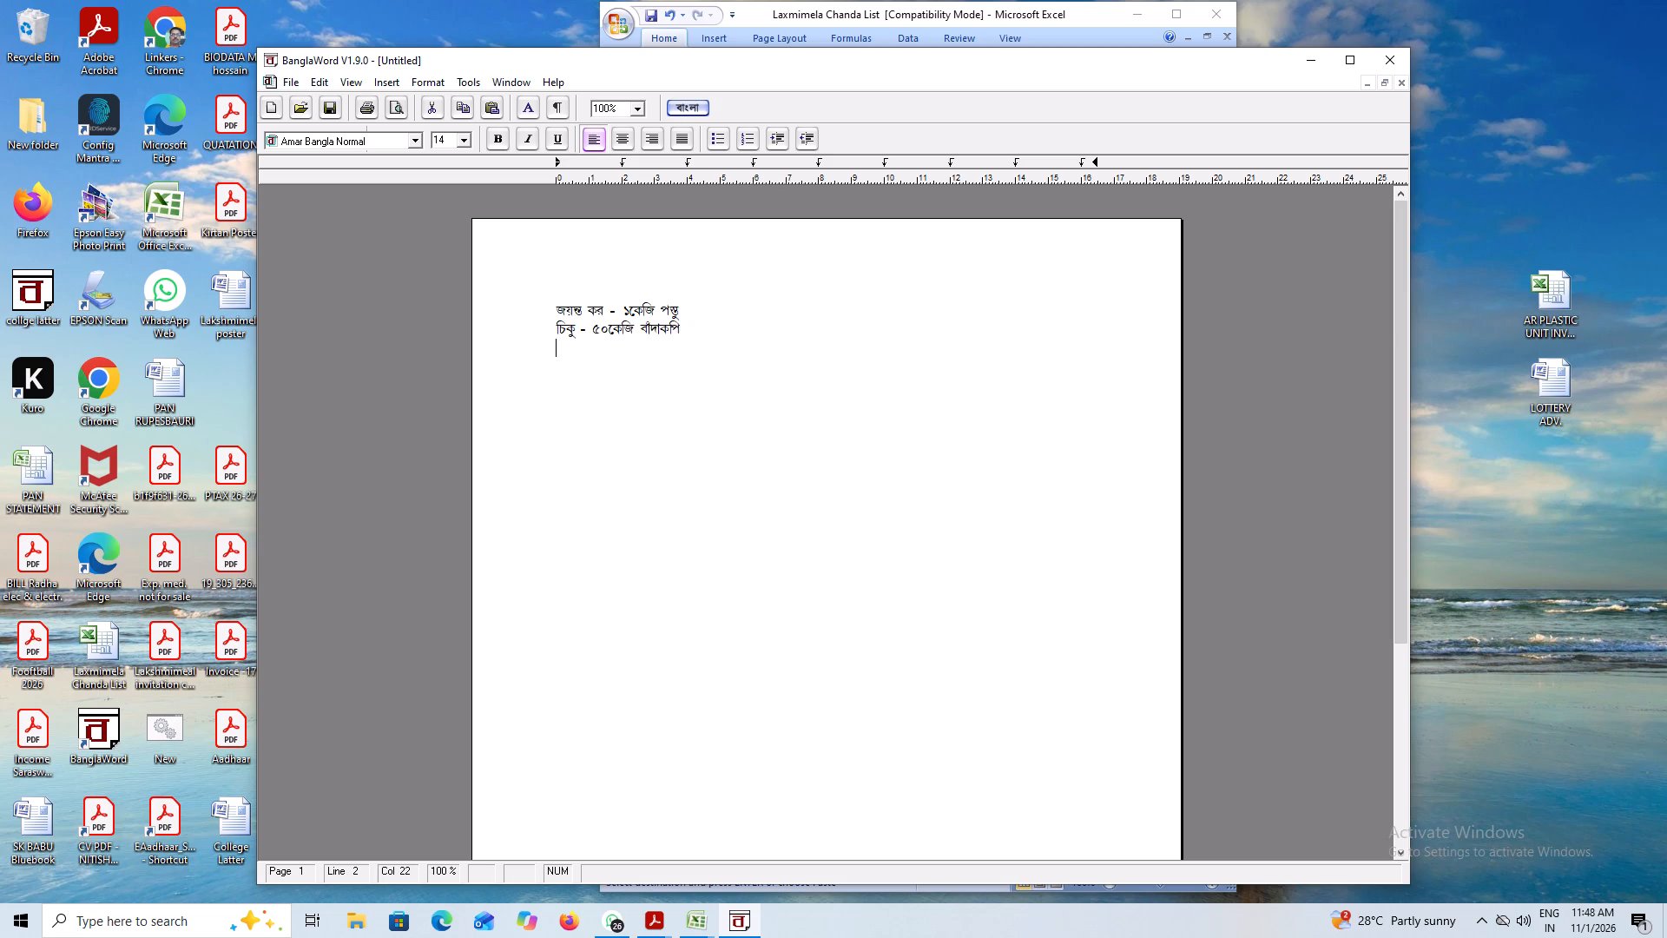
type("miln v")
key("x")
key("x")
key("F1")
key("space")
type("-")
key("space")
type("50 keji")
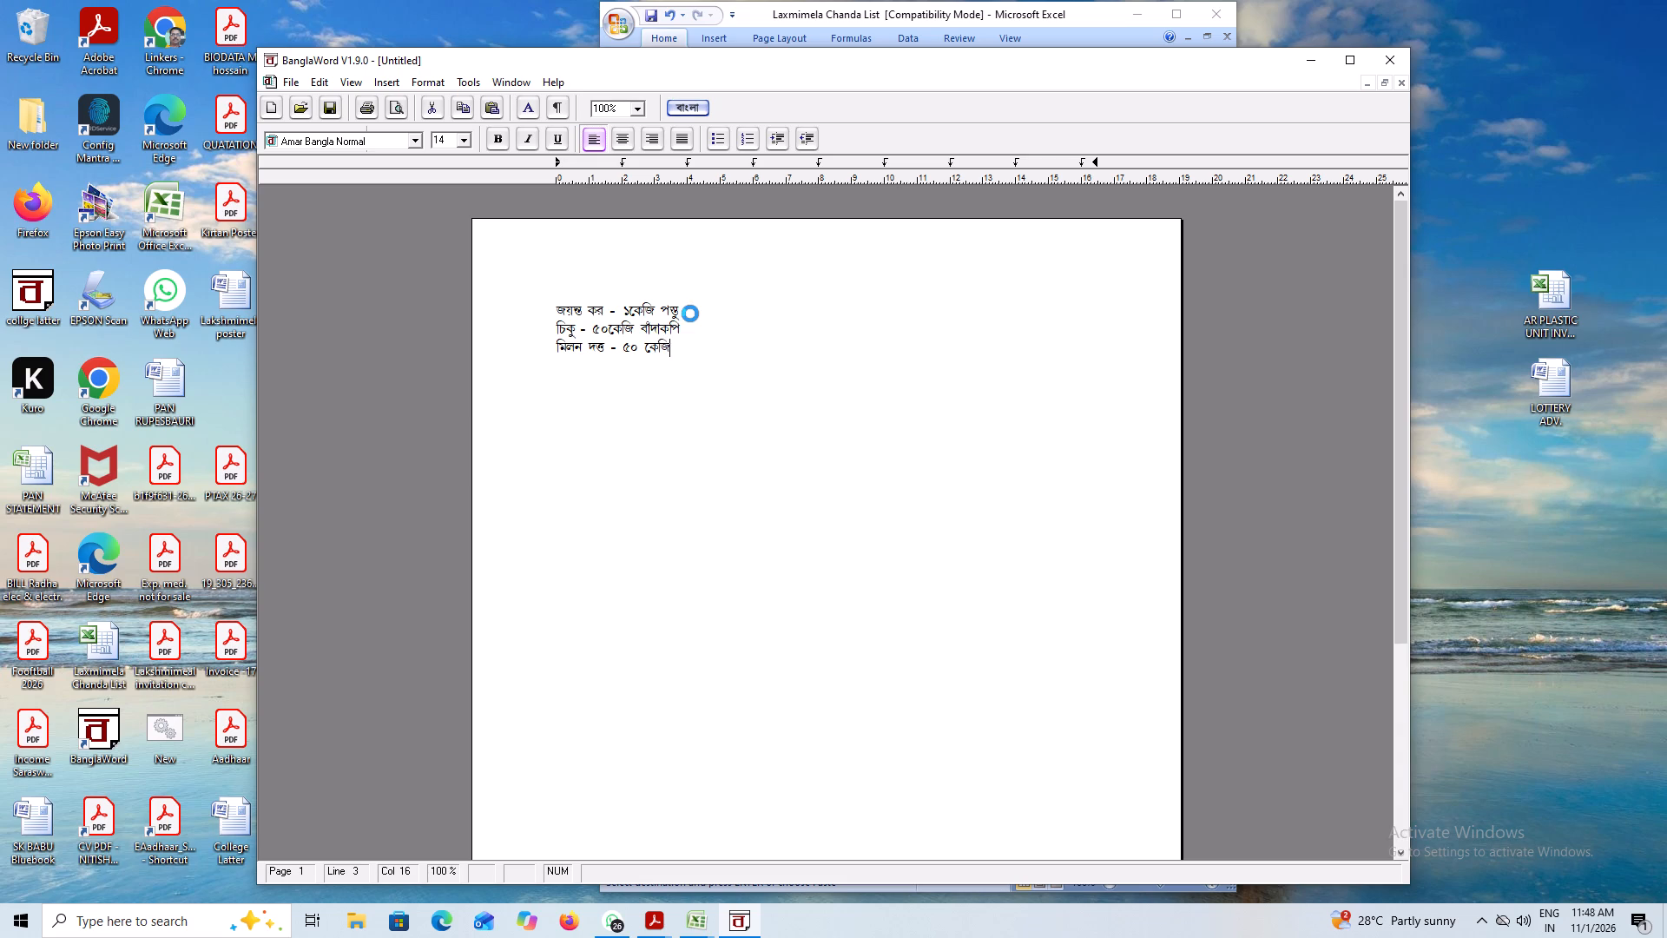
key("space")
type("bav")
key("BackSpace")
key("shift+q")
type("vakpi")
Start a fourth line in the BanglaWord document with the next in-kind donor's full Bengali name.
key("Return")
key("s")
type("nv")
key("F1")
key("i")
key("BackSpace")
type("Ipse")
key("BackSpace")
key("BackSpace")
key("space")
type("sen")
Complete the fourth line with the donated item, entering "- হজমলা" after the donor's name.
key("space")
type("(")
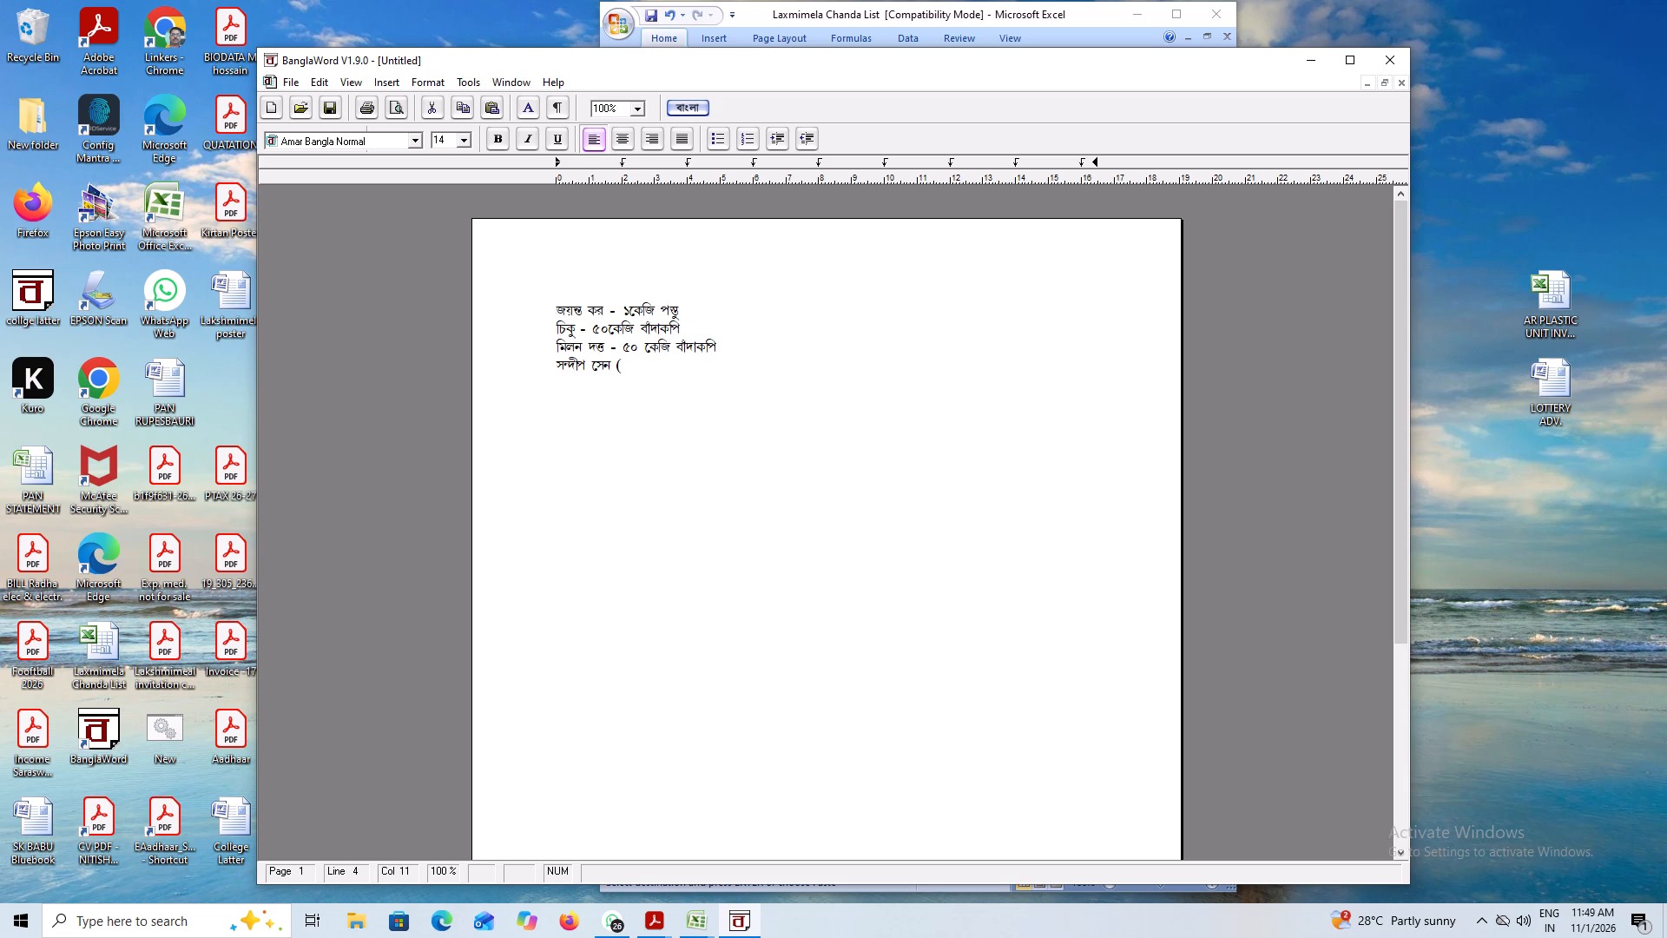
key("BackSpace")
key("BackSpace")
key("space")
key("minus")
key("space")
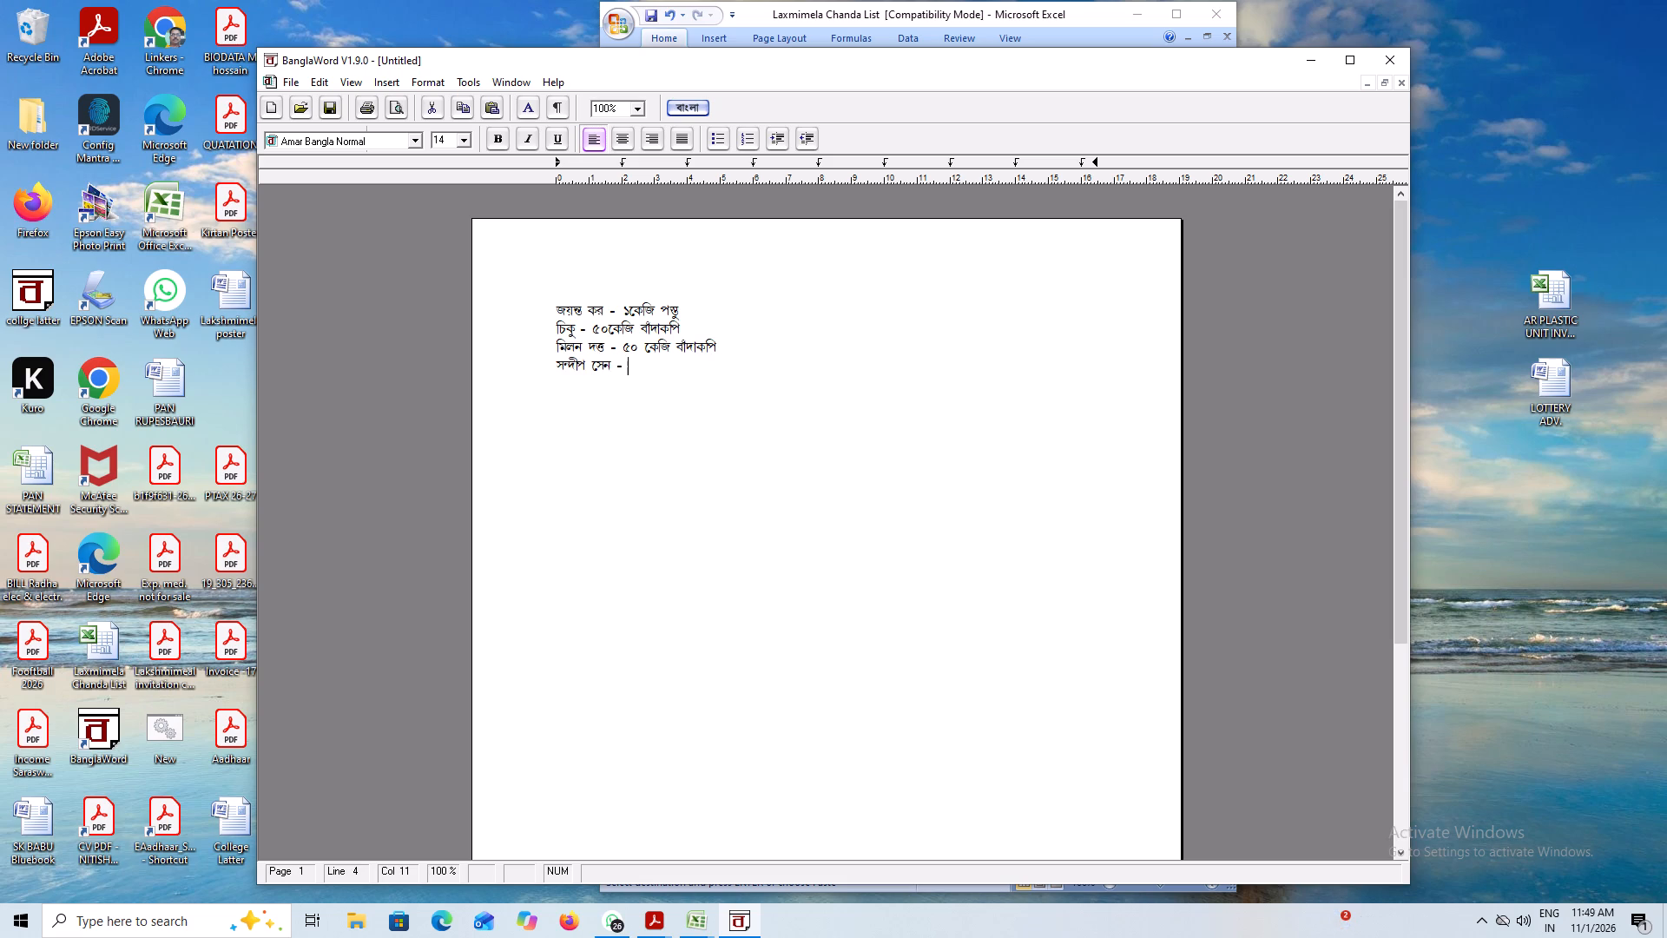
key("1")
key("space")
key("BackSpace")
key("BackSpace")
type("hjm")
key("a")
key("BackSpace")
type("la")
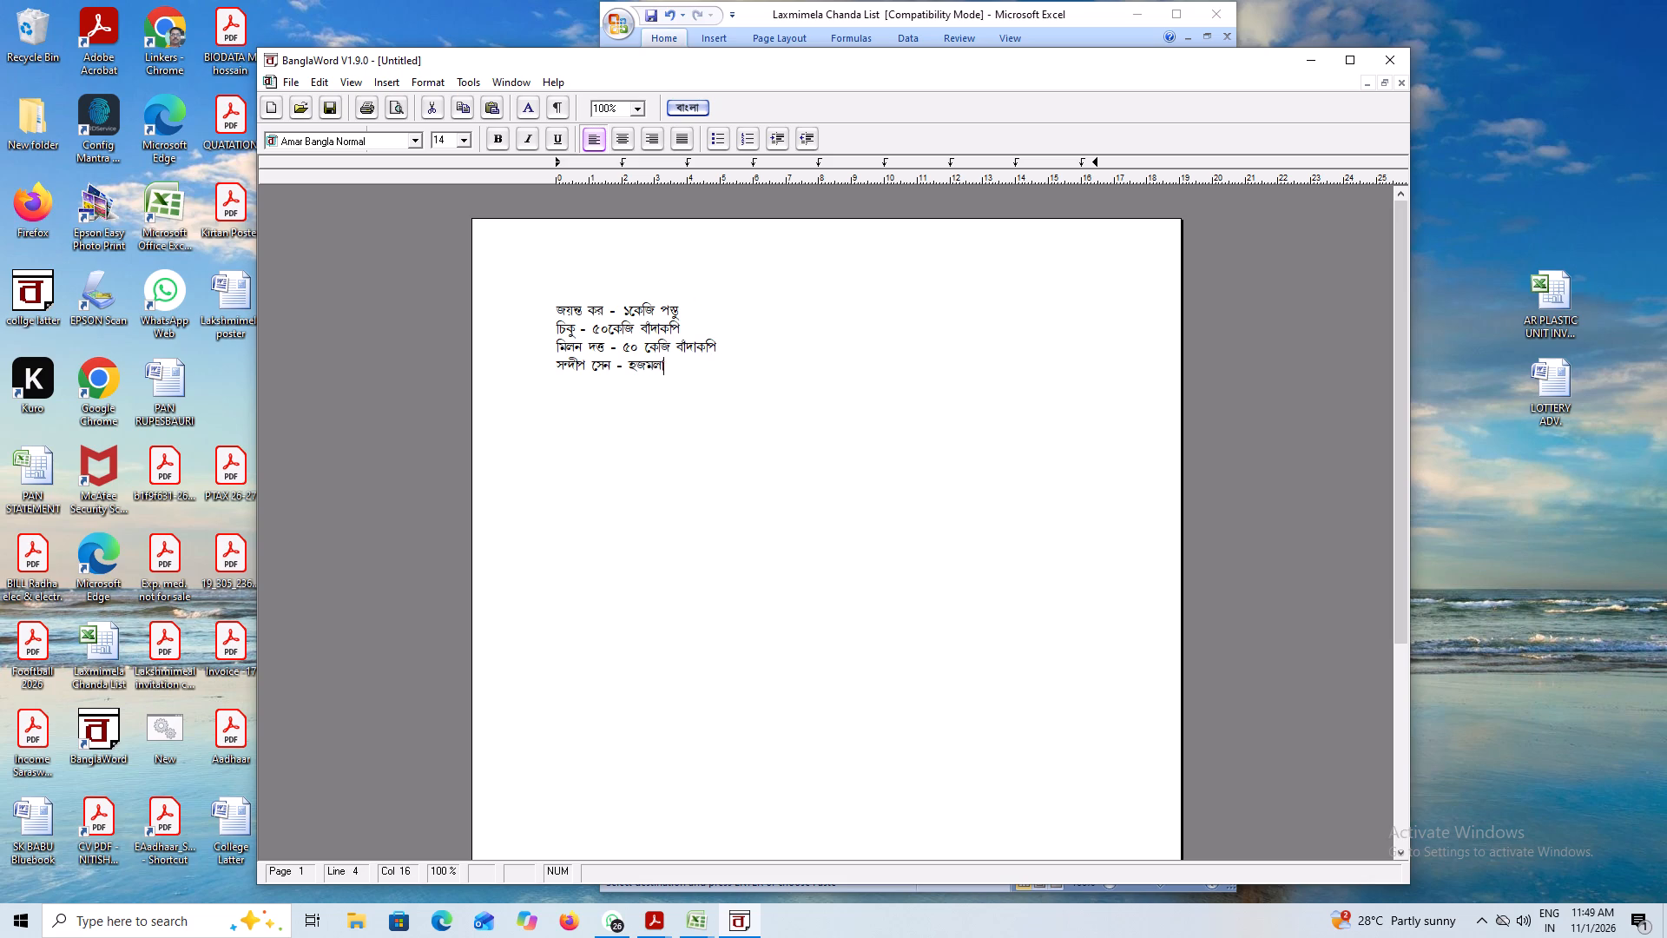
Insert the bracketed nickname "(কালি)" directly after the donor's name in the fourth line.
left_click(611, 365)
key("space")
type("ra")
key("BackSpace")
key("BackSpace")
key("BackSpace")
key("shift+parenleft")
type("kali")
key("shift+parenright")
left_click(699, 367)
double_click(660, 361)
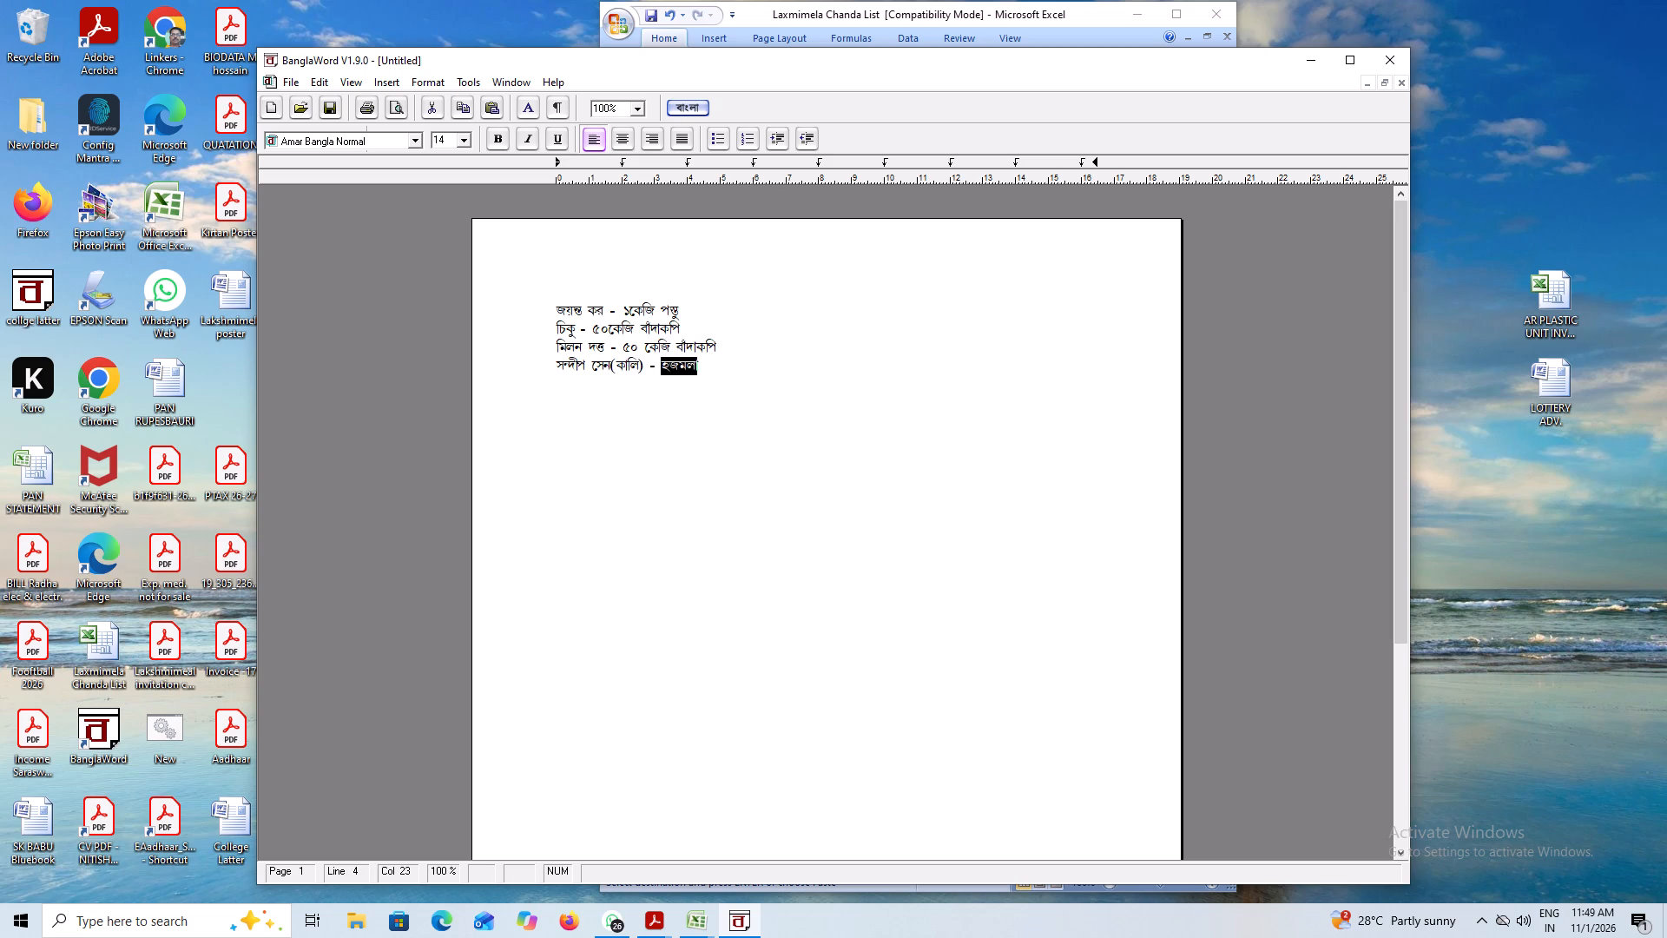
Add a fifth line reading "ভম্বল - পাতা".
left_click(711, 414)
key("Return")
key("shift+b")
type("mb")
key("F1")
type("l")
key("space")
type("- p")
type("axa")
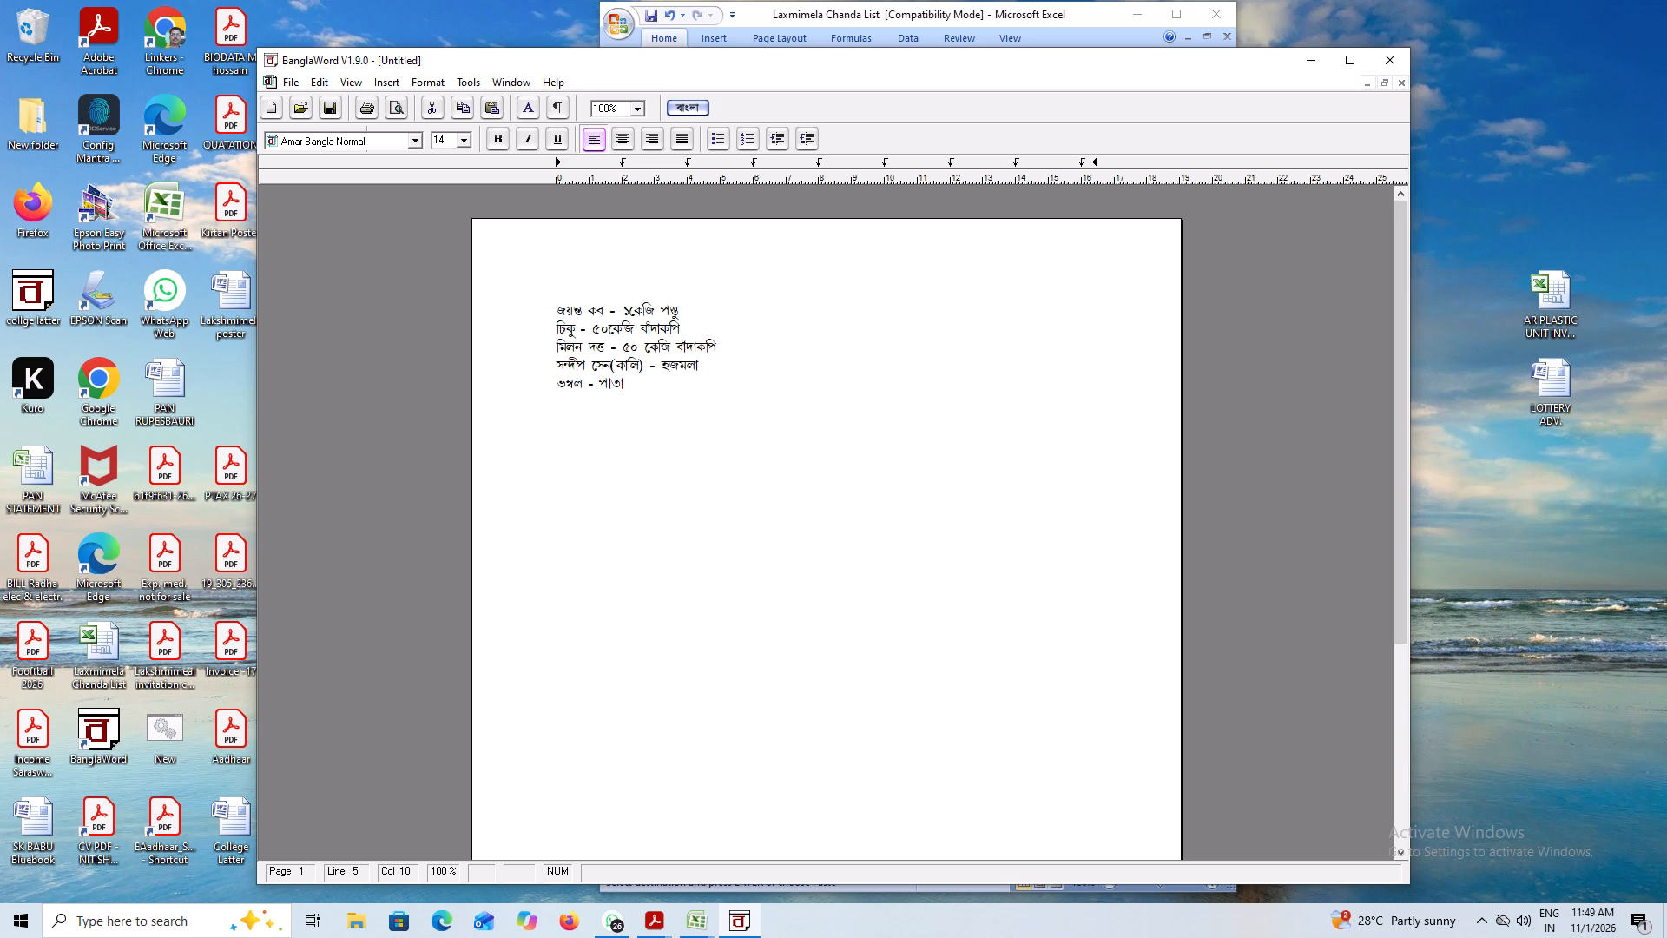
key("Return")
left_click(626, 383)
Copy all five in-kind donation lines from the BanglaWord document.
left_click_drag(556, 304, 593, 348)
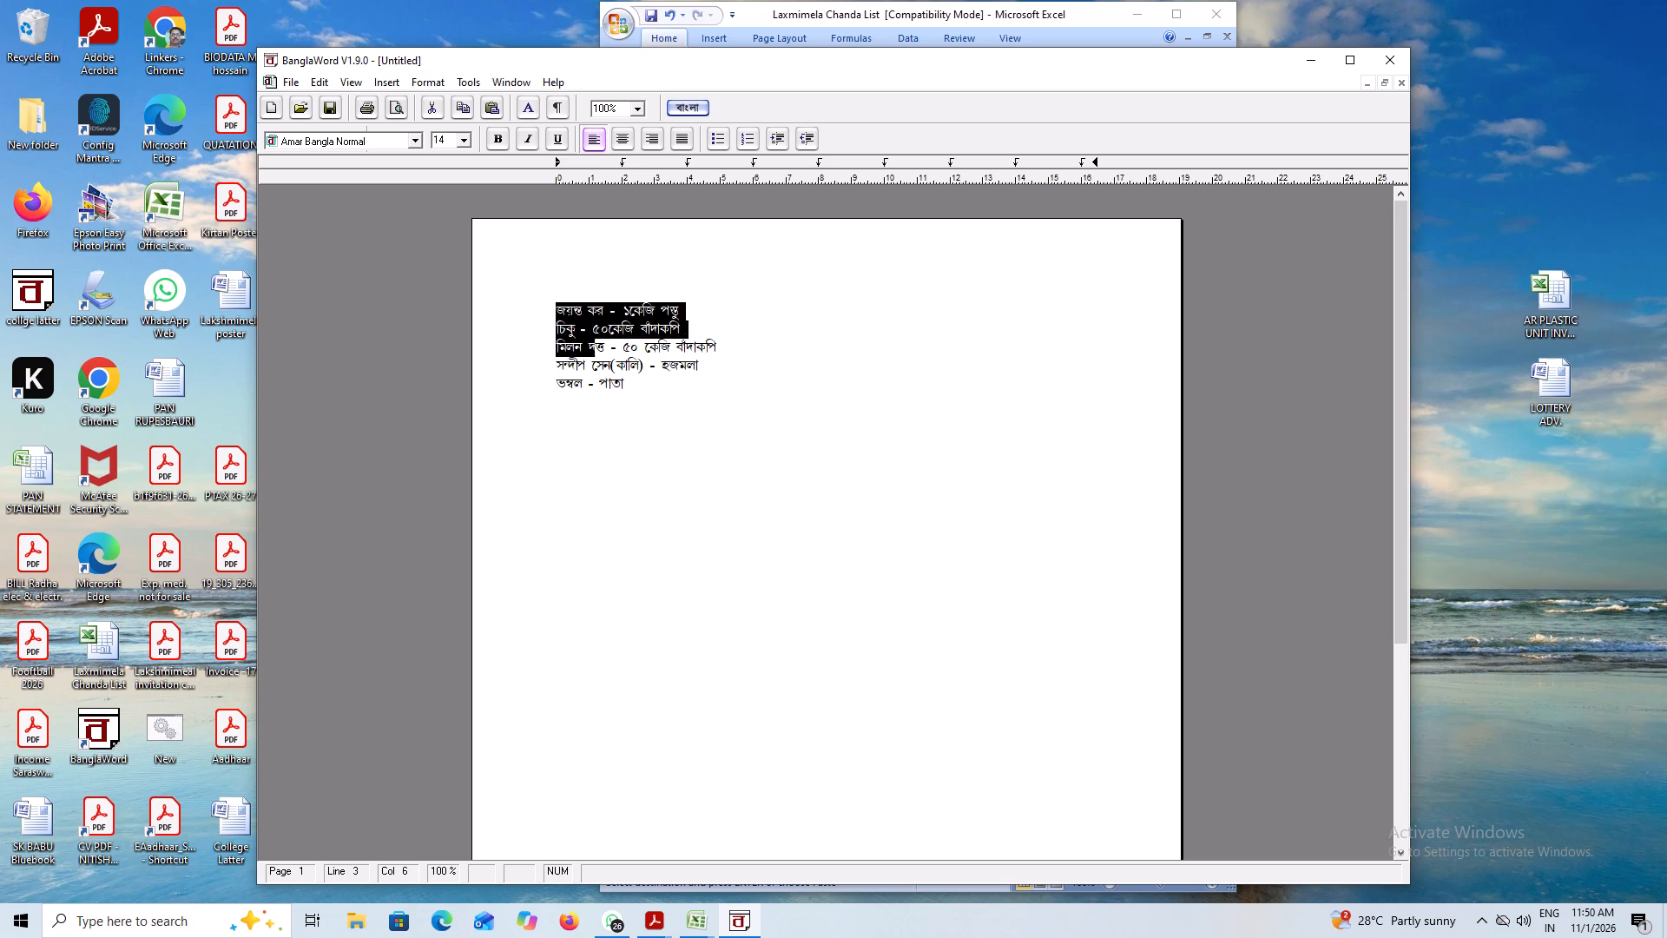
left_click_drag(593, 348, 646, 380)
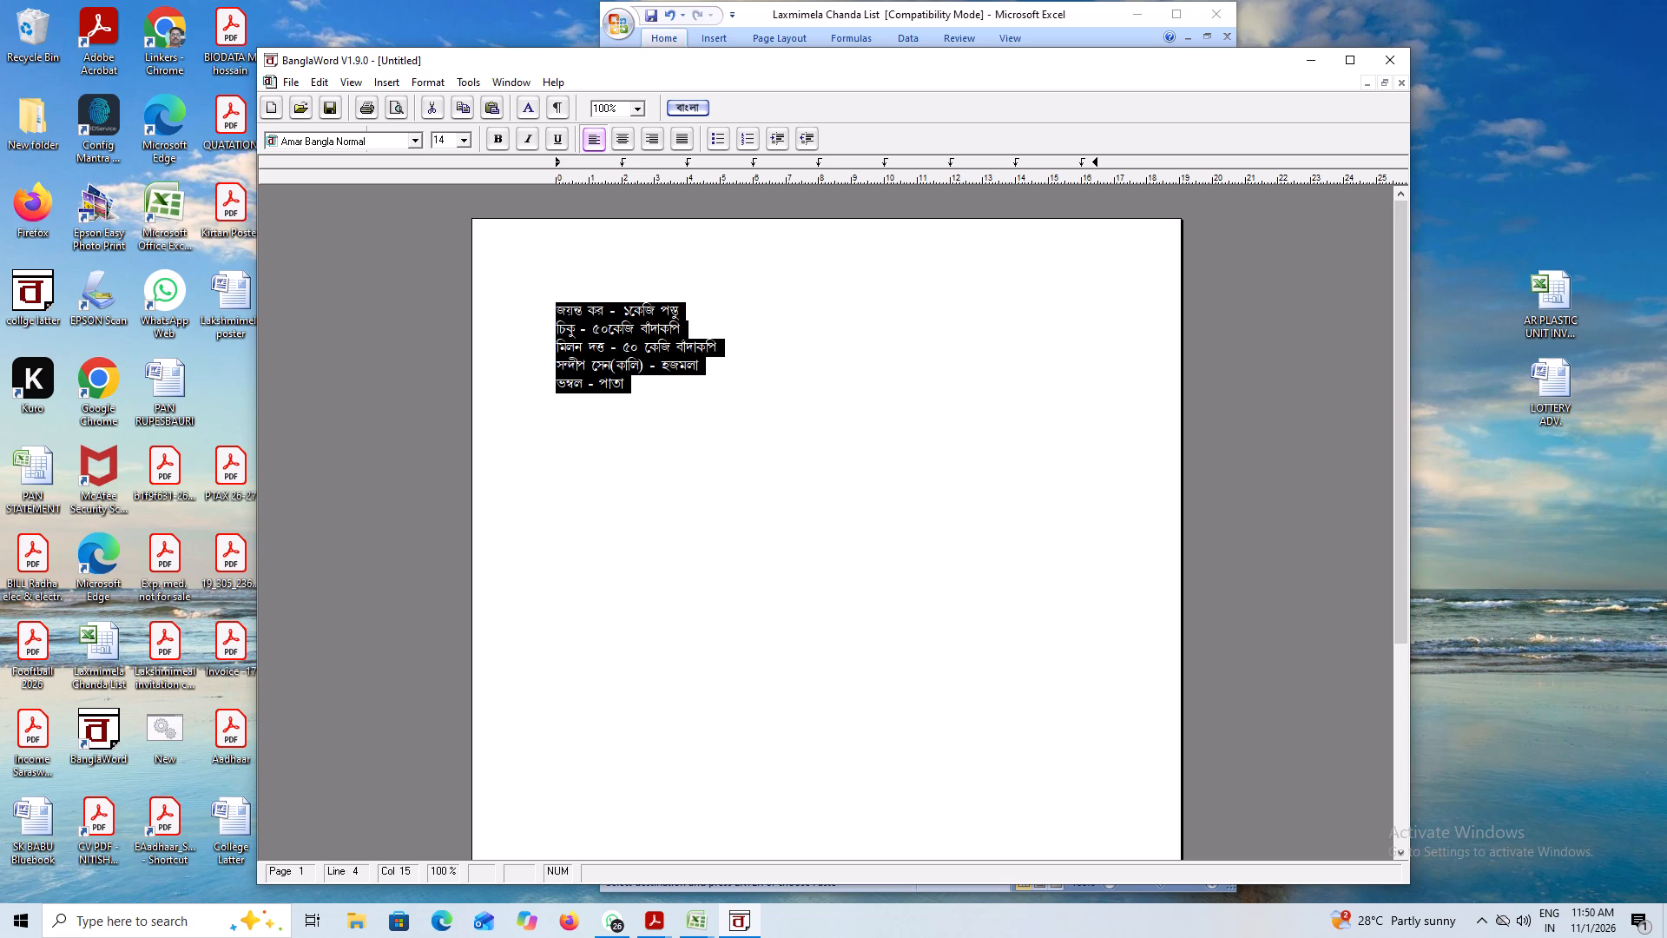
key("ctrl+c")
left_click(644, 458)
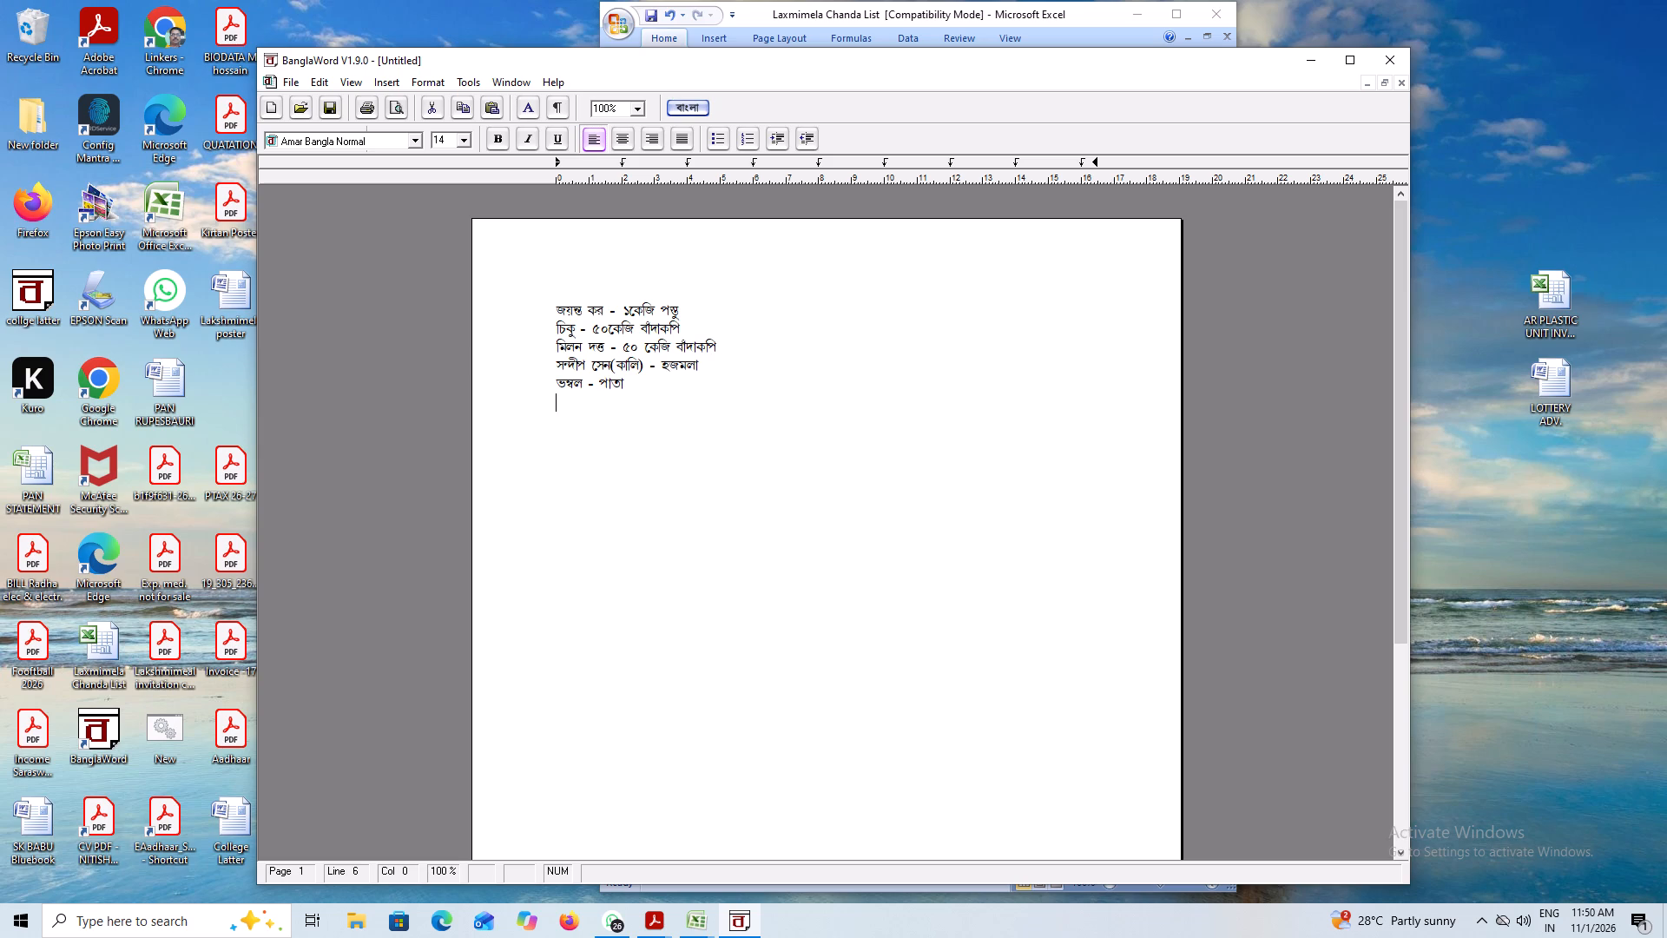
left_click_drag(623, 387, 510, 304)
left_click(510, 304)
left_click_drag(636, 384, 547, 307)
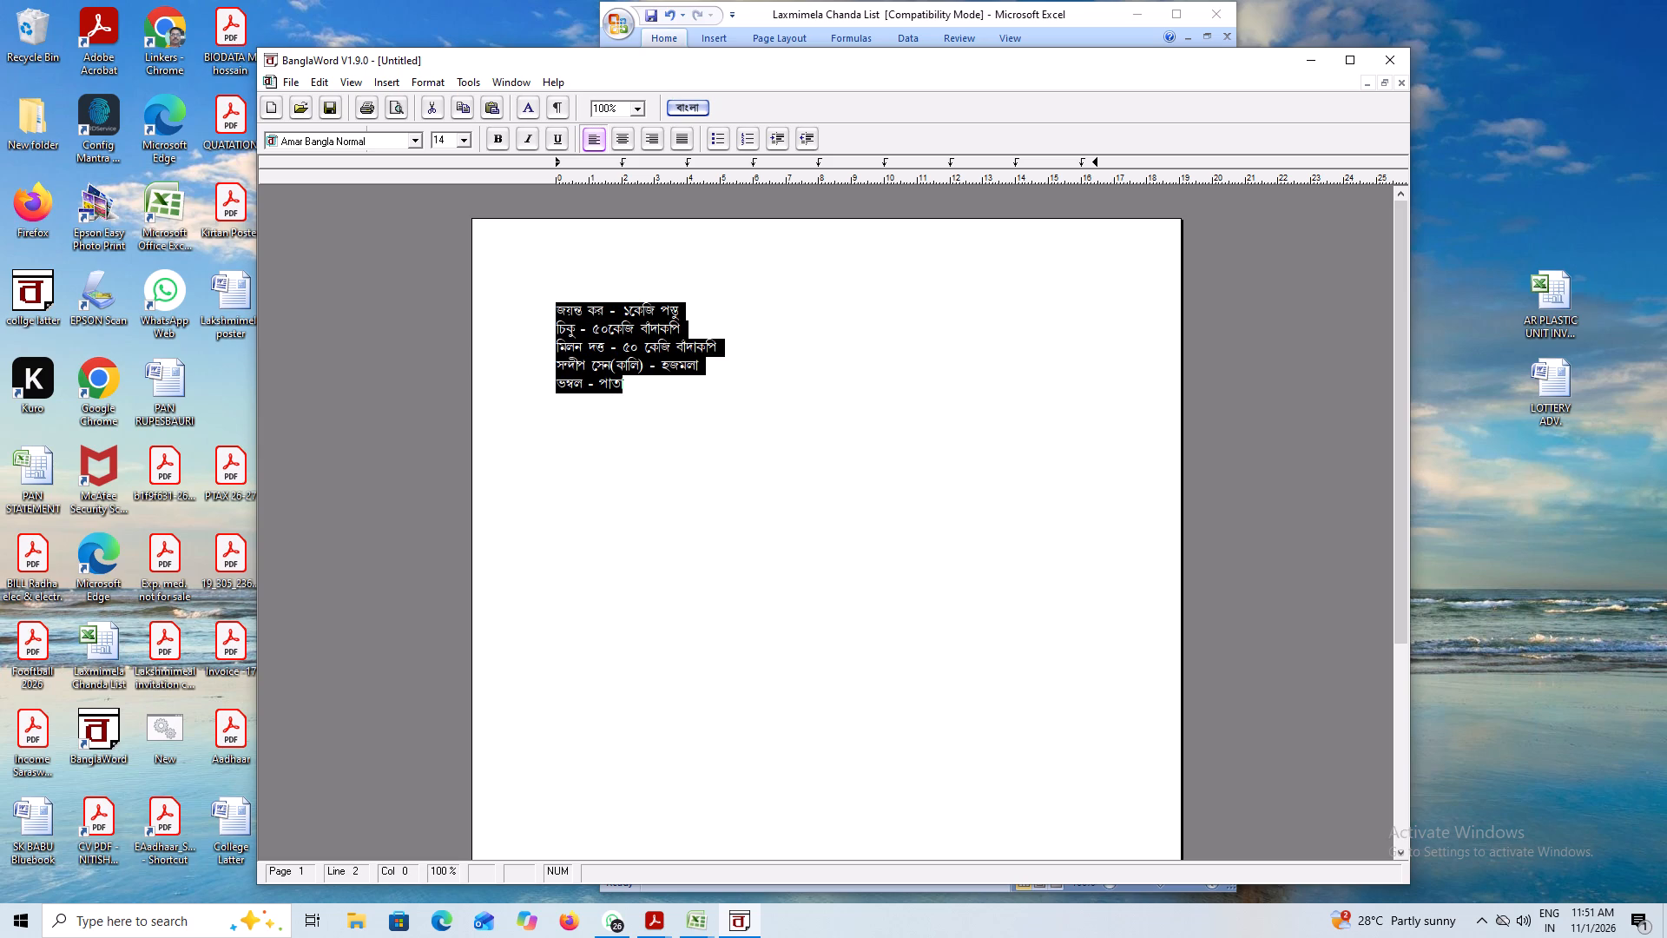
key("ctrl+c")
In the Excel donation list, move the "পোলাও বাবদ অনুদান" heading and its entries from G29:G38 down to start at G42.
left_click(698, 919)
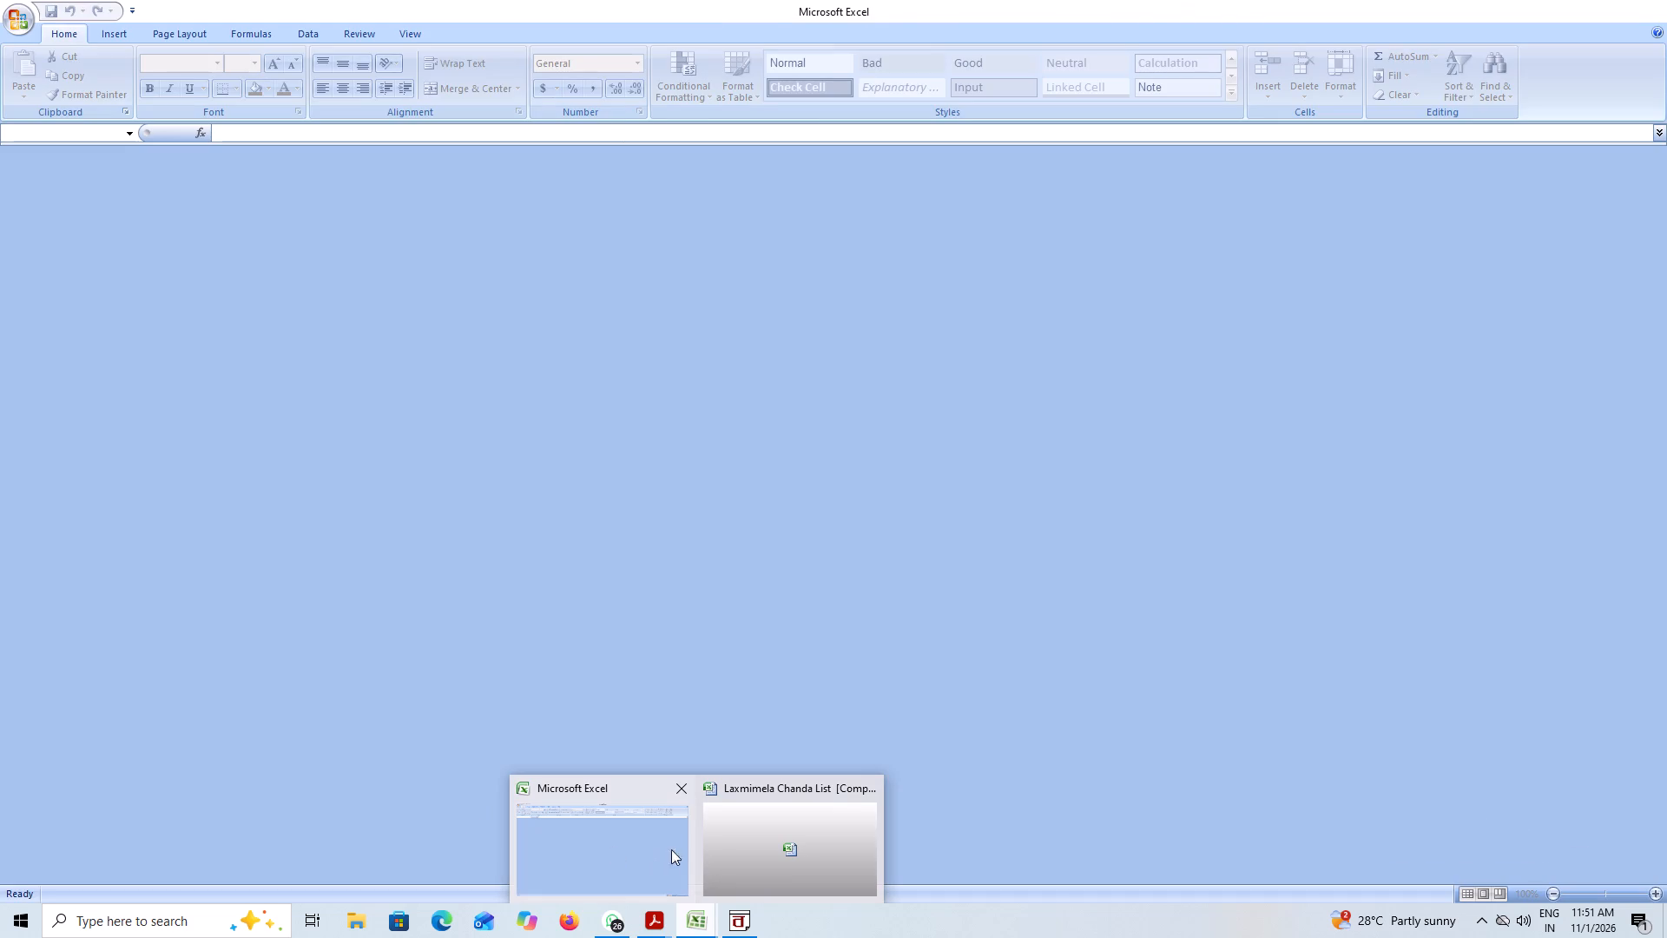
left_click(708, 840)
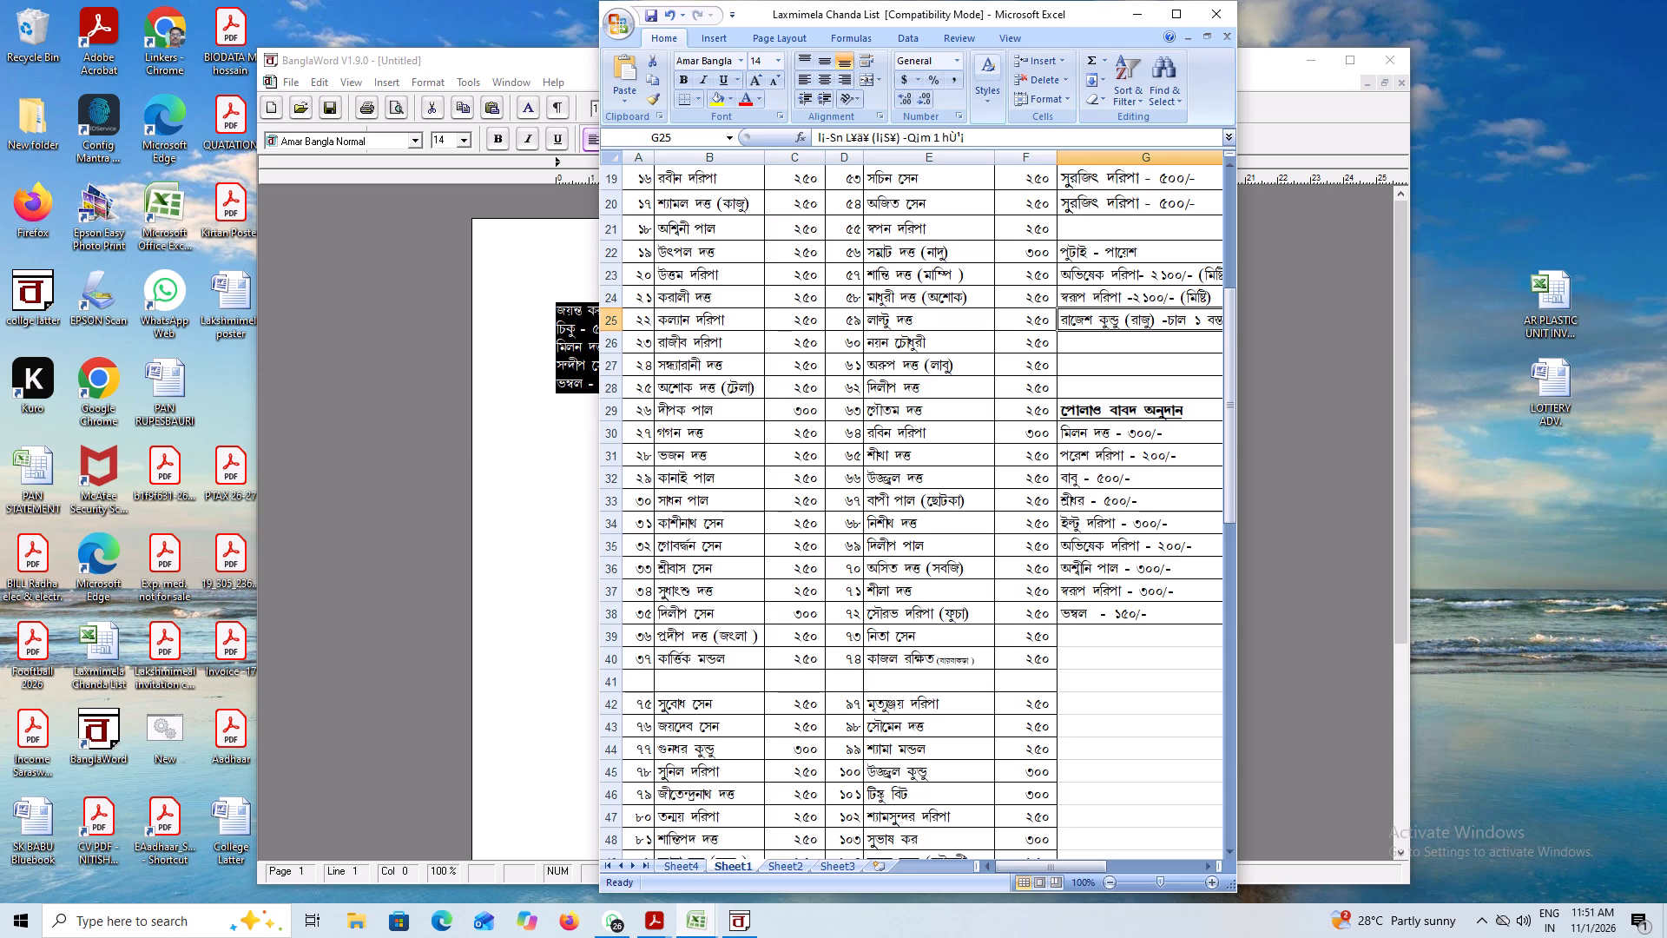
double_click(1075, 342)
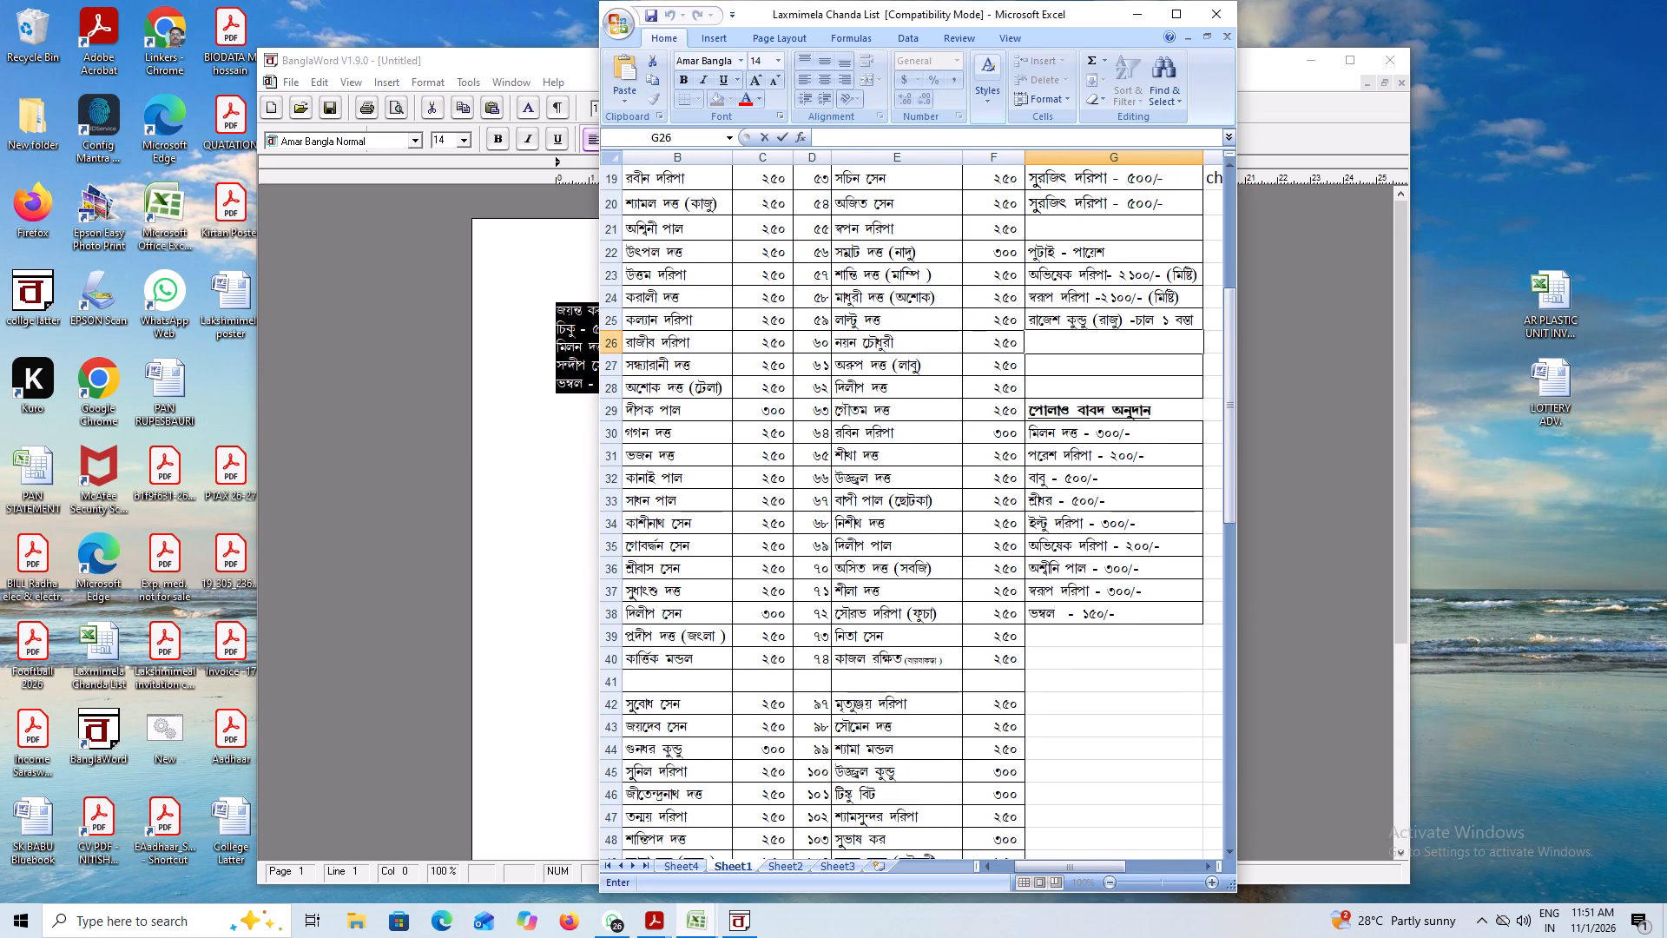
scroll(1067, 724, "down", 3)
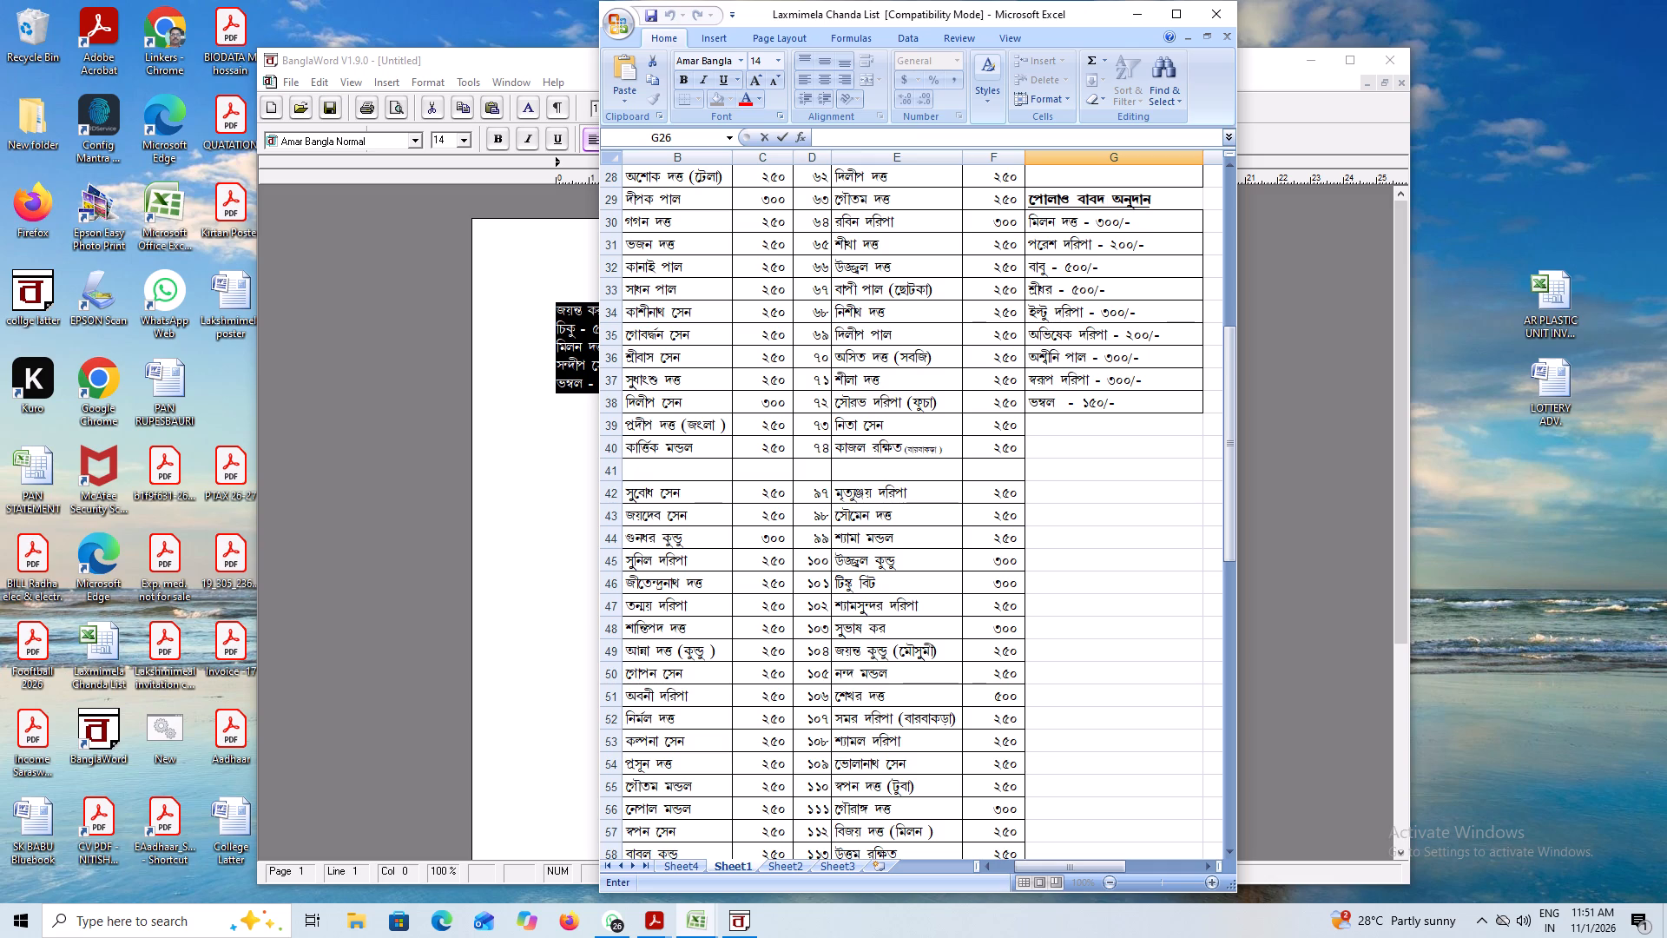
scroll(1064, 505, "up", 4)
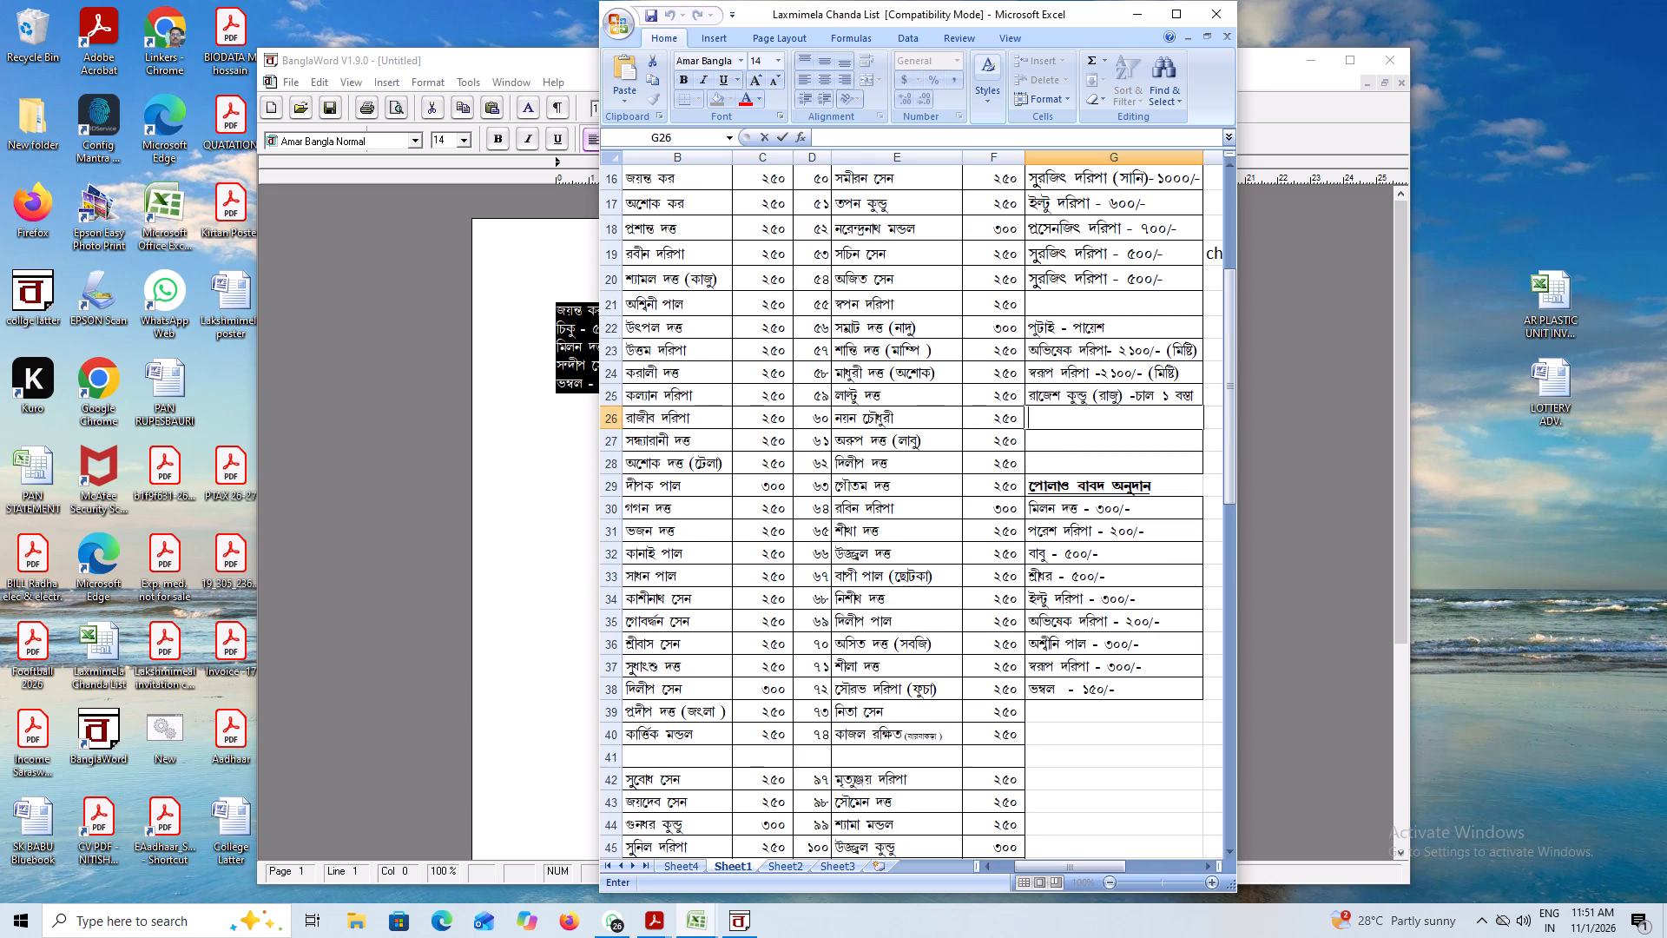
left_click_drag(1050, 484, 1051, 484)
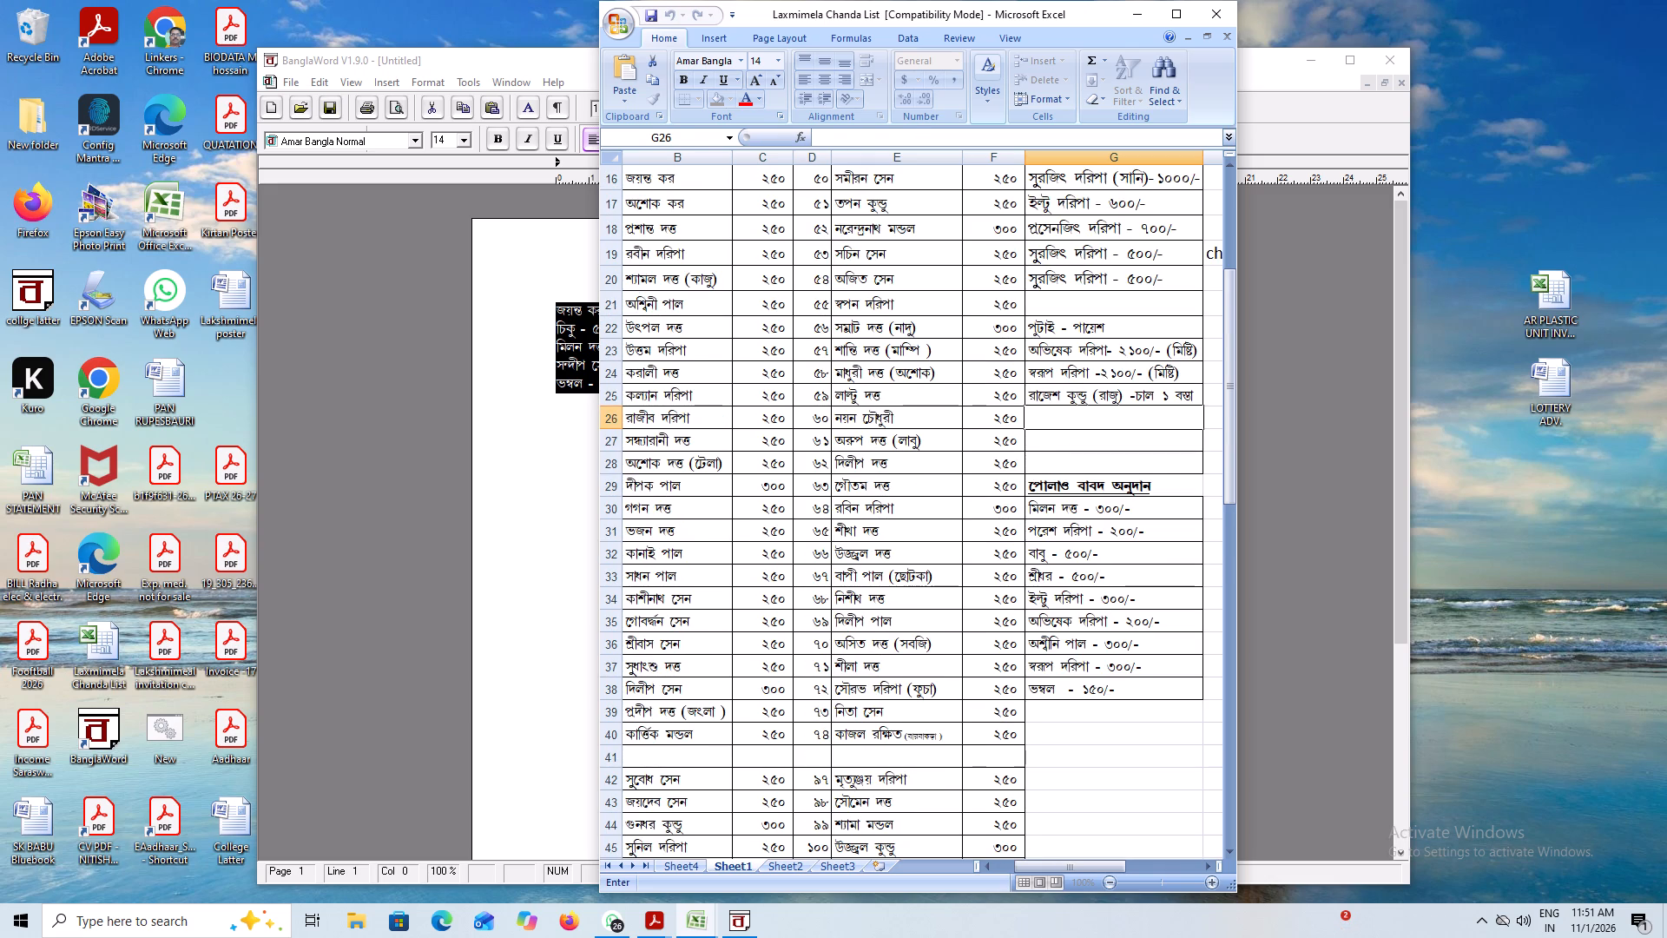
left_click_drag(1051, 484, 1051, 689)
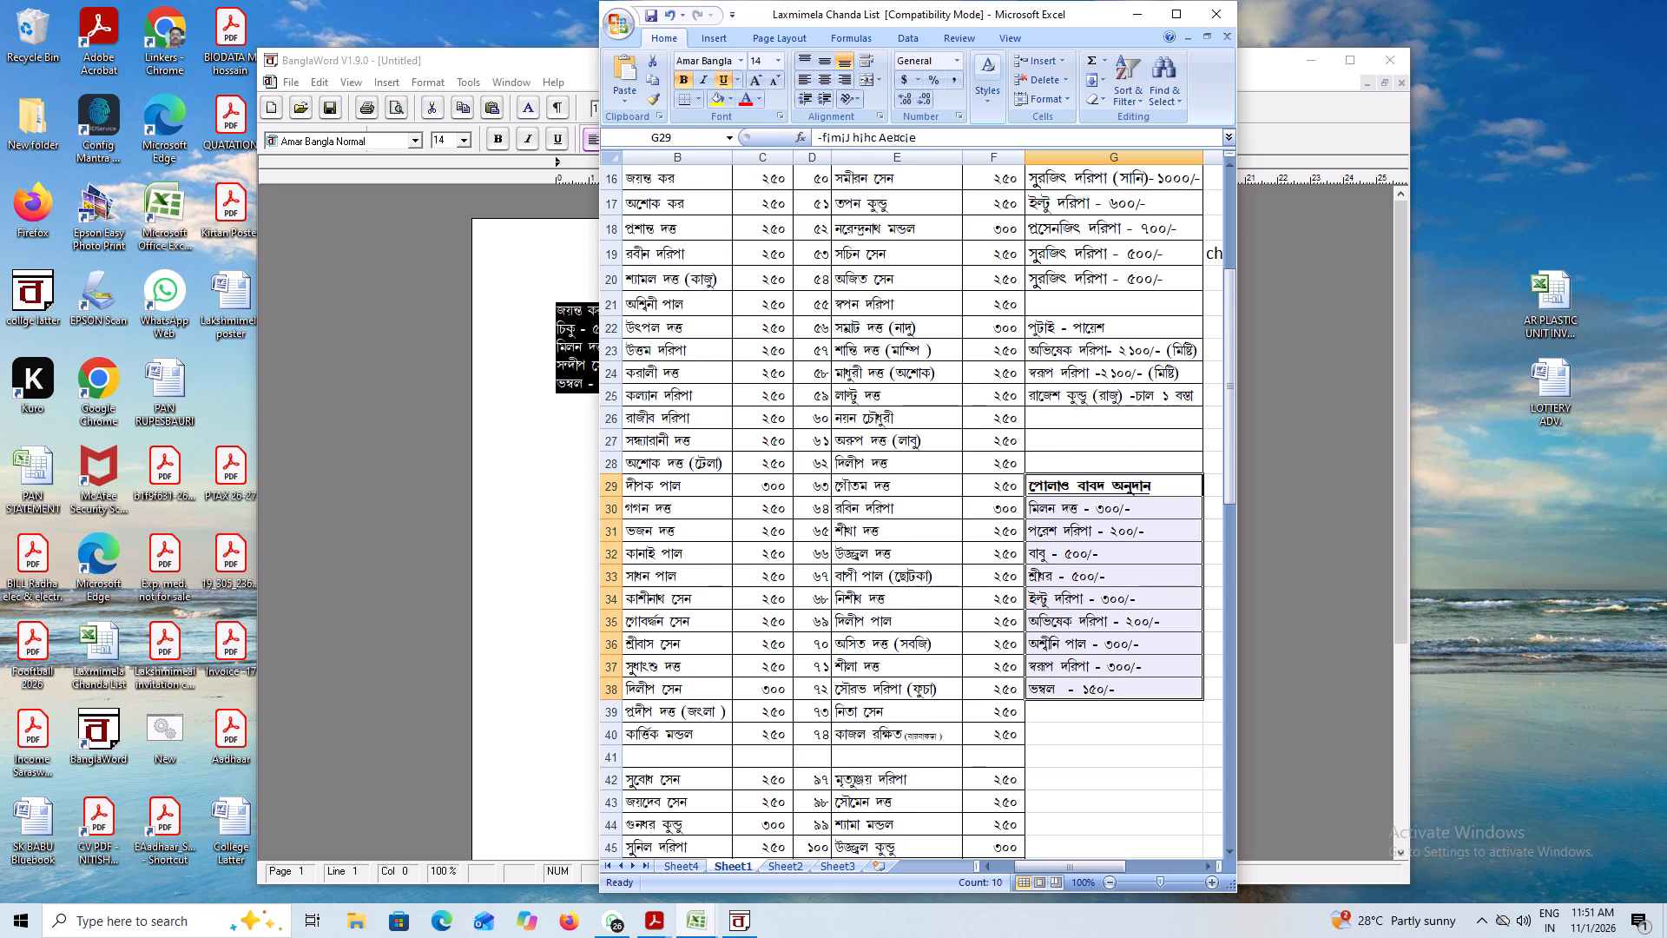
key("ctrl+x")
scroll(1086, 775, "down", 4)
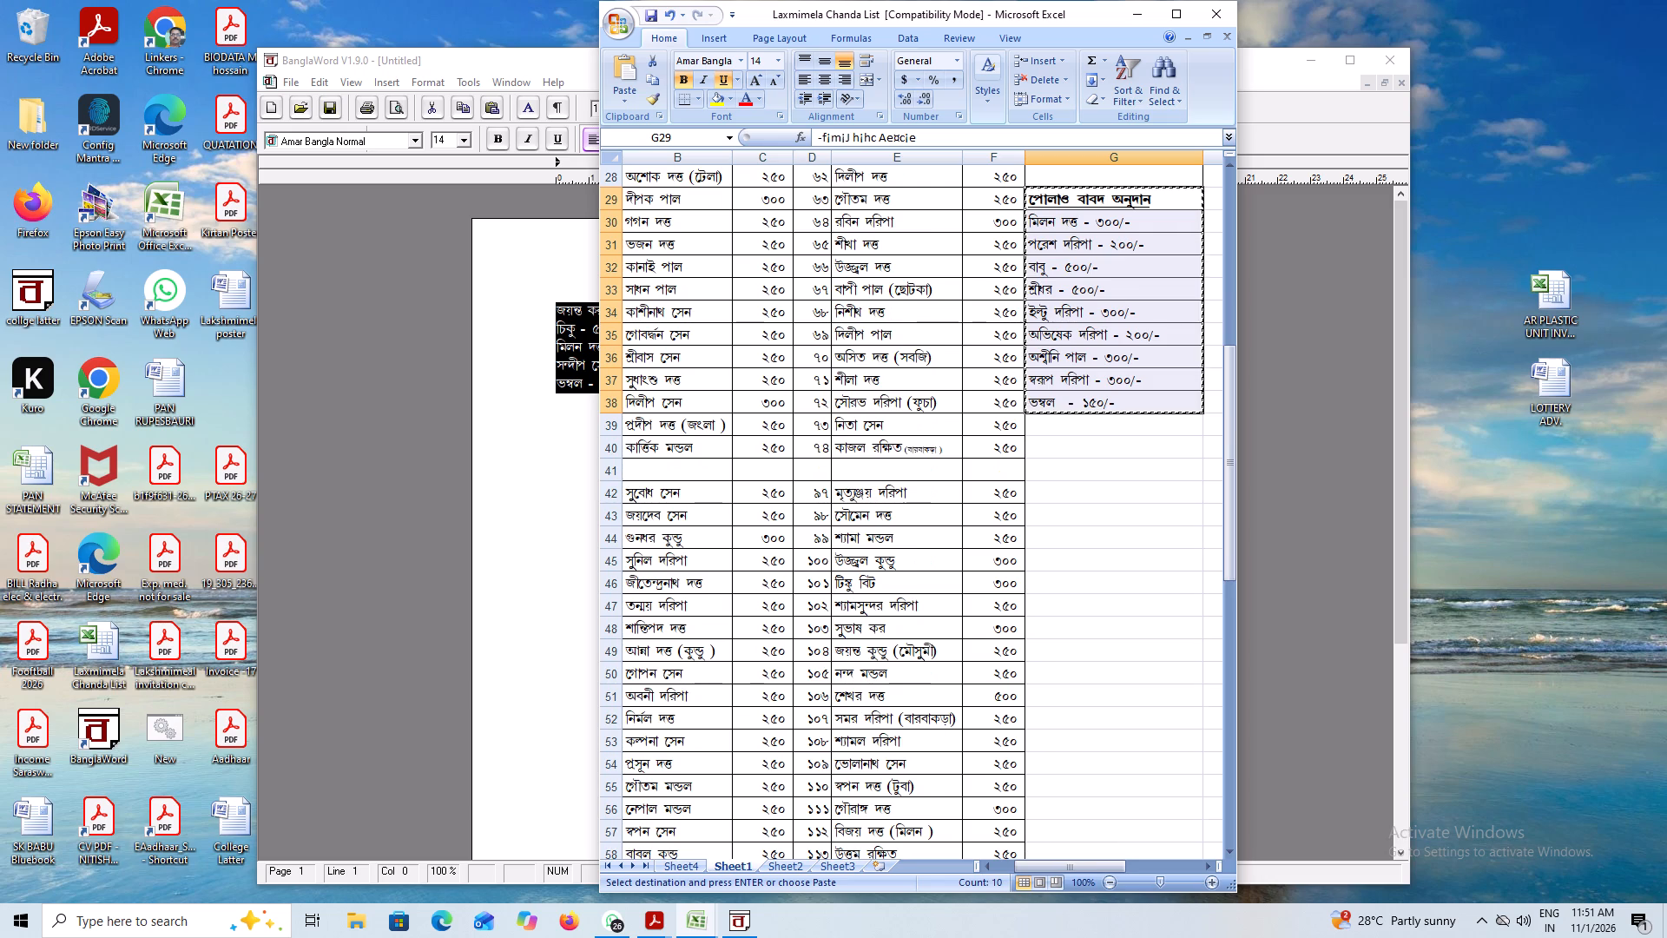
left_click(1047, 490)
key("ctrl+v")
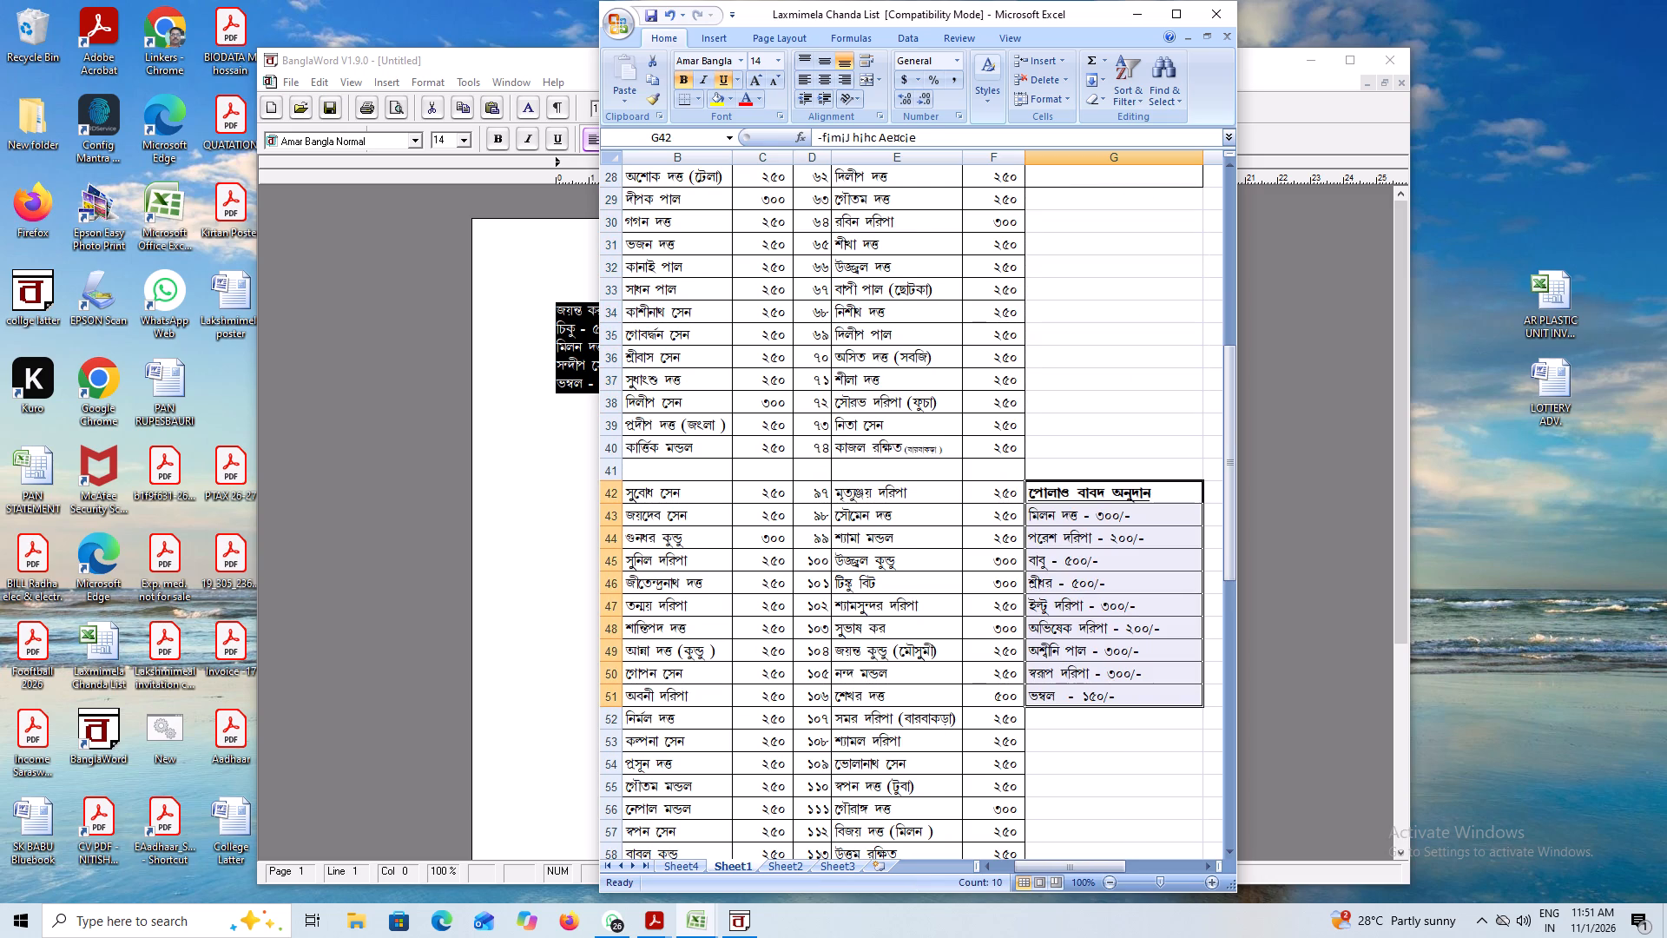
Copy the five in-kind donation lines from BanglaWord again and paste them into the Excel list starting at G26.
scroll(1032, 267, "up", 2)
left_click(1058, 357)
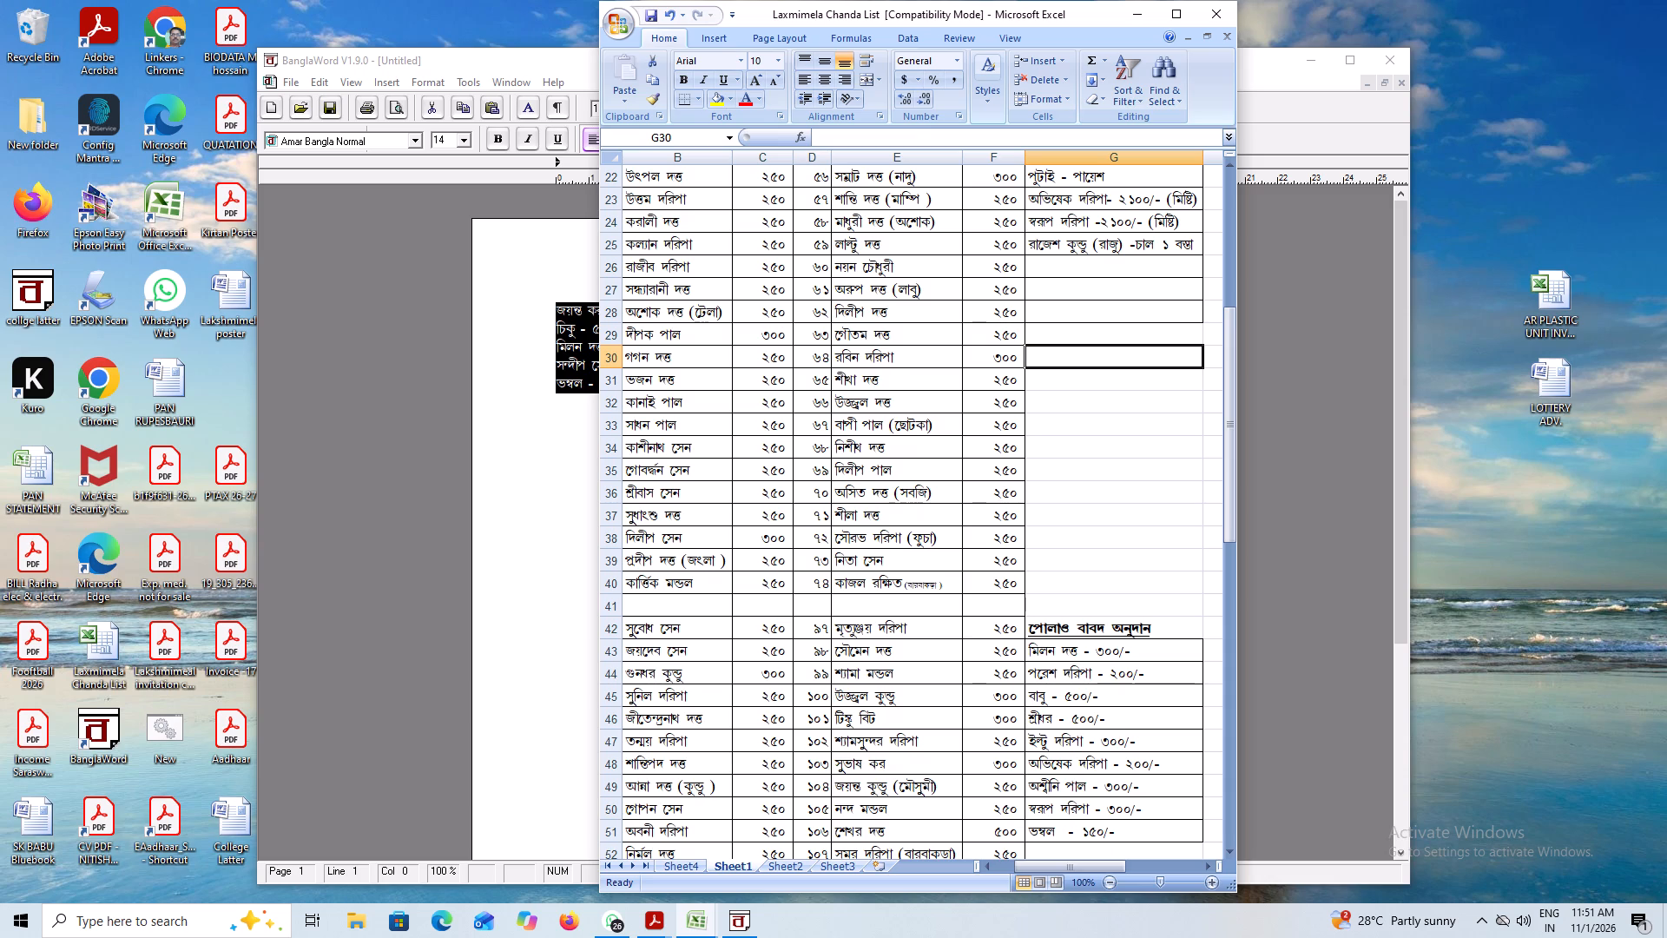
left_click(1153, 469)
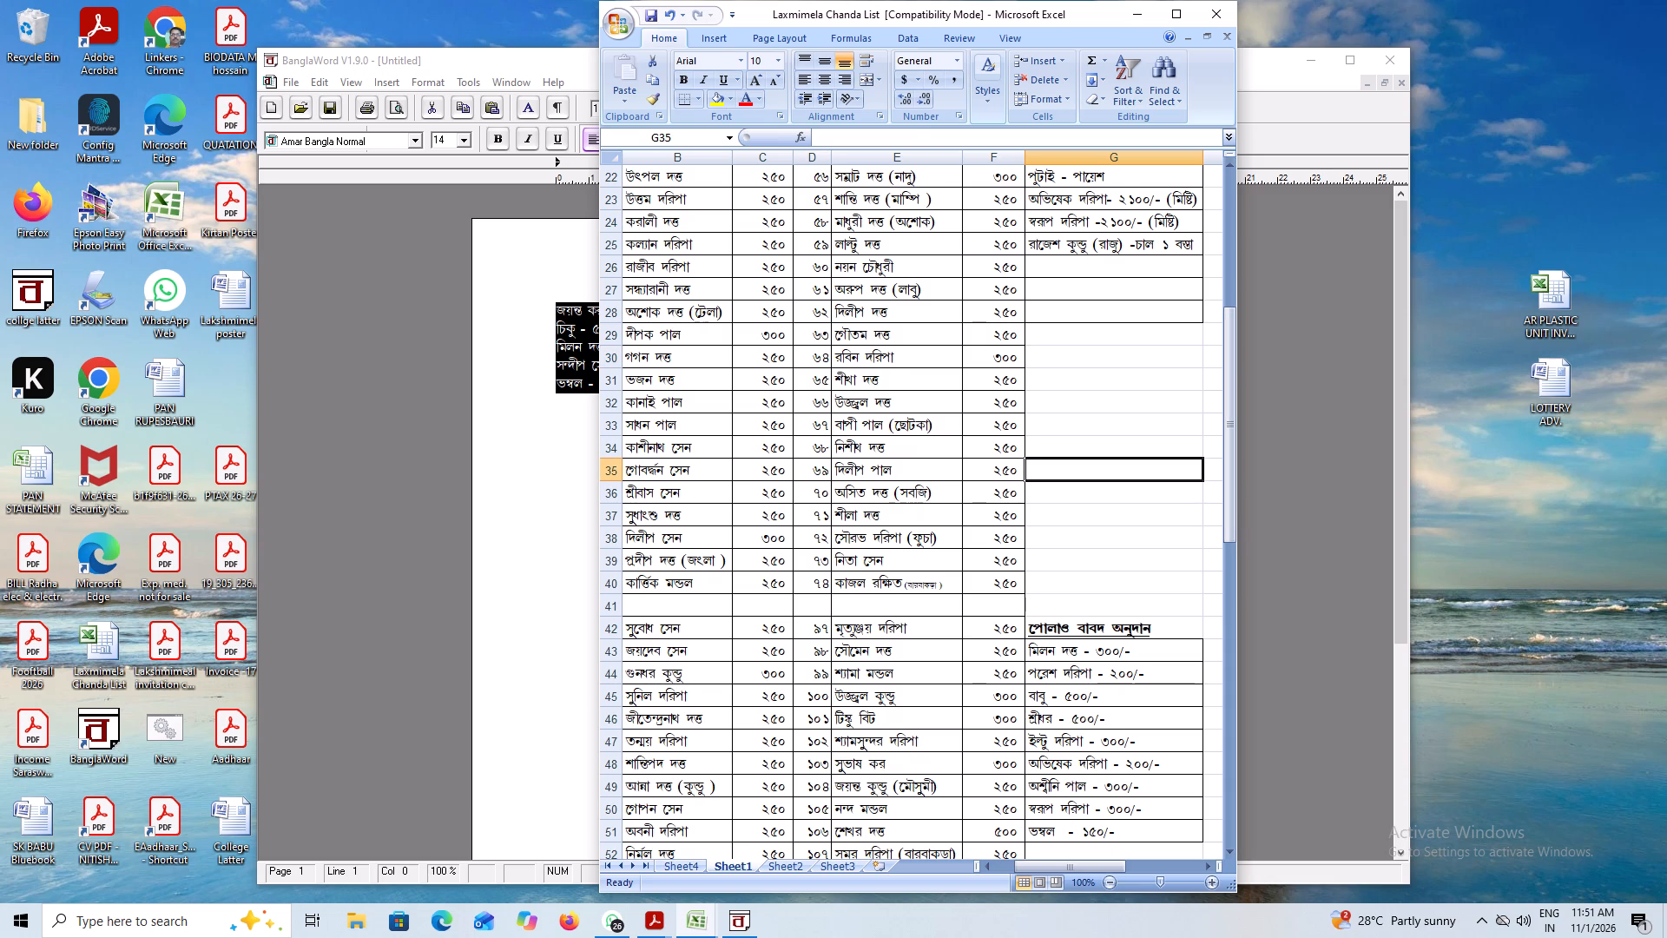
scroll(973, 797, "down", 3)
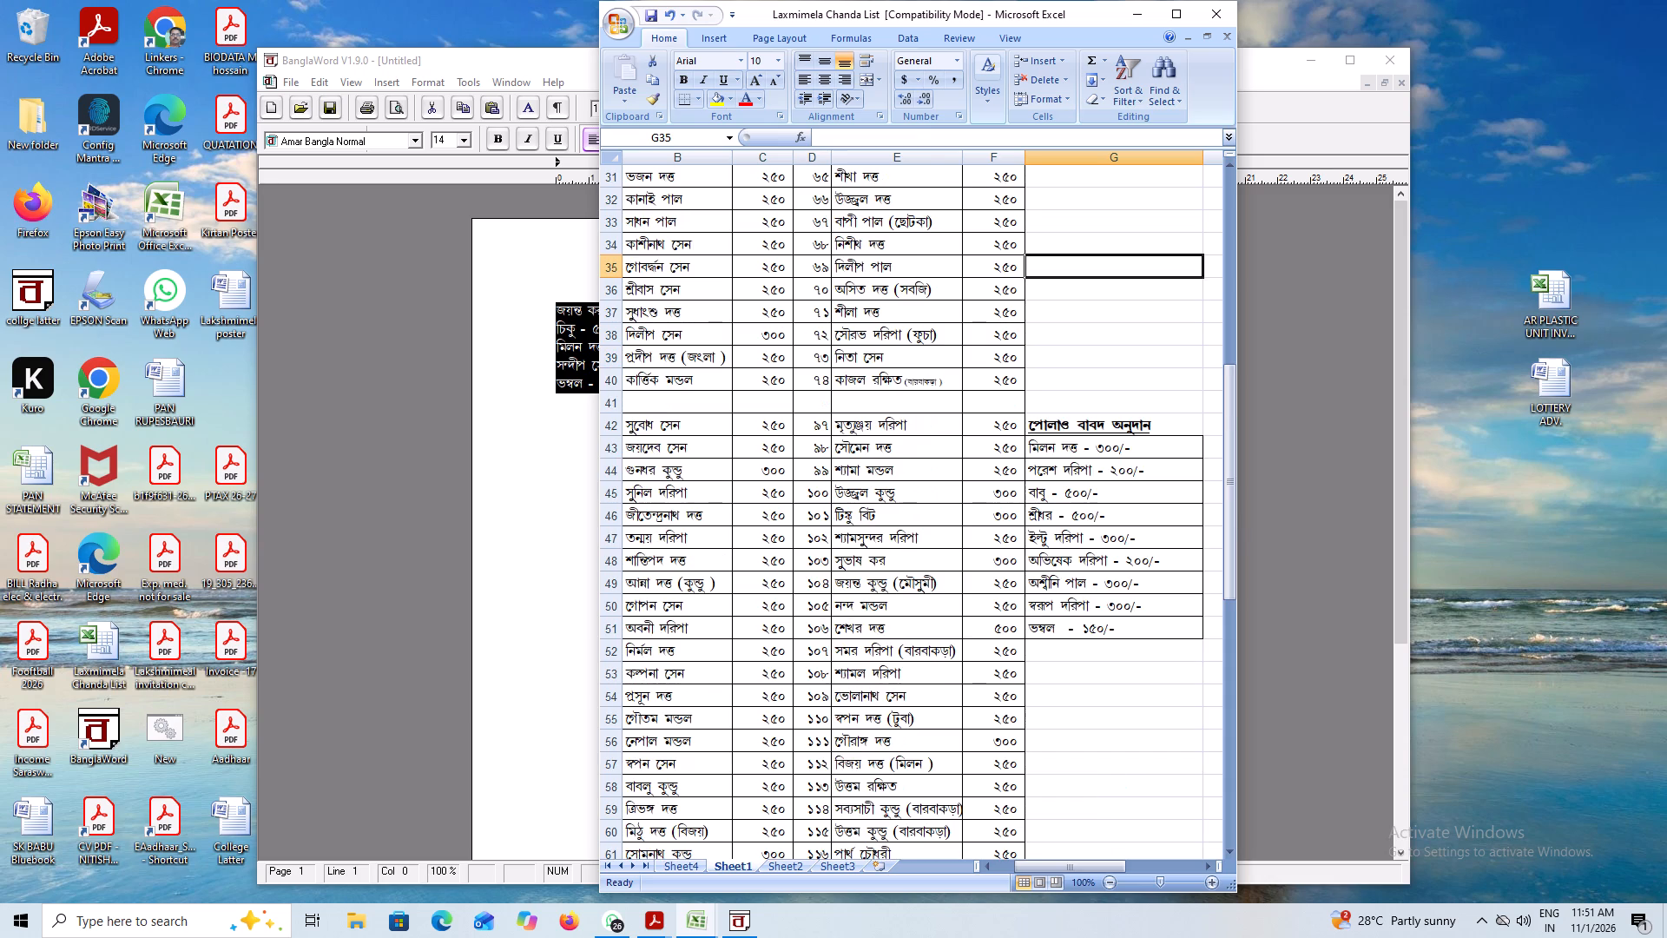
left_click(741, 919)
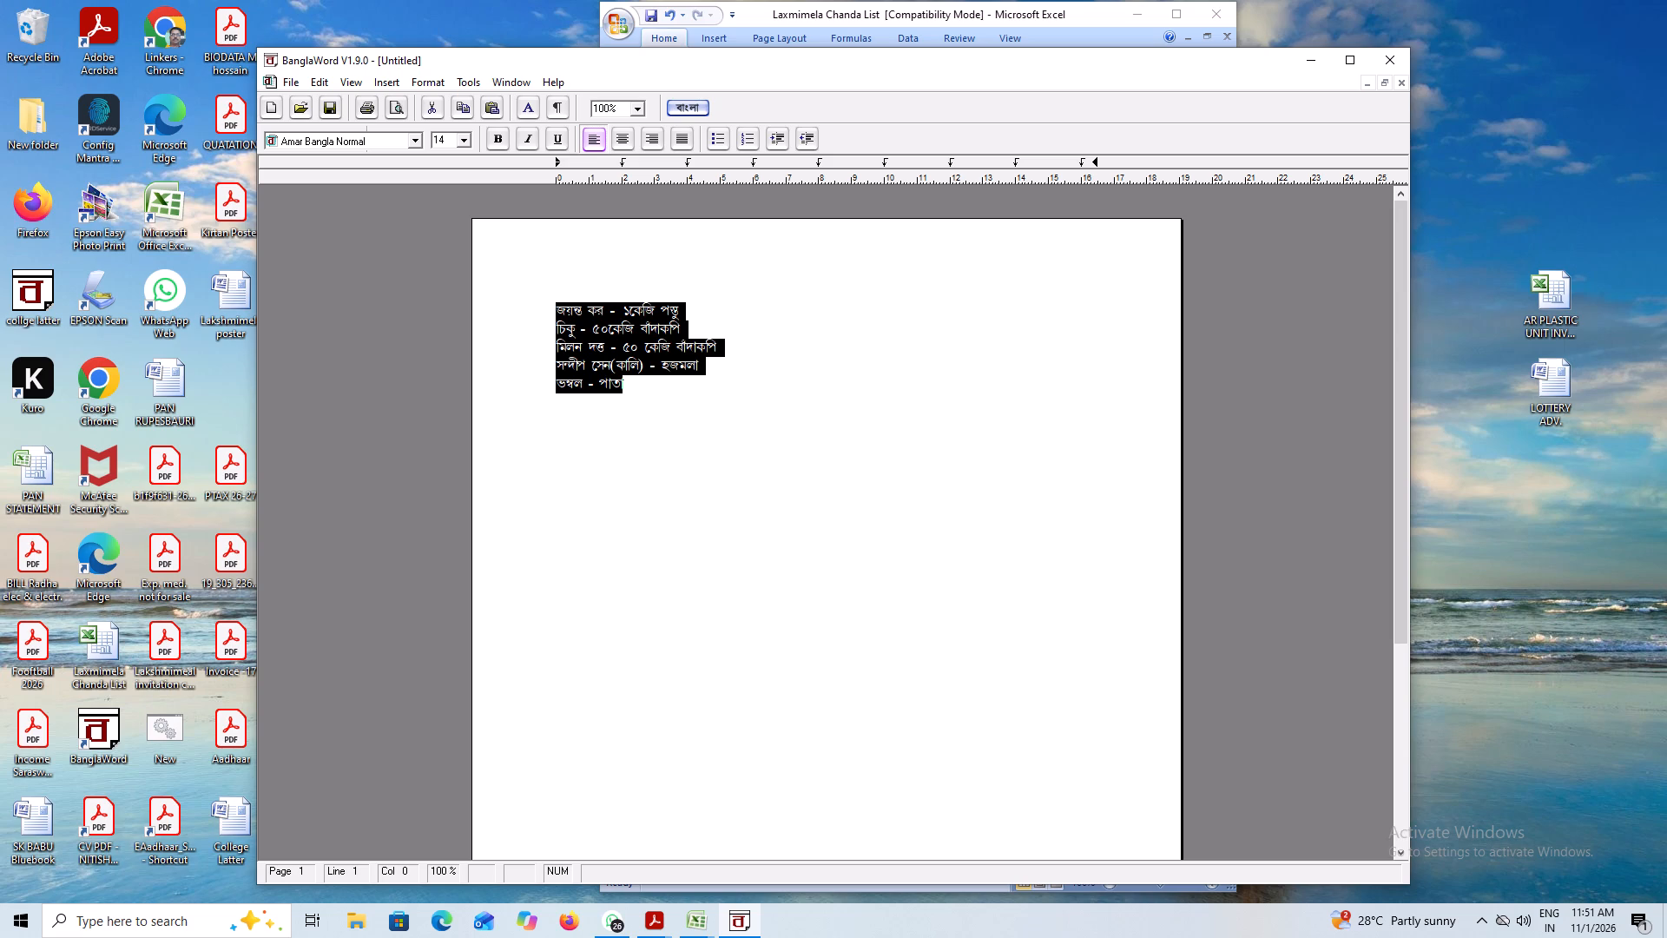
key("ctrl+c")
left_click(700, 919)
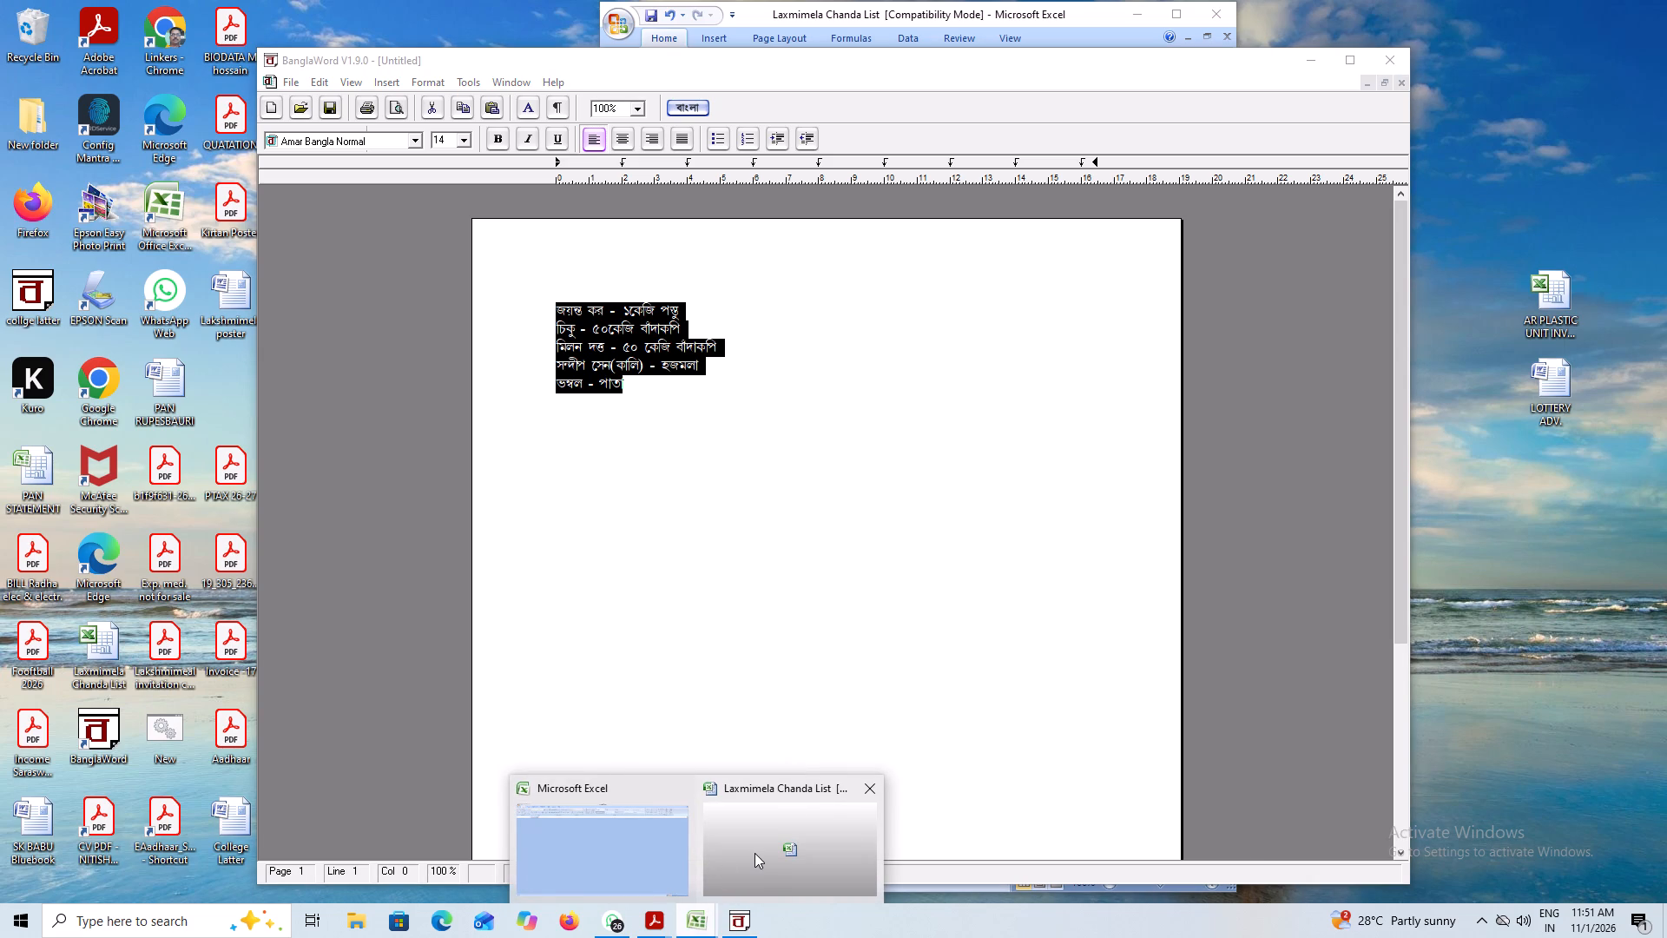
left_click(754, 853)
scroll(1064, 324, "up", 3)
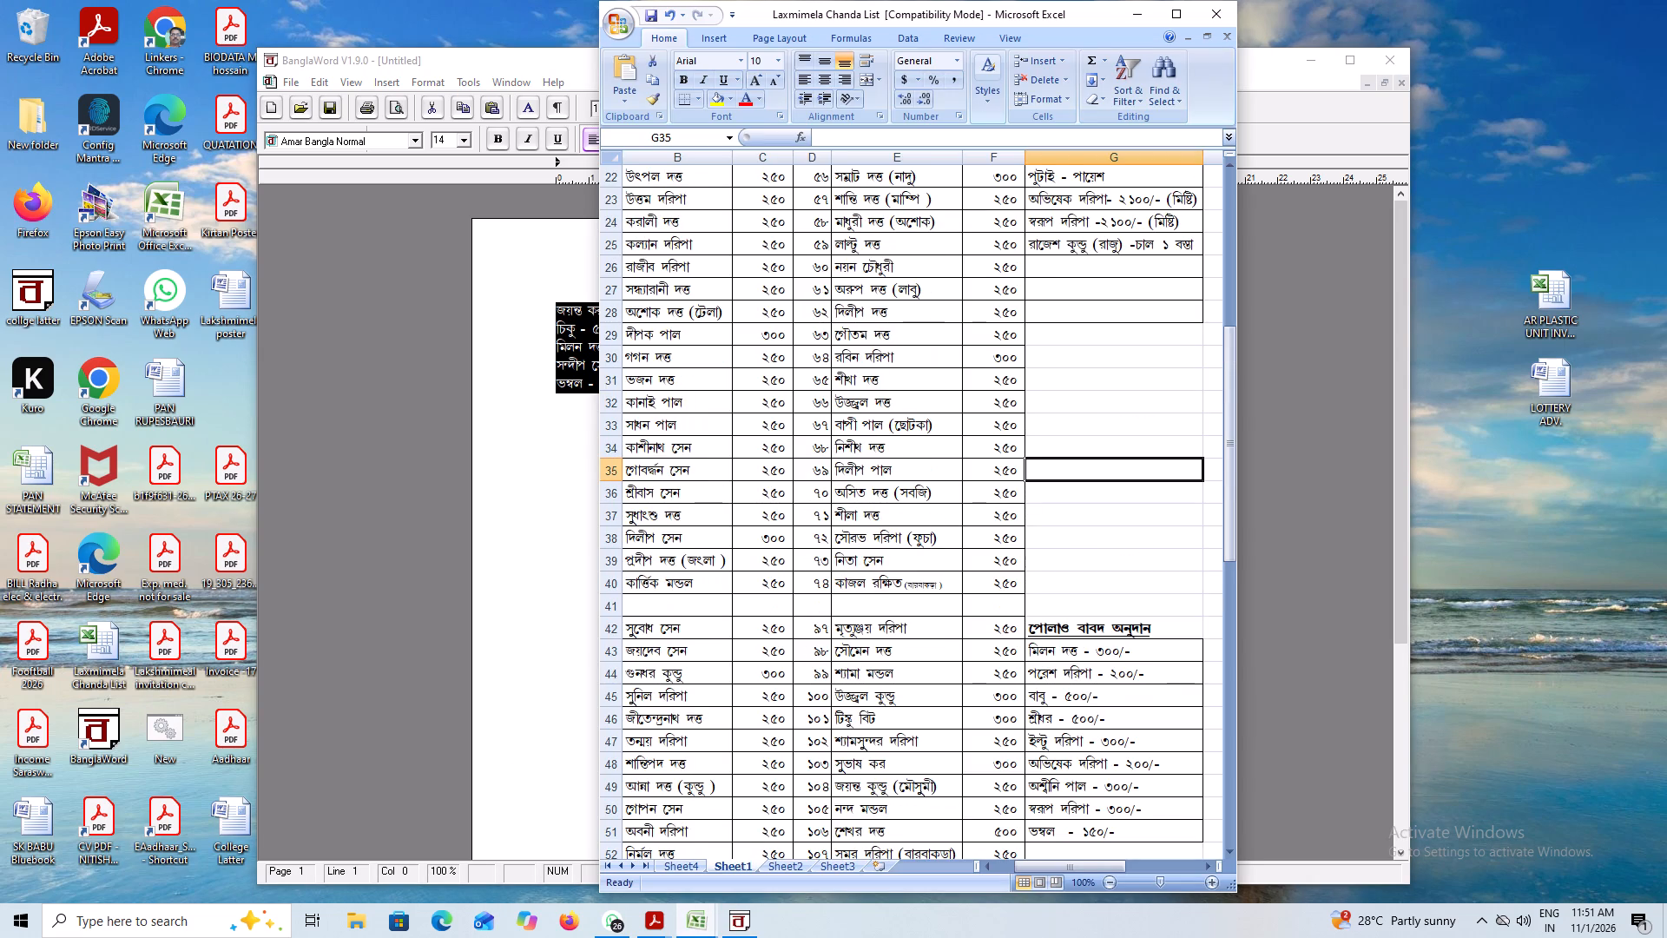
left_click(1054, 271)
key("ctrl+v")
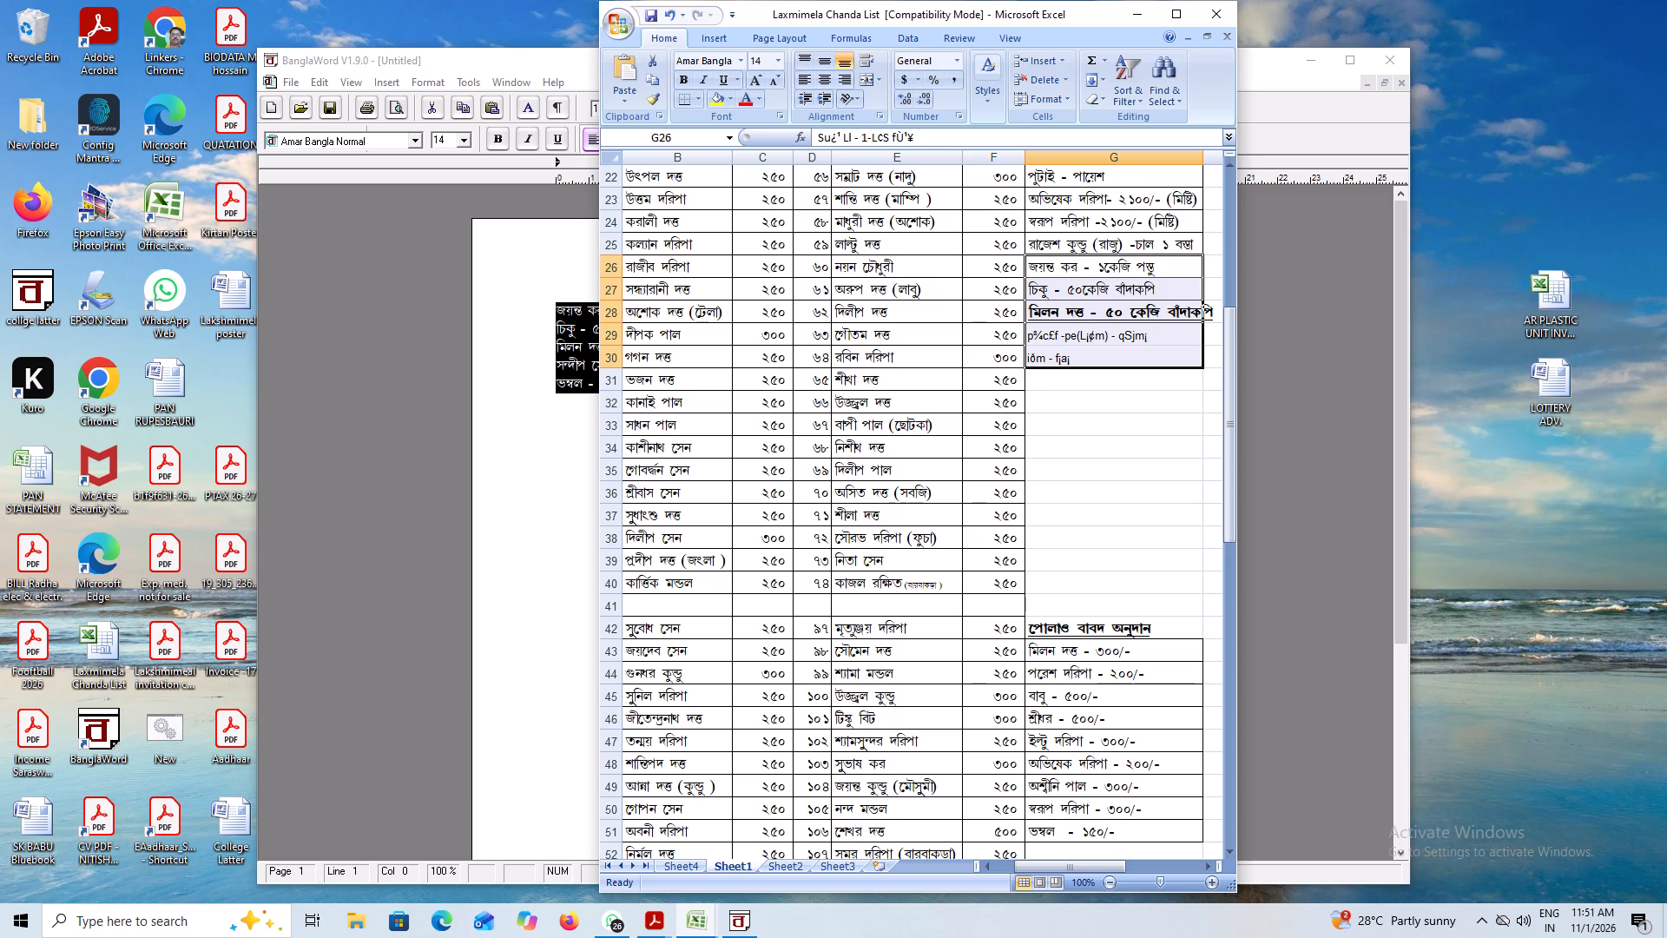
Maximize the workbook window and remove the bold formatting from the pasted entries in G28:G30.
left_click(1075, 312)
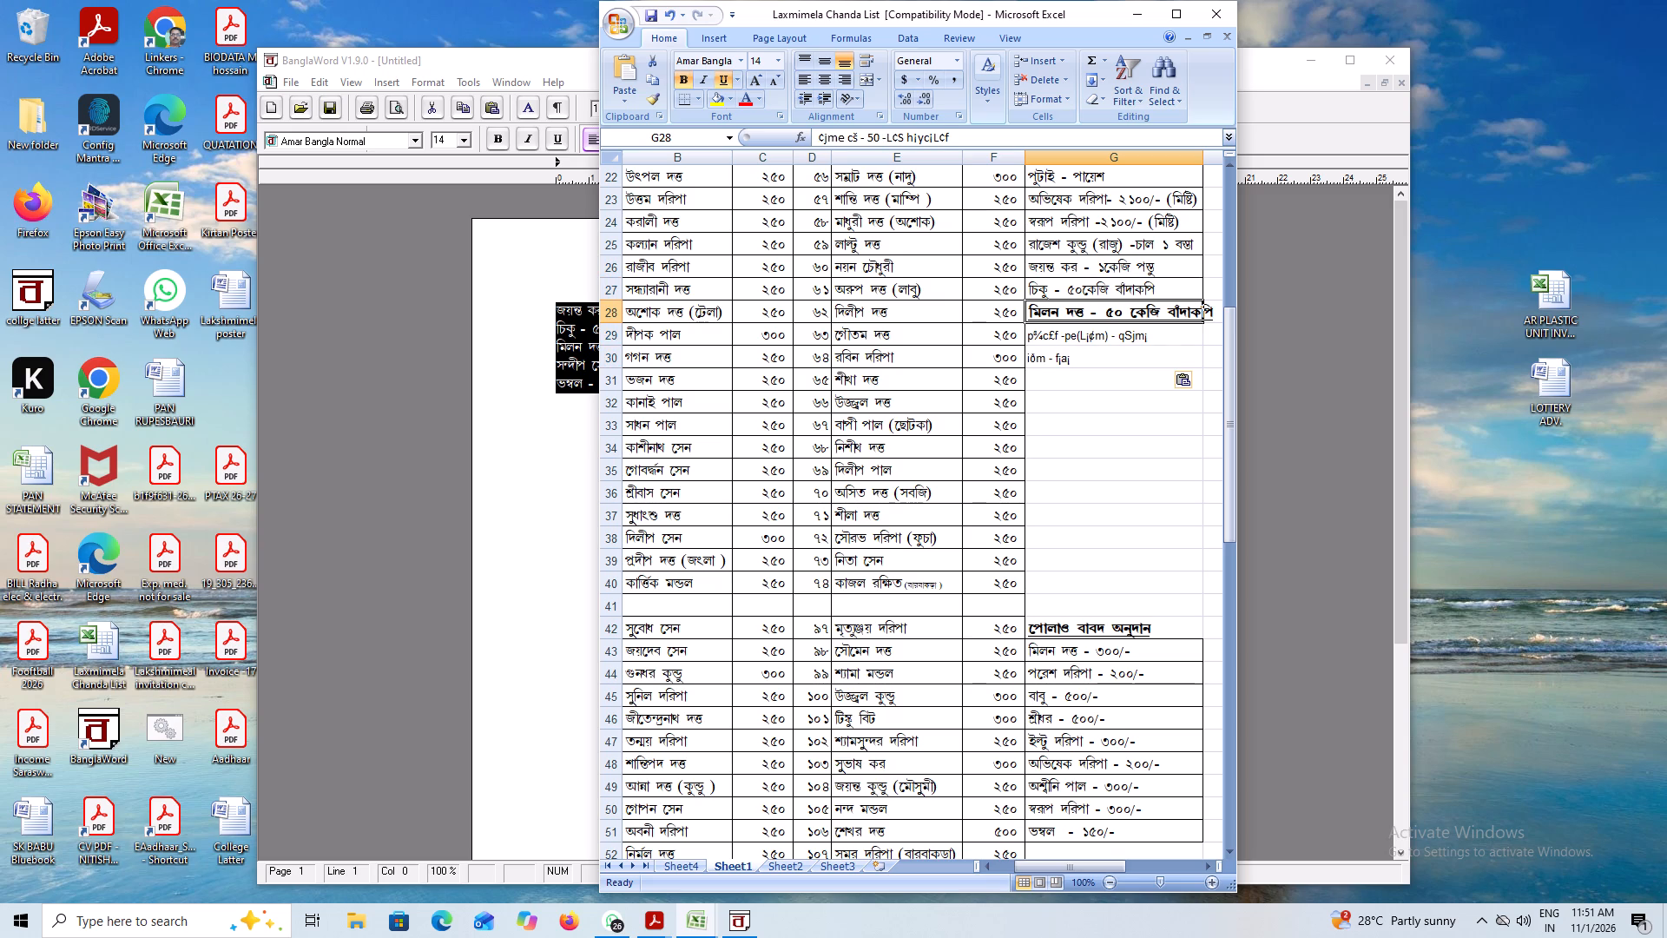
triple_click(1064, 311)
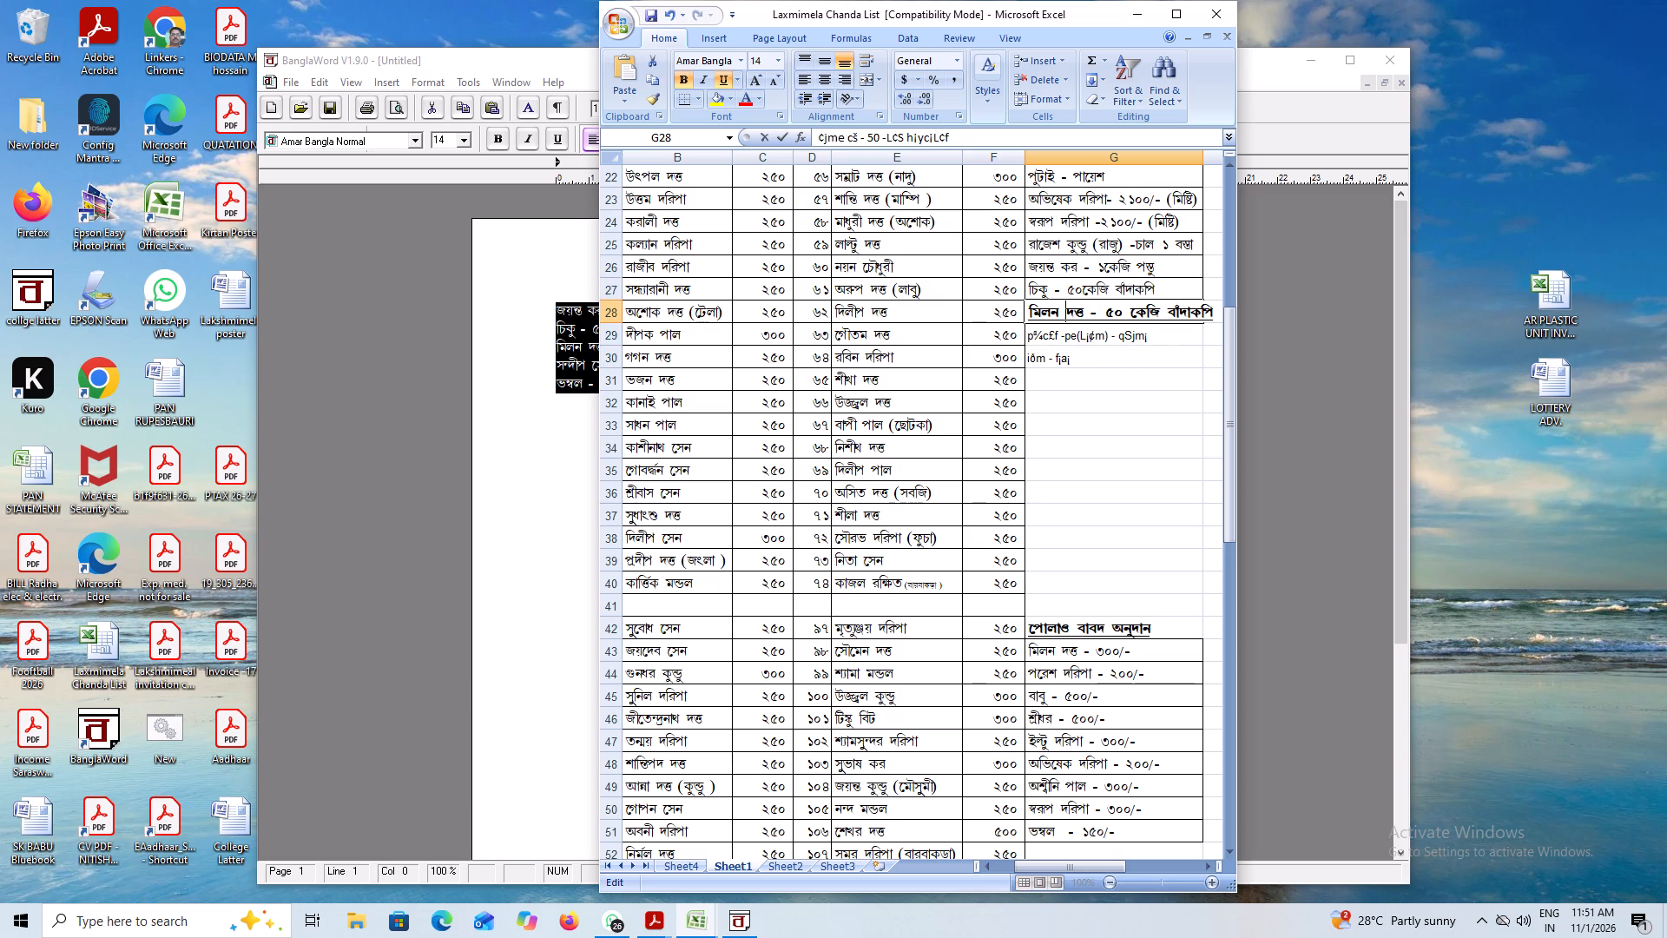
left_click_drag(1072, 361, 1064, 355)
left_click_drag(1057, 343, 1053, 320)
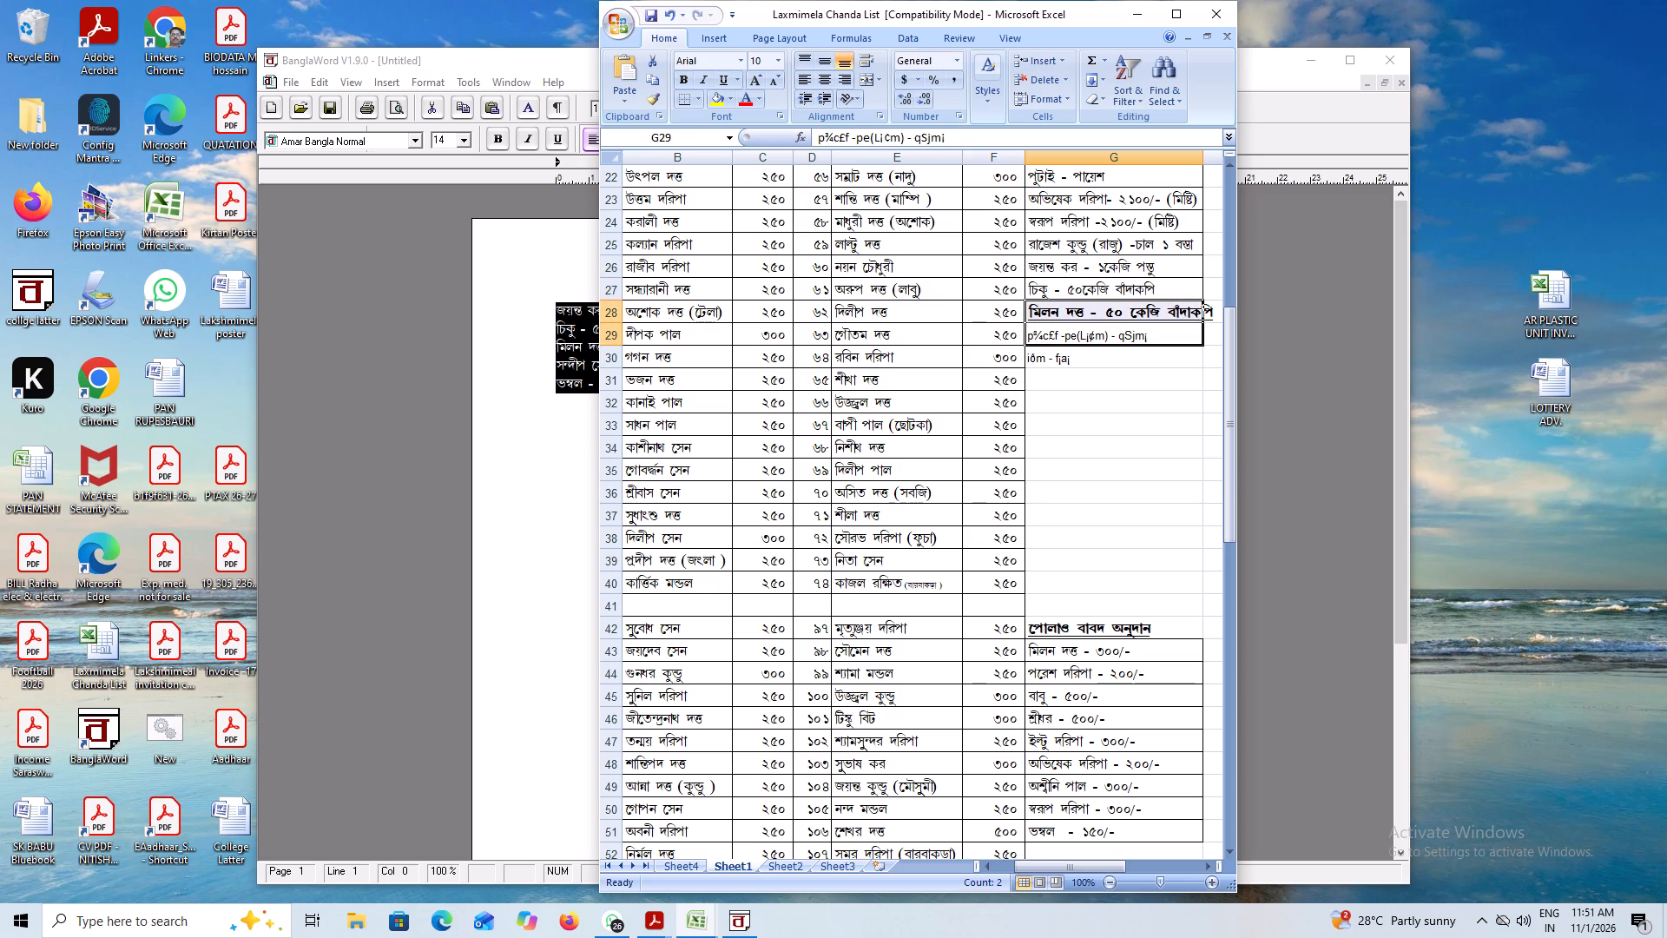
left_click(1076, 397)
left_click_drag(1093, 358, 1095, 310)
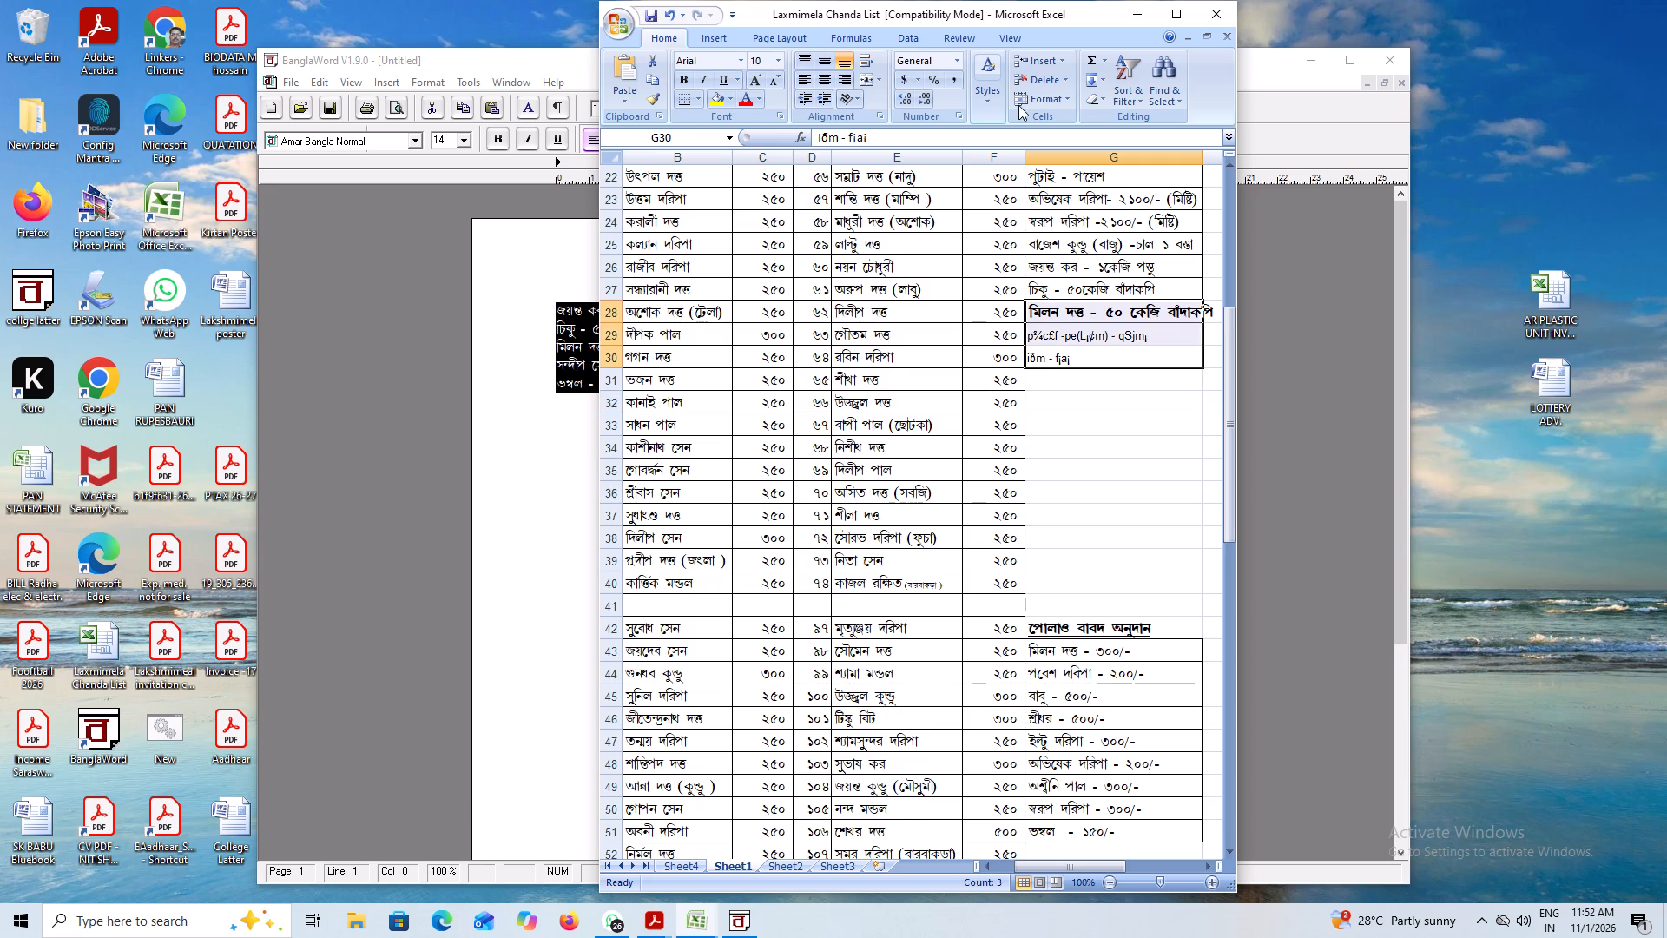
left_click(1174, 15)
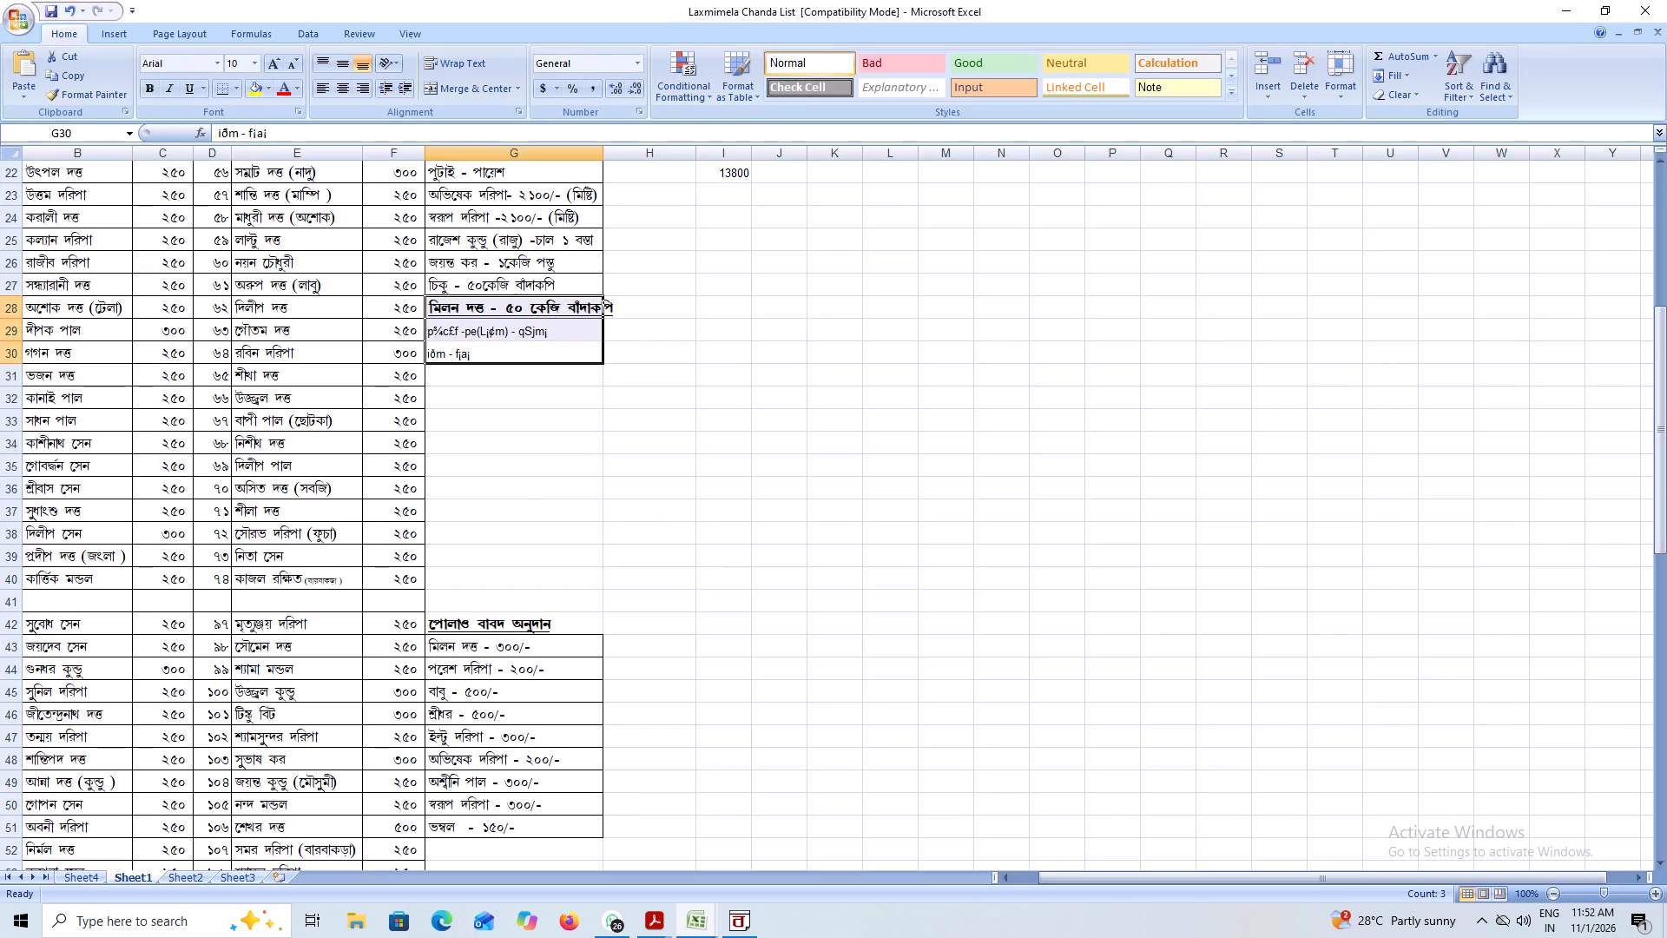
left_click(153, 88)
left_click(153, 88)
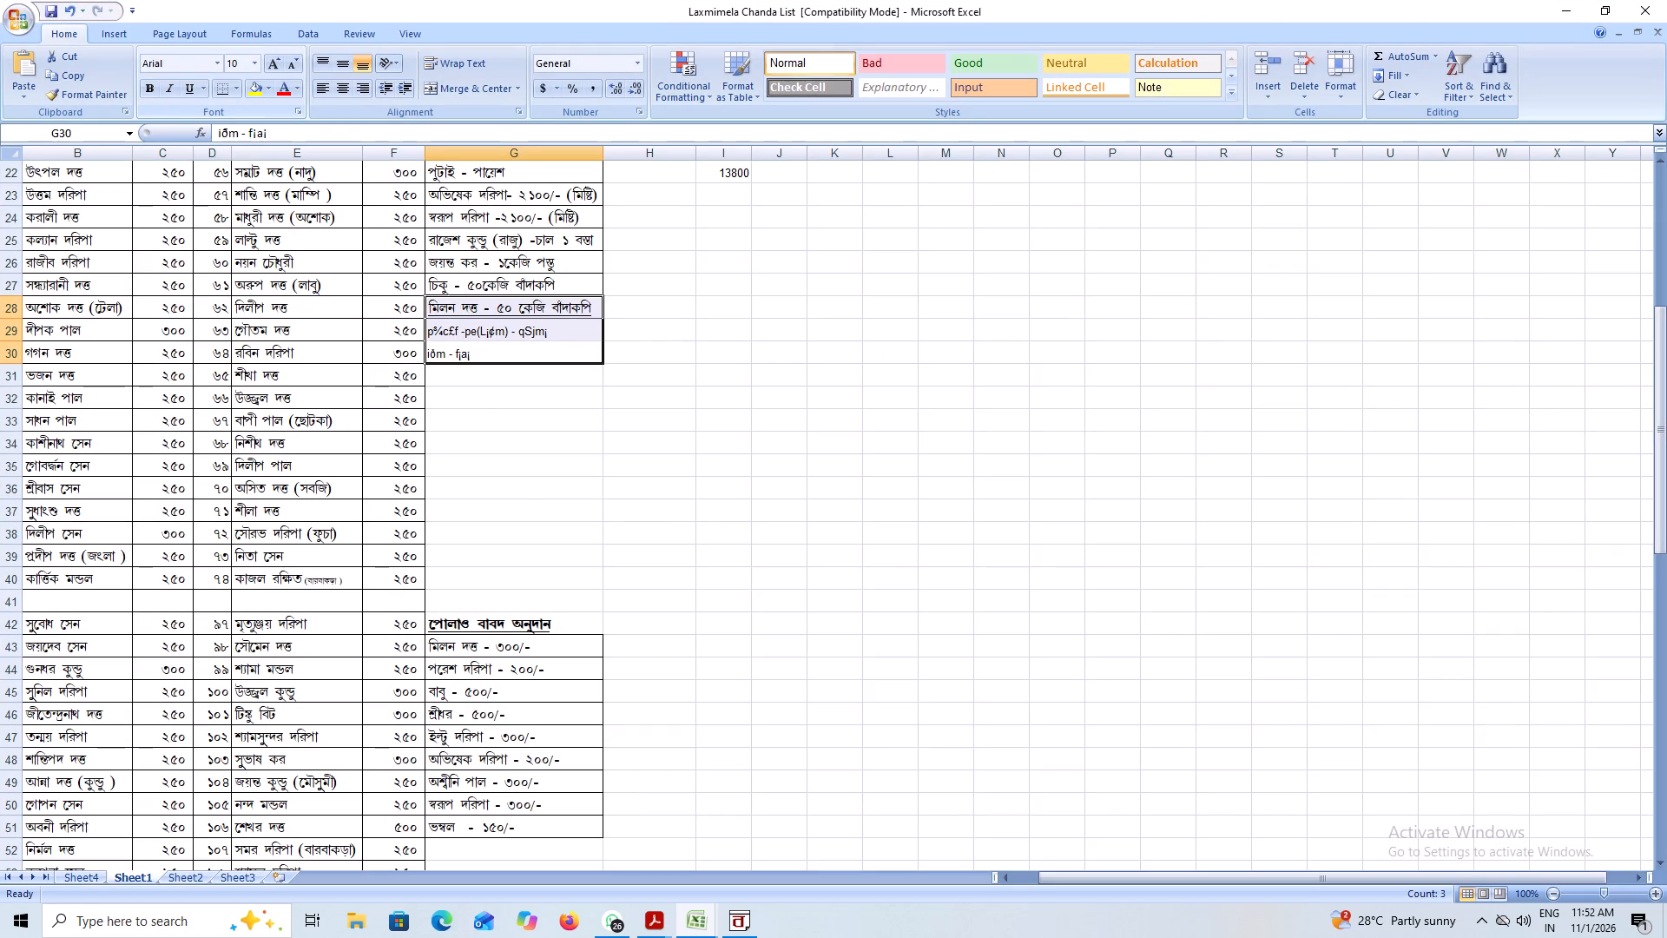
Change the font of cells G28:G30 to Amar Bangla Normal.
left_click(214, 63)
left_click(213, 202)
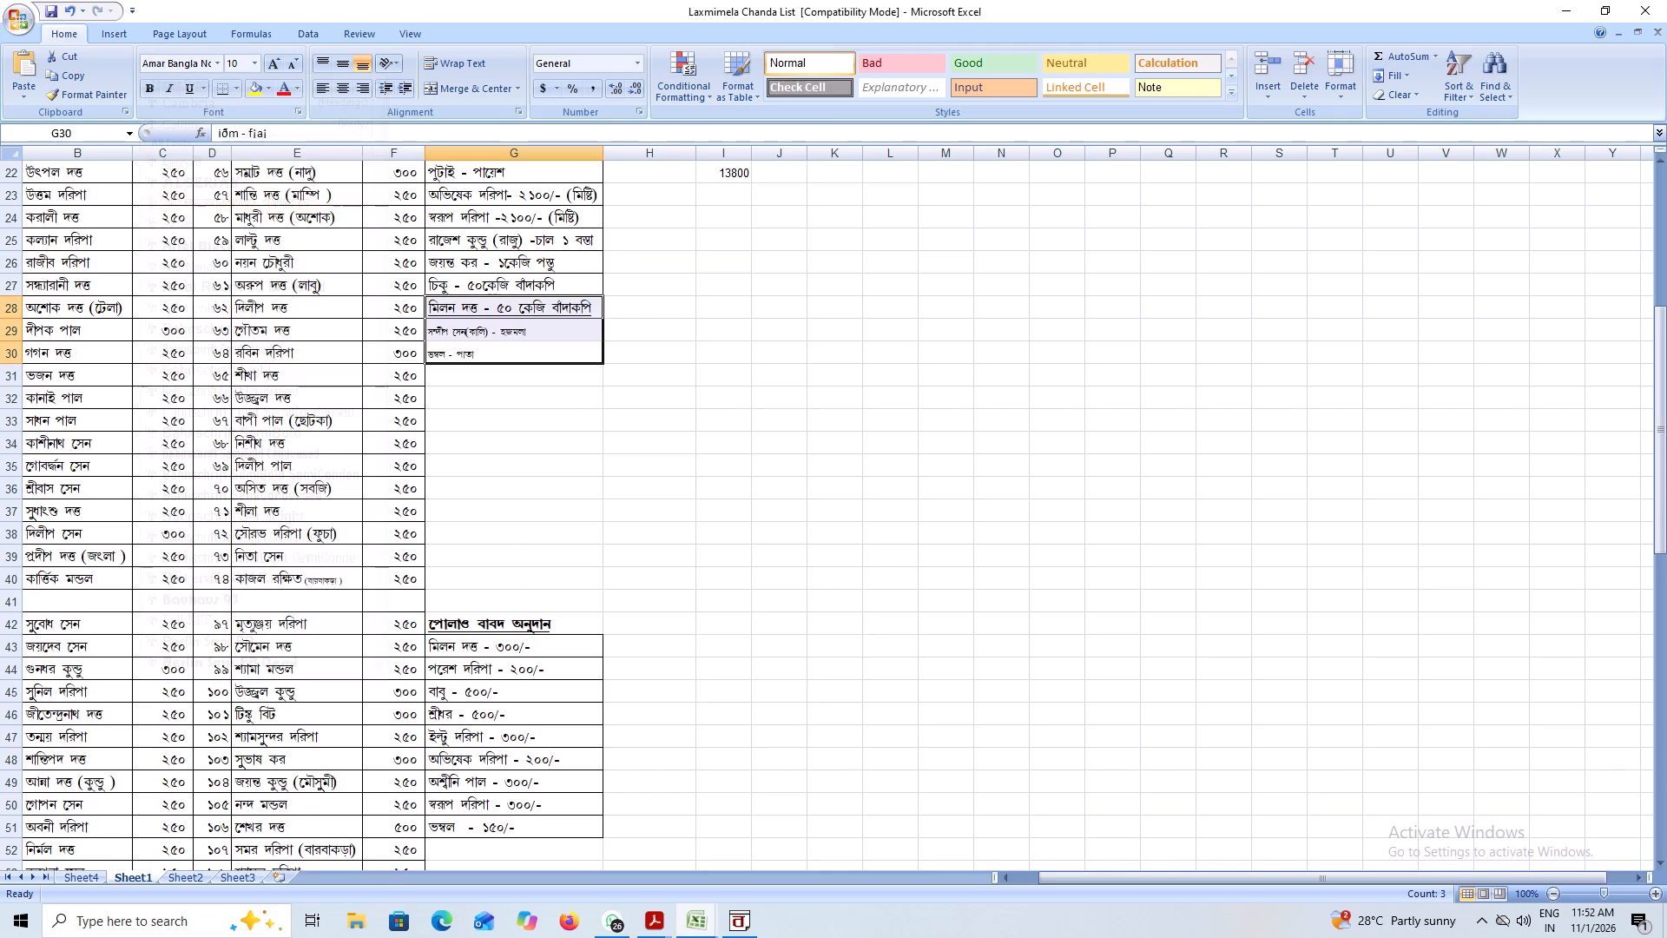
left_click(496, 513)
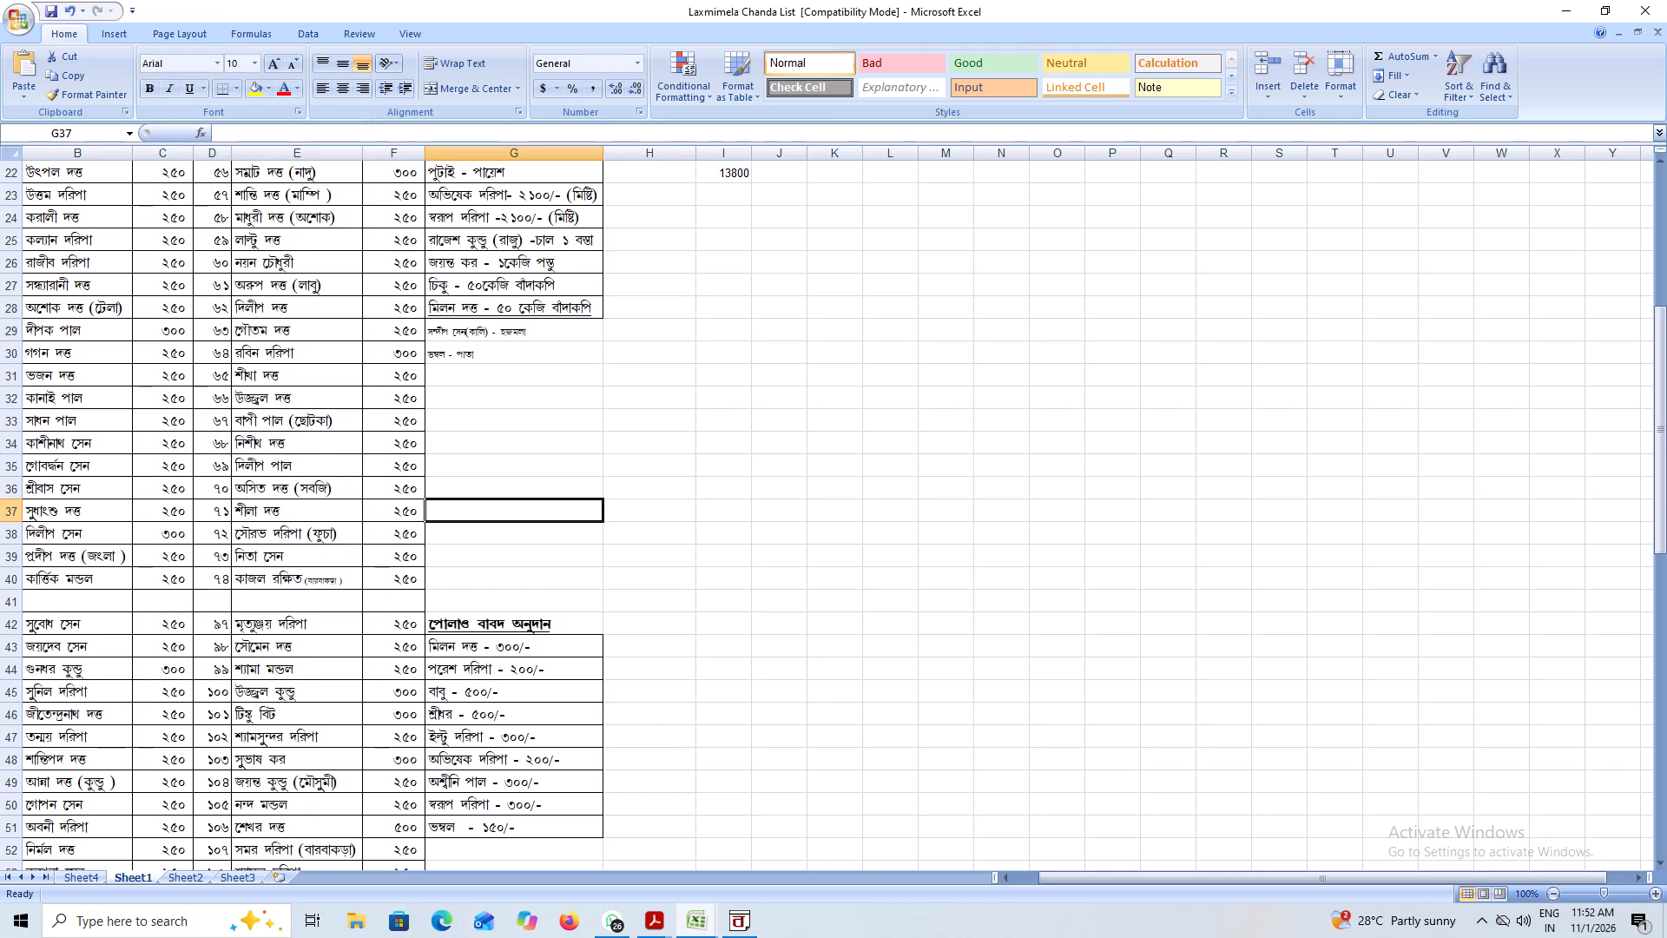
Set the font size to 14 for the last two pasted entries, in cells G30 and G29.
left_click(445, 328)
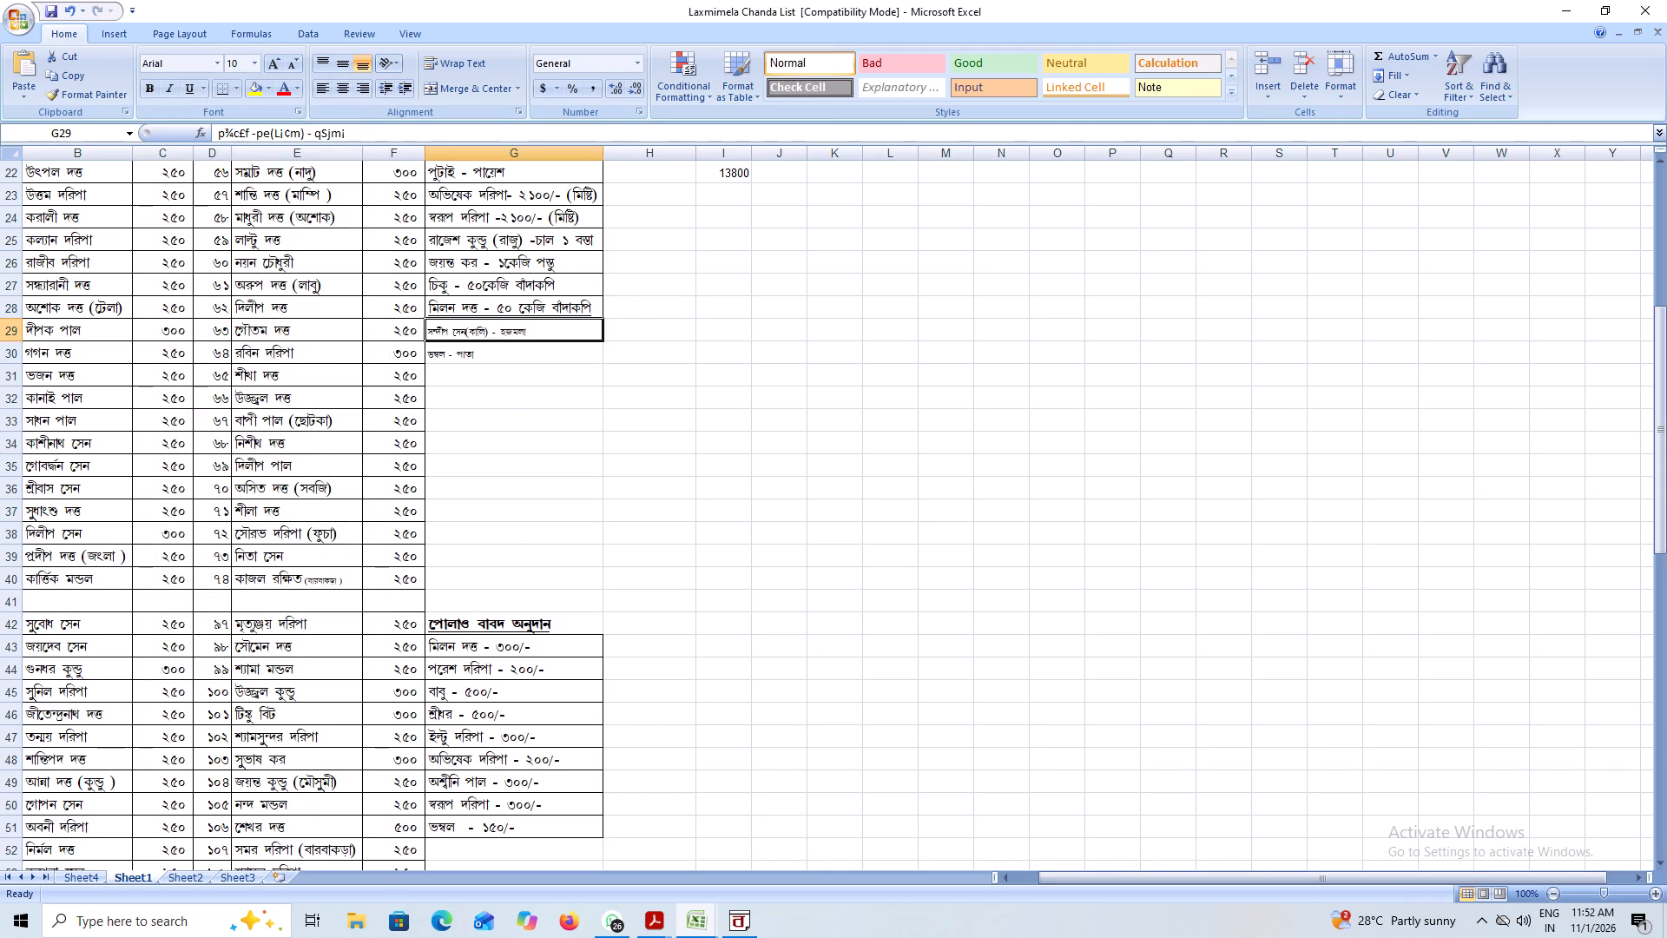
left_click(476, 413)
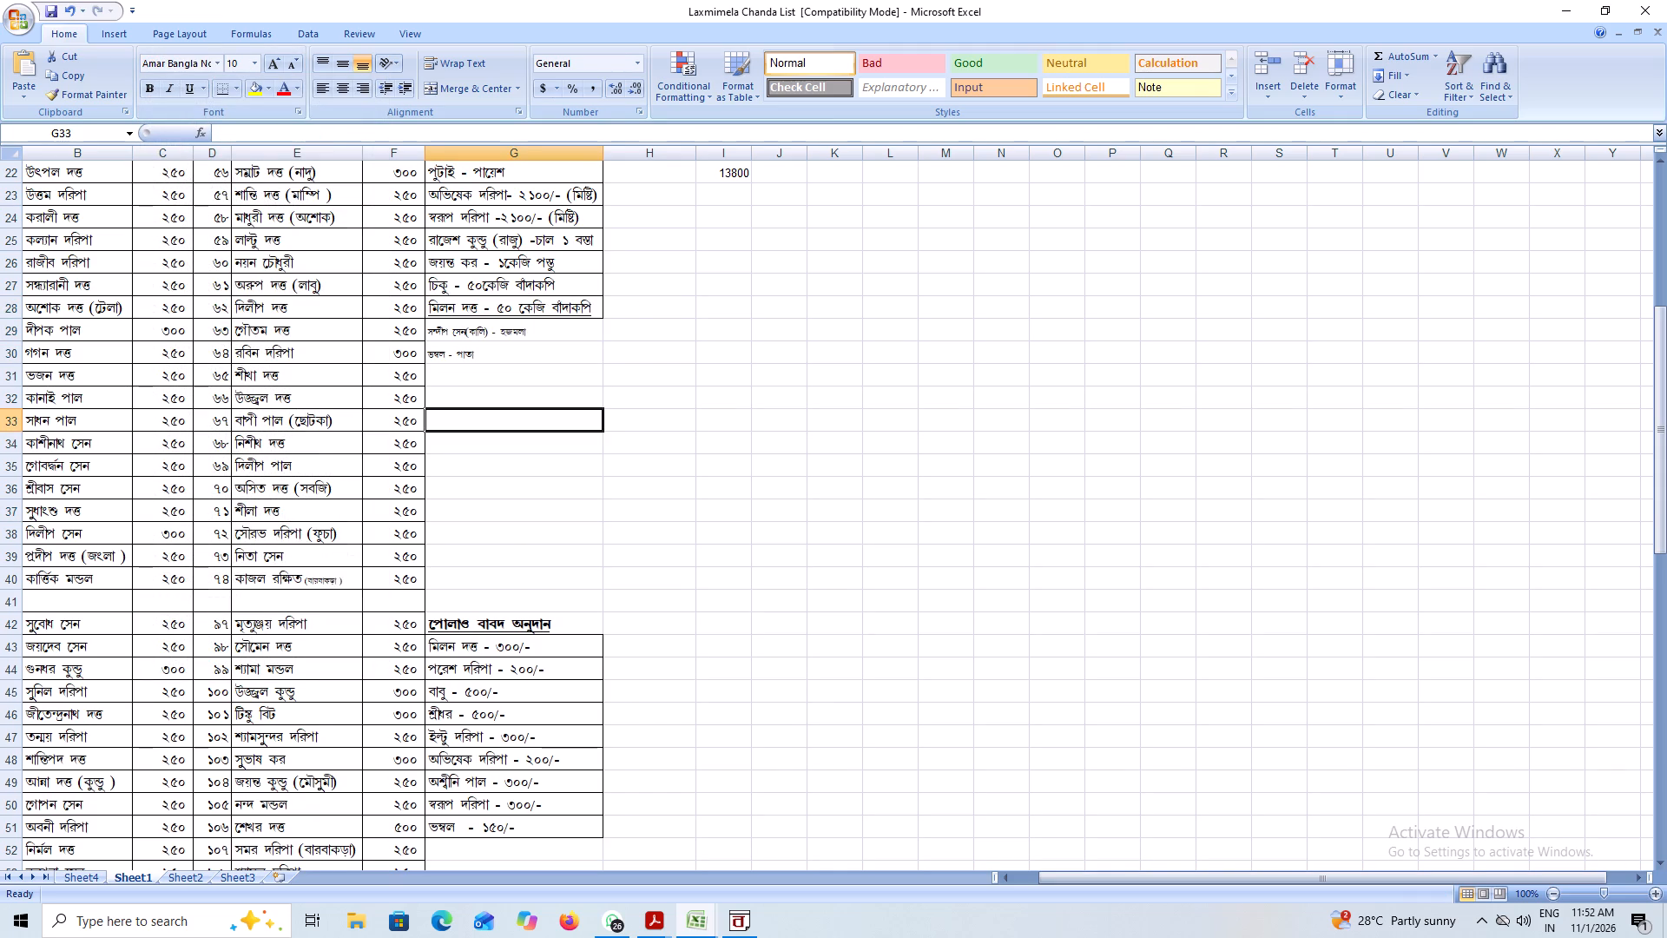
left_click_drag(475, 280, 477, 363)
left_click(477, 363)
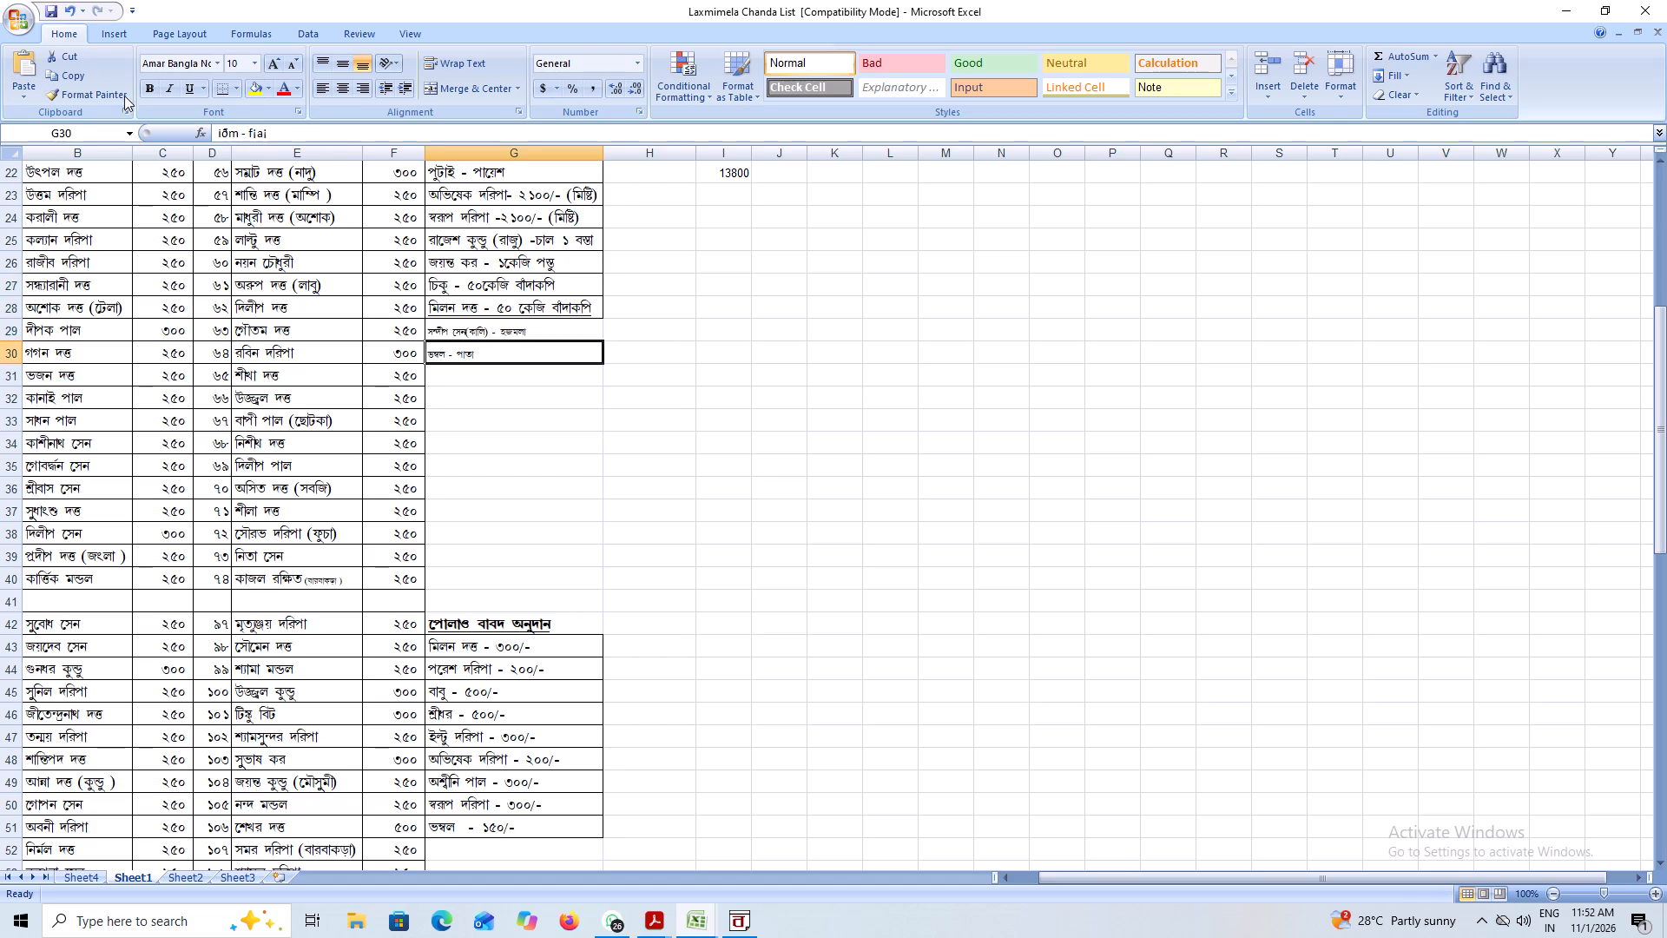
double_click(251, 64)
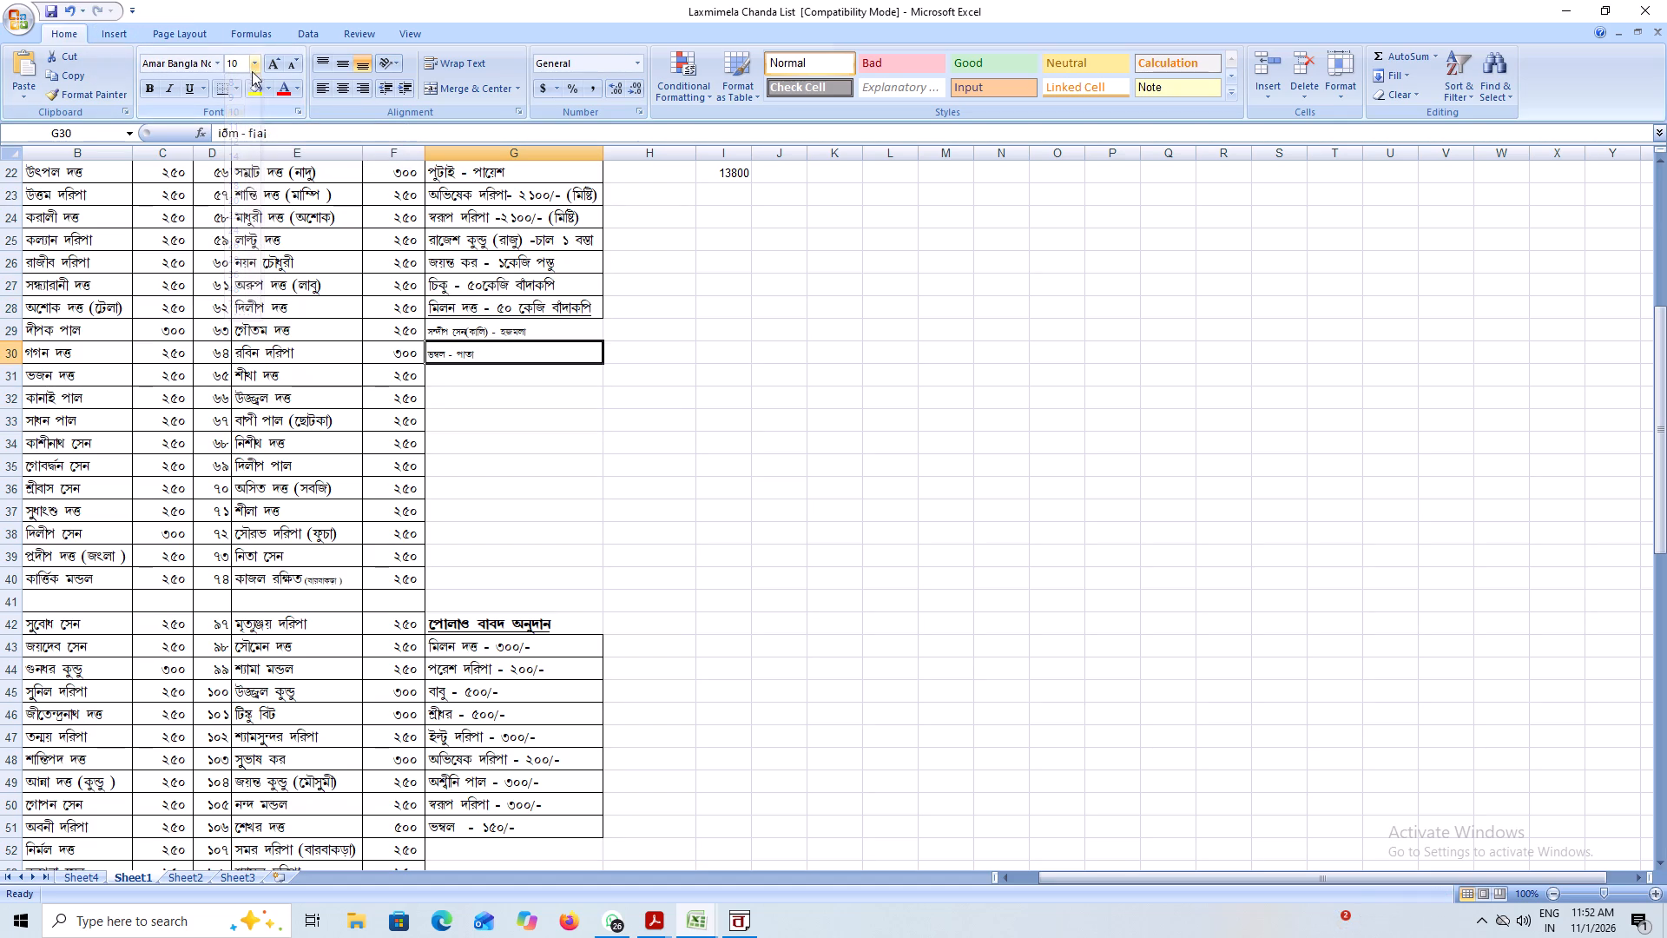
left_click(252, 62)
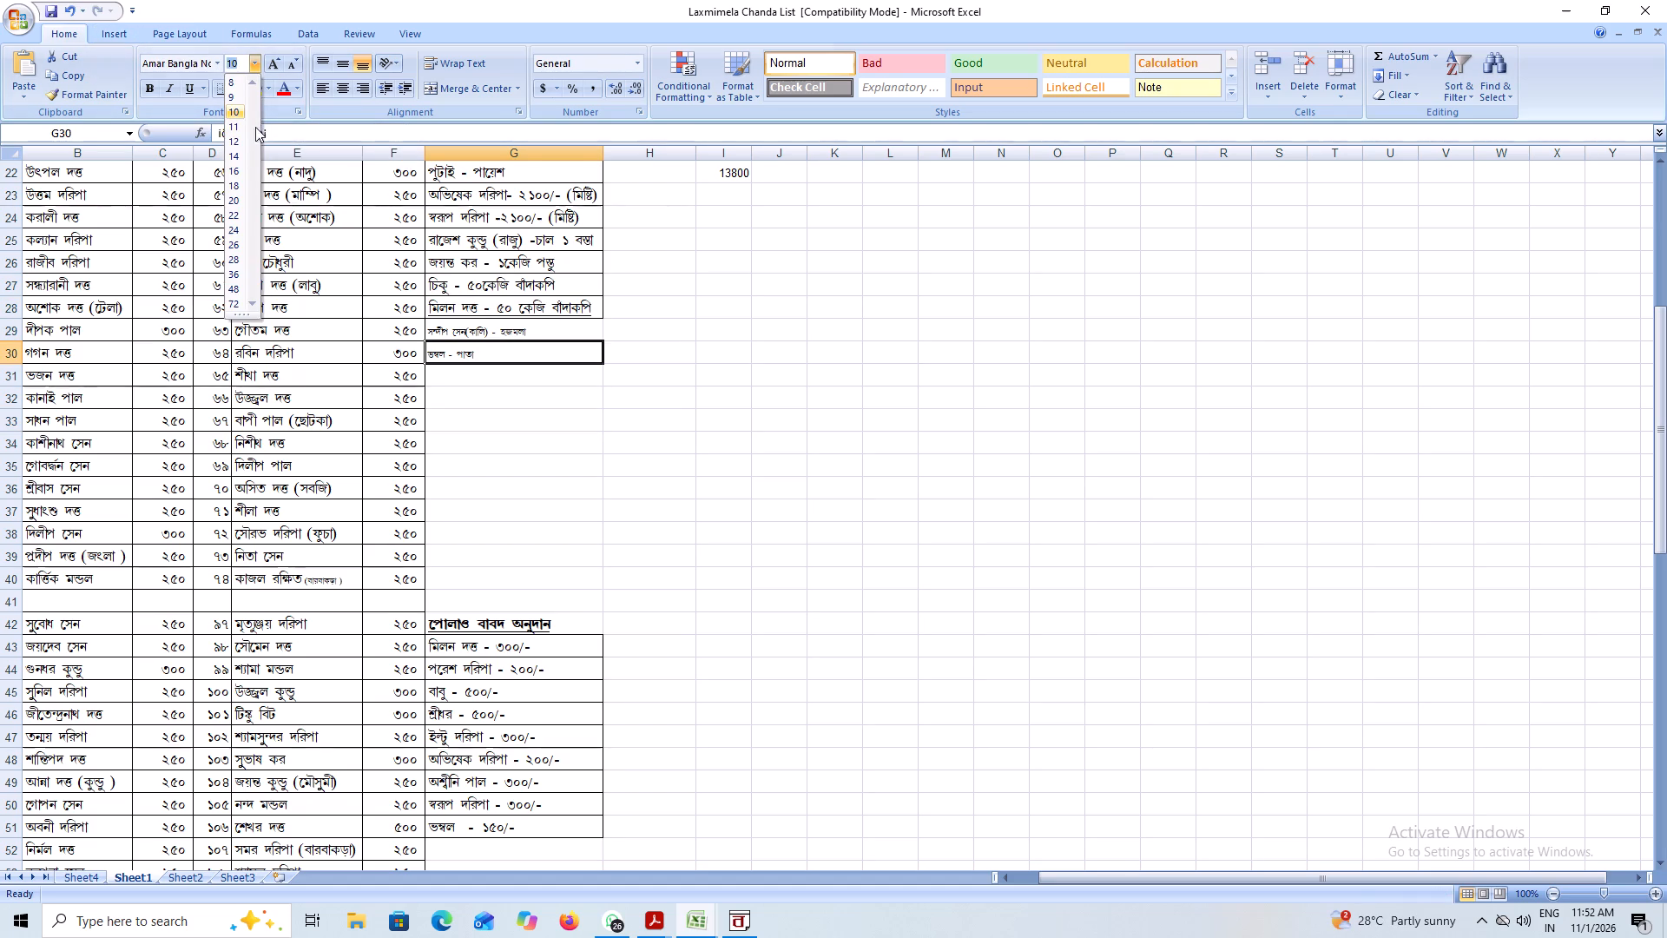
double_click(228, 154)
left_click(456, 471)
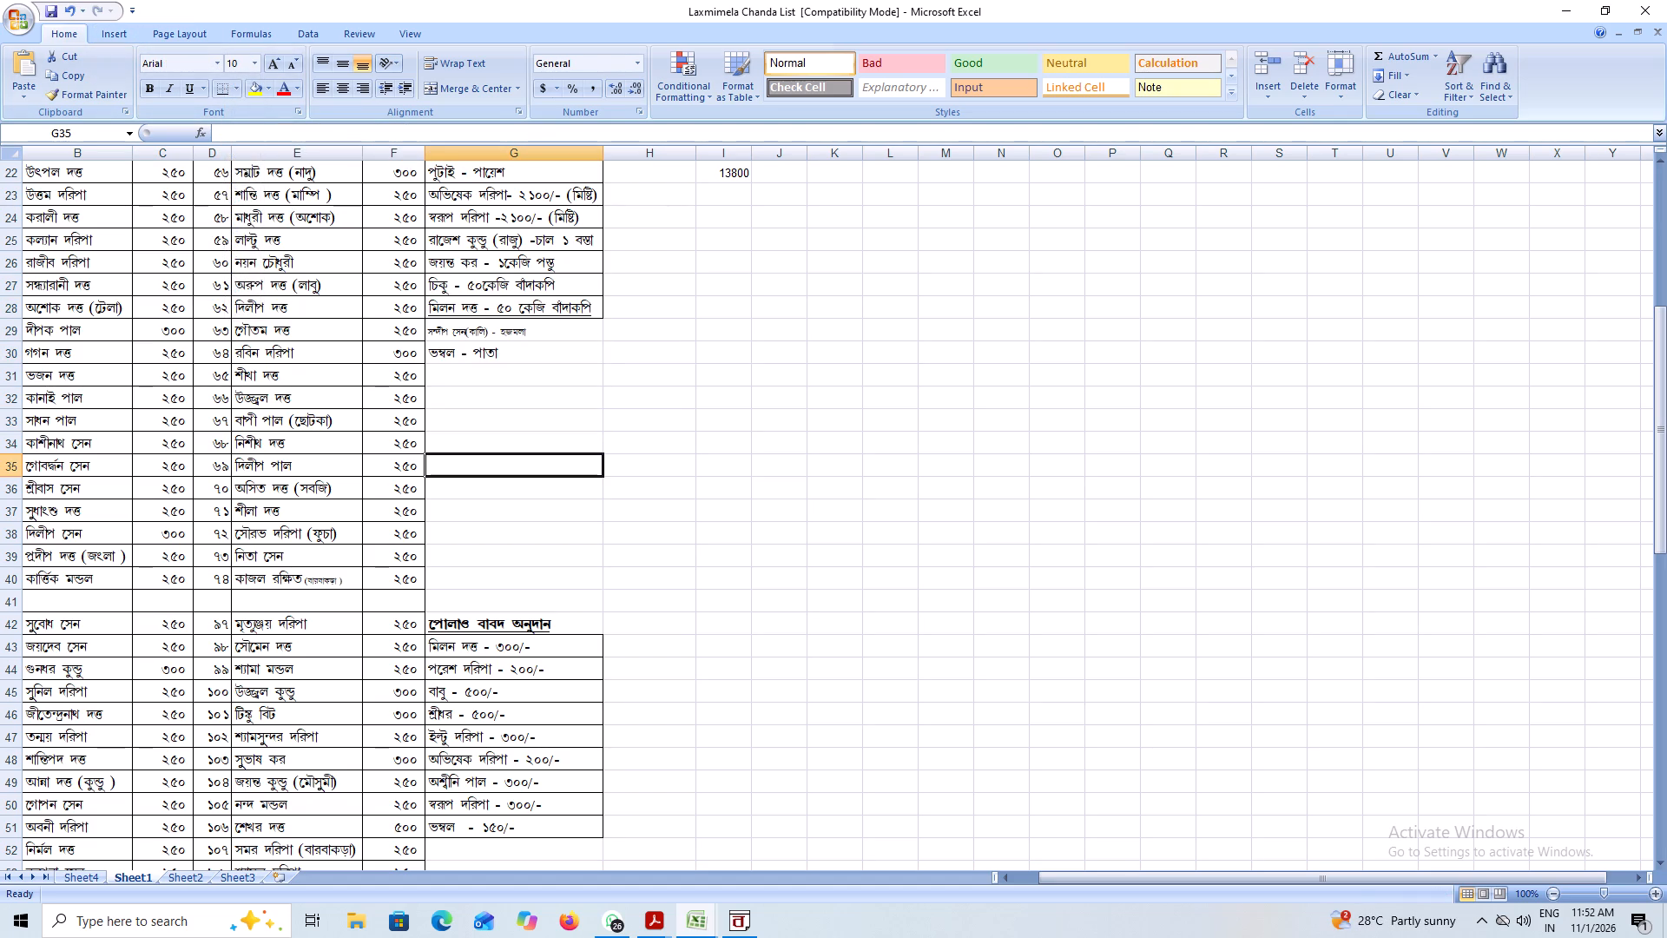
left_click(456, 336)
left_click(257, 63)
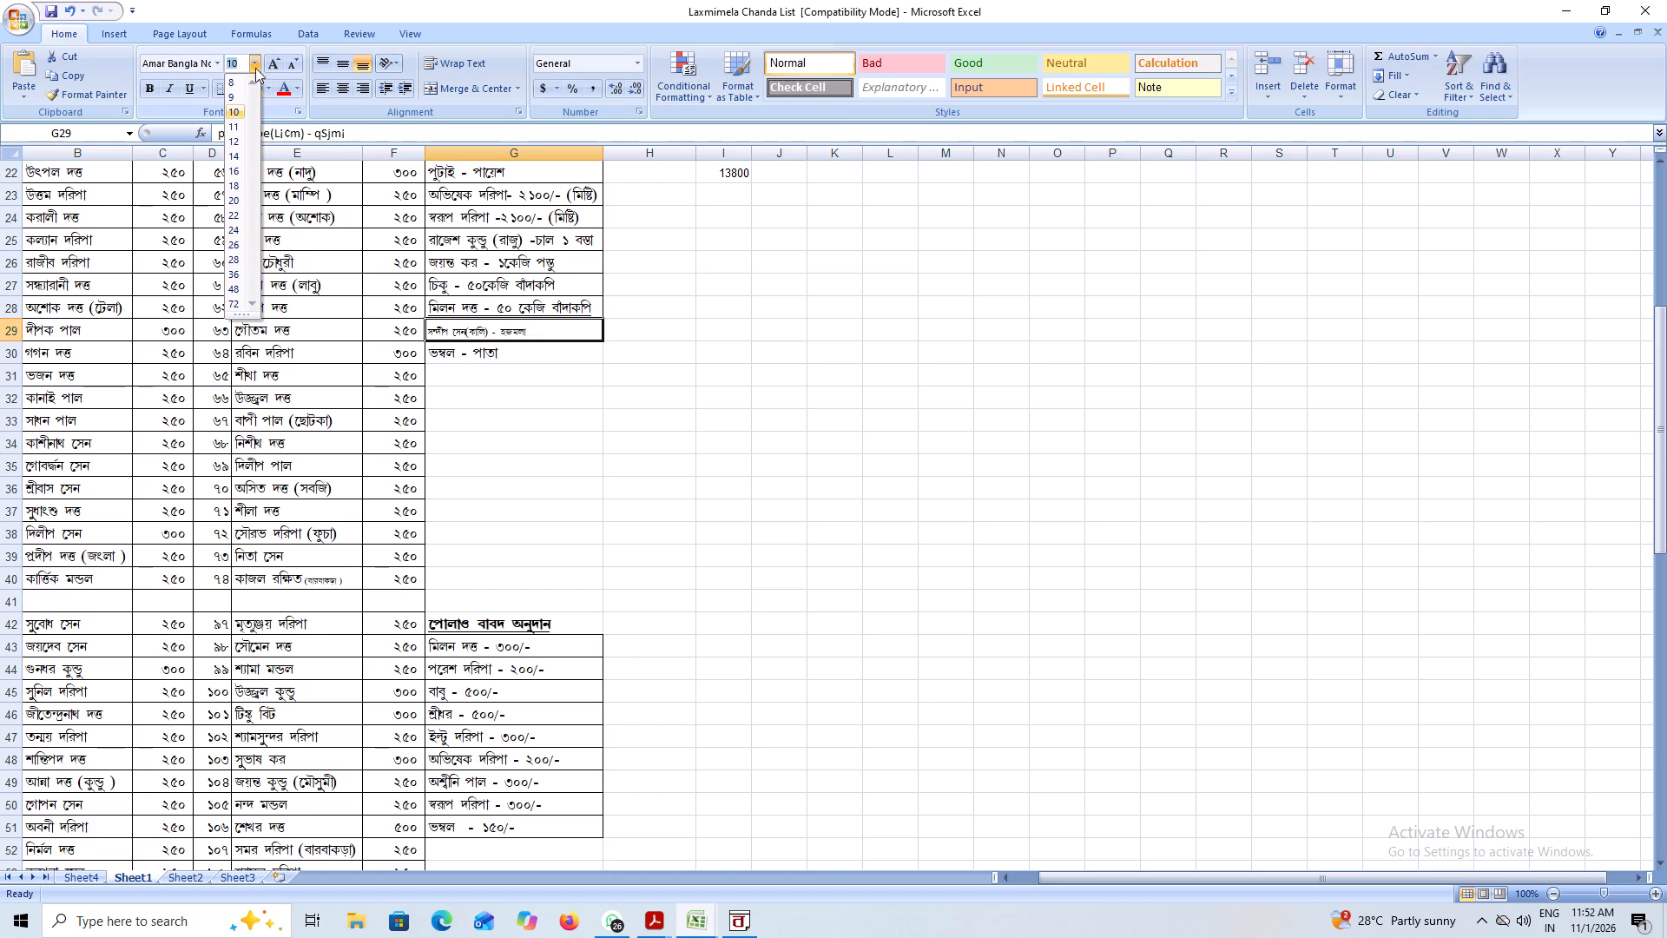
left_click(234, 155)
left_click(493, 502)
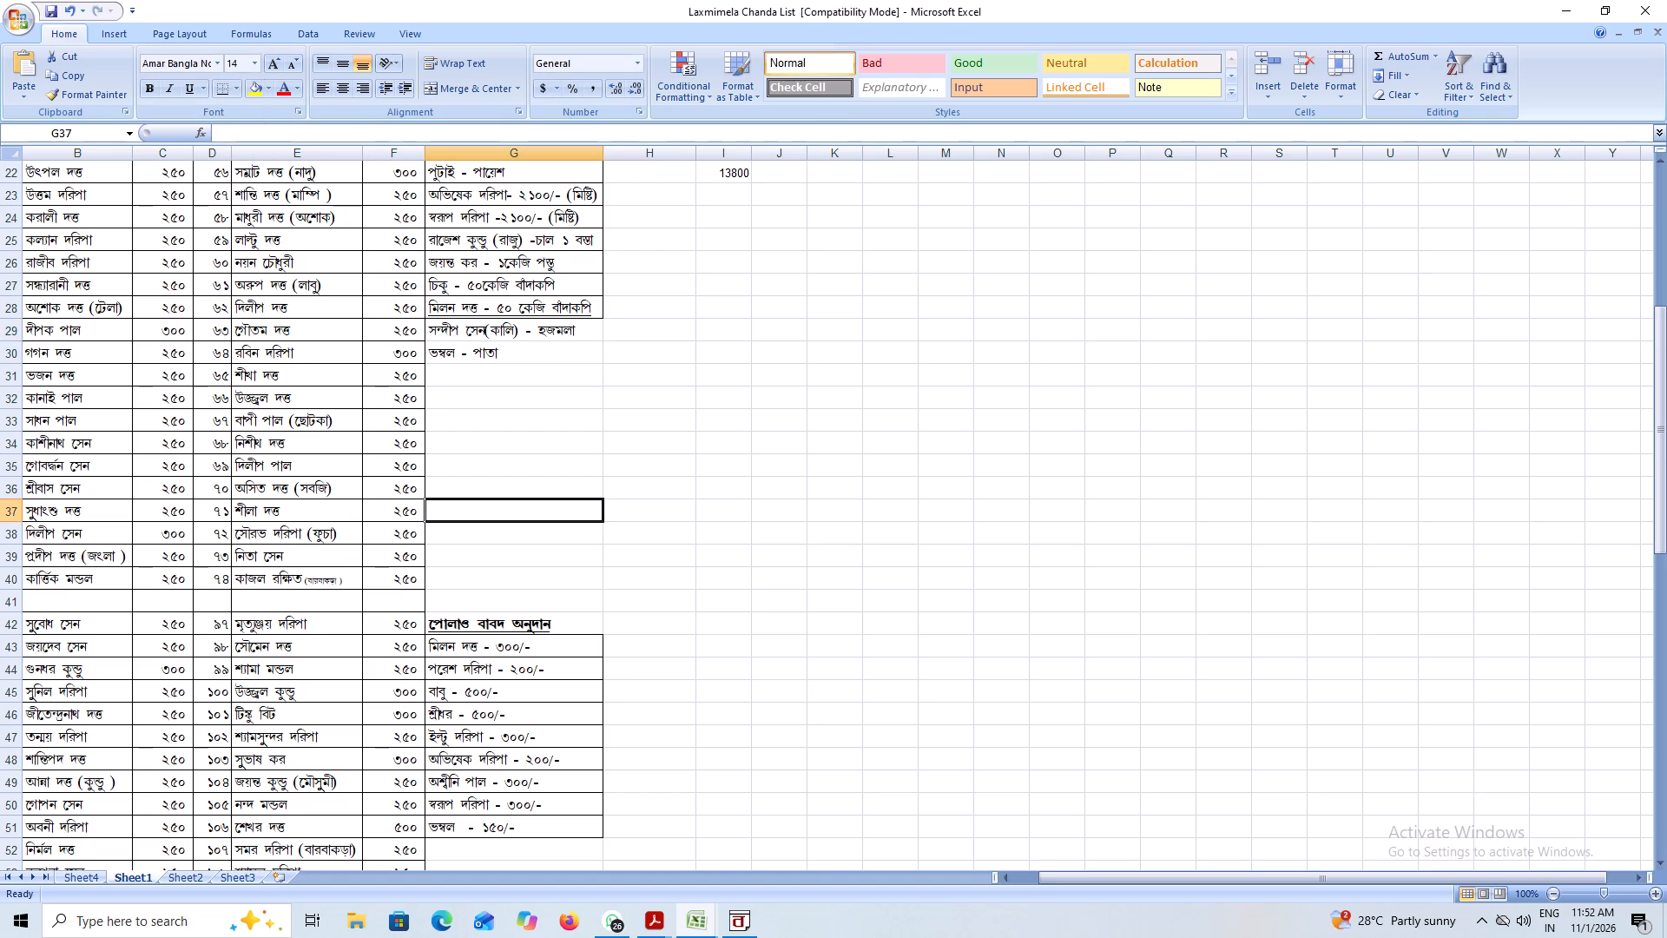
Correct the spacing in G29, leaving one space between the two names and adding a space before the bracketed nickname.
double_click(463, 334)
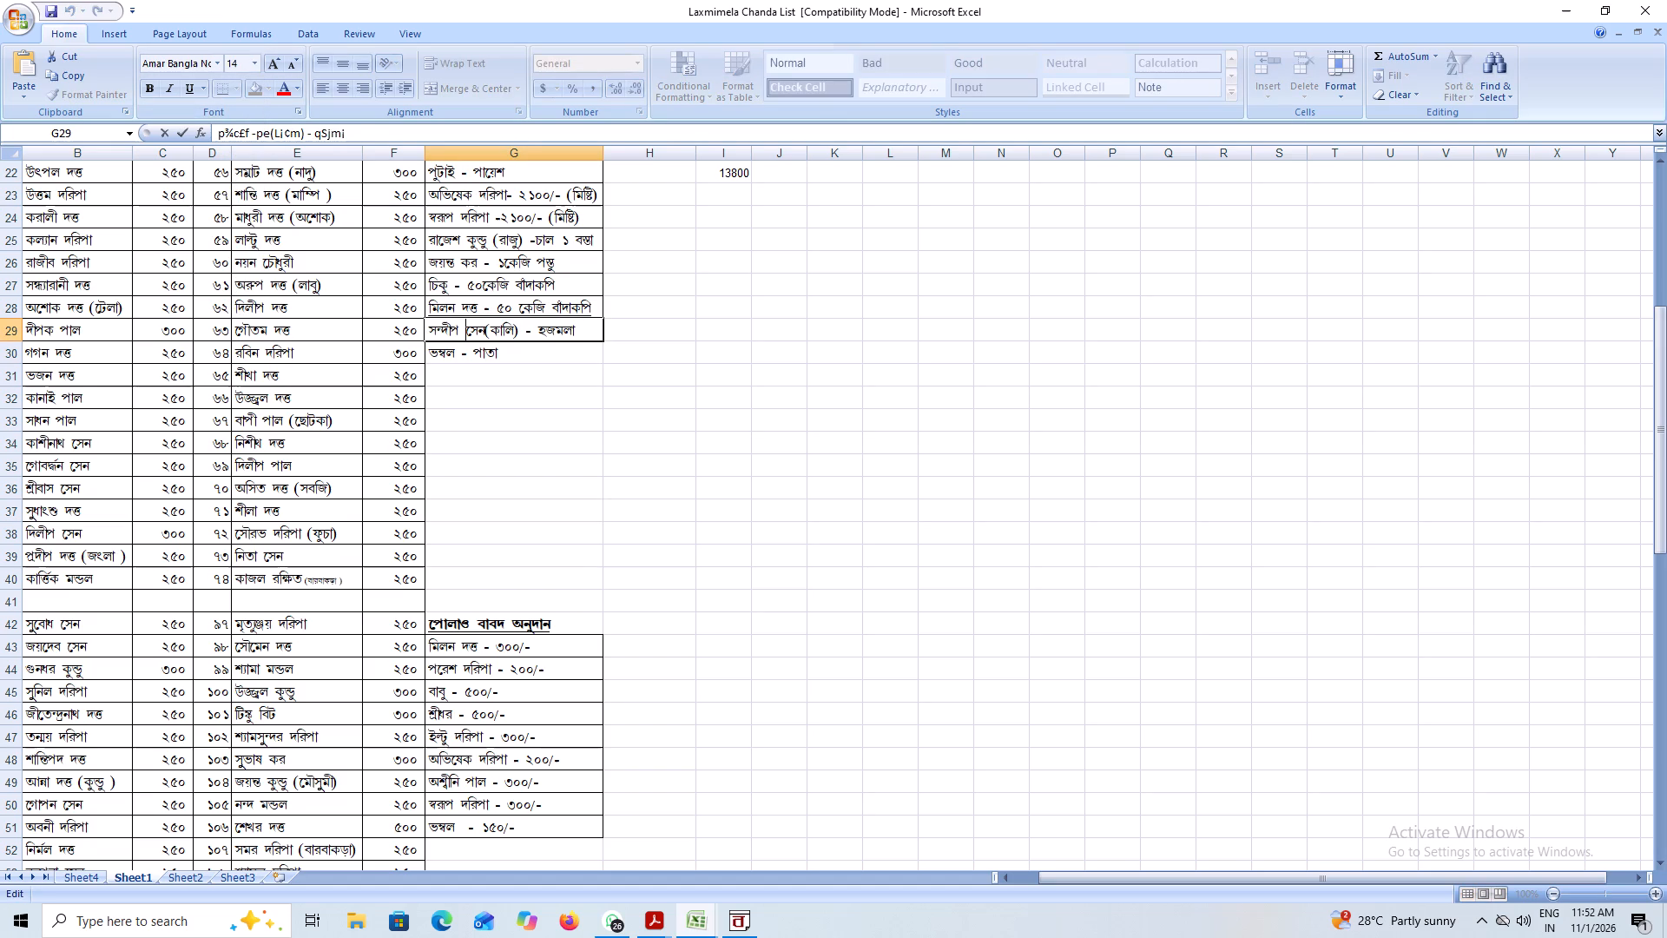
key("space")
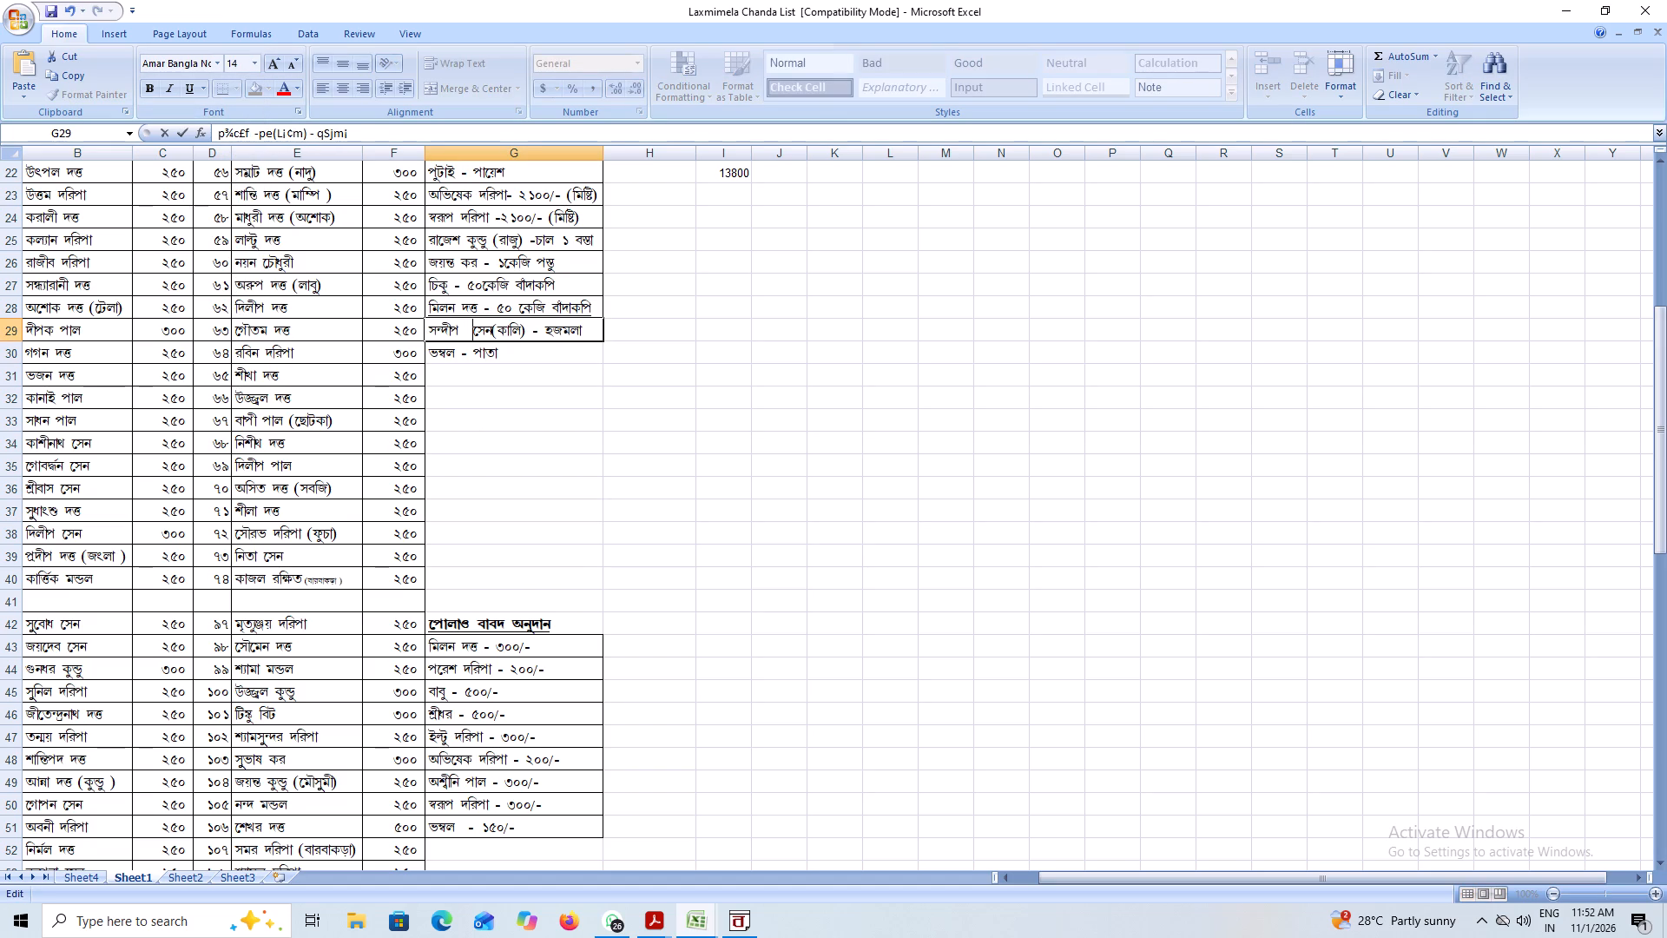
key("BackSpace")
key("BackSpace")
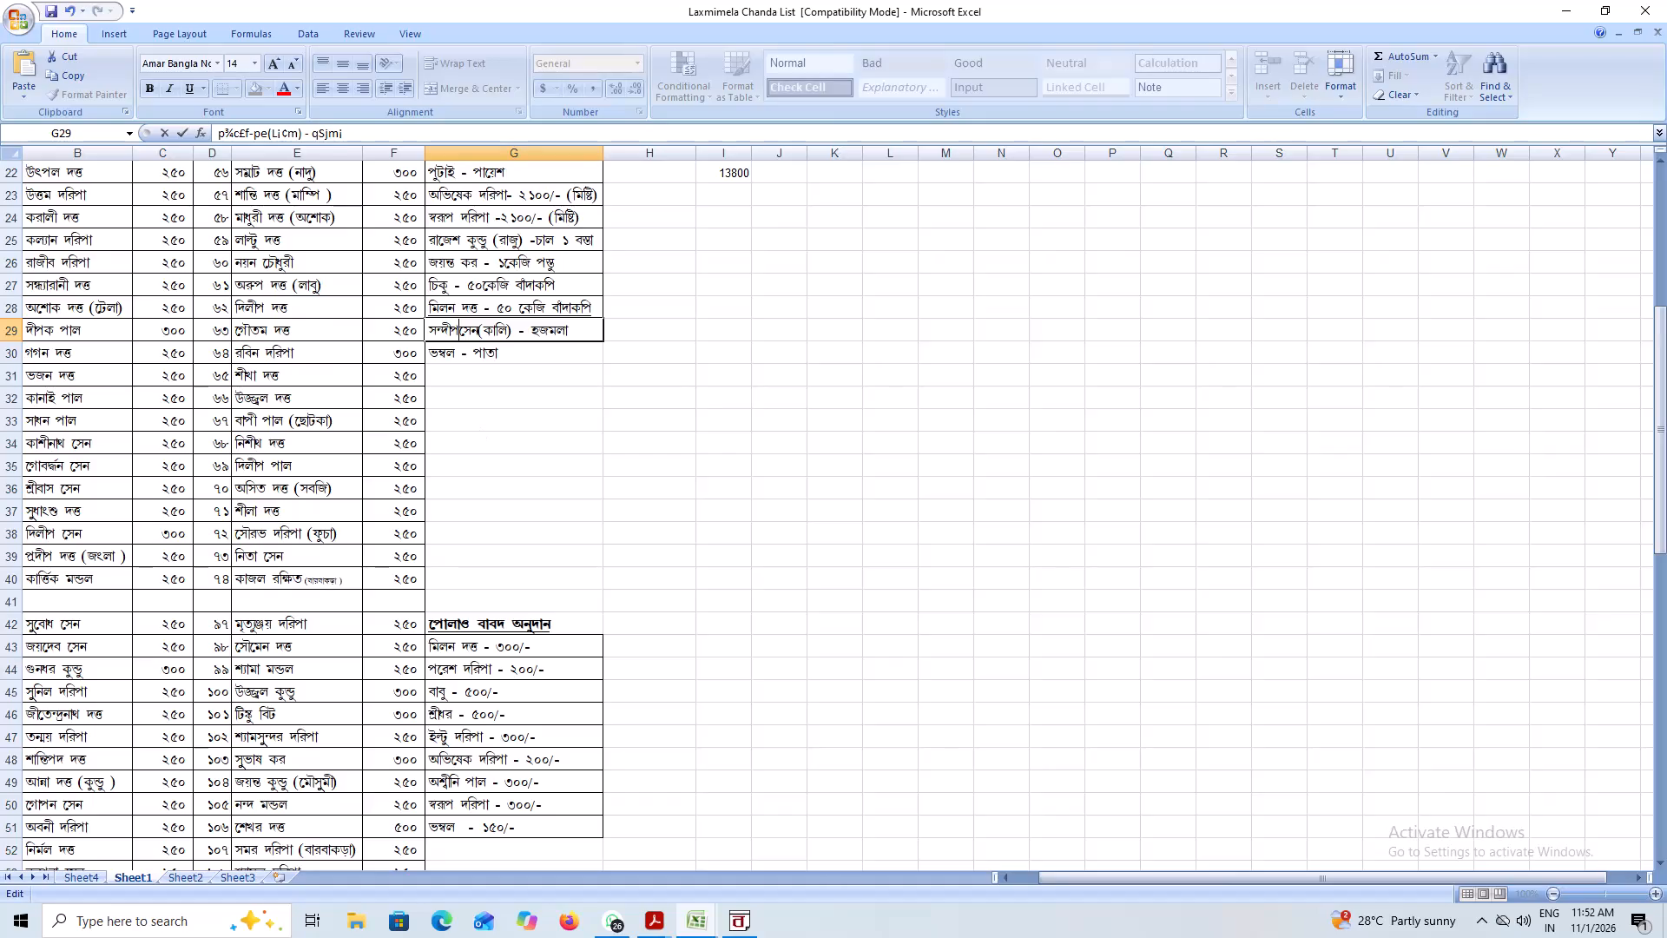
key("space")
key("Right")
key("Right")
key("Right")
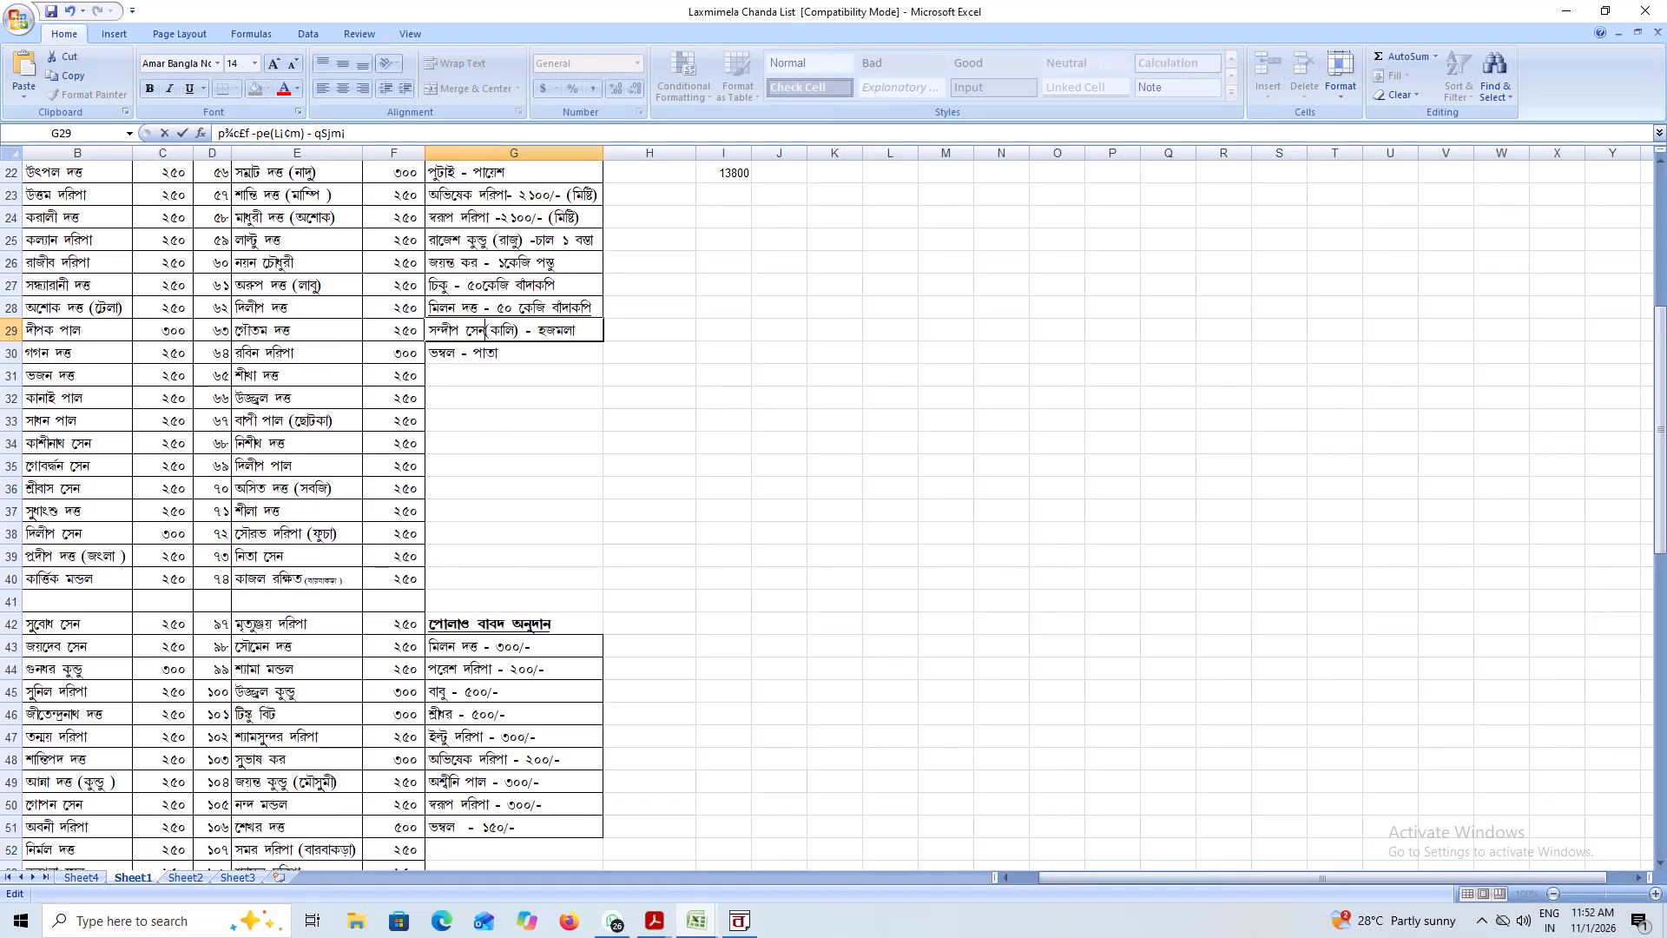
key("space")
left_click(524, 438)
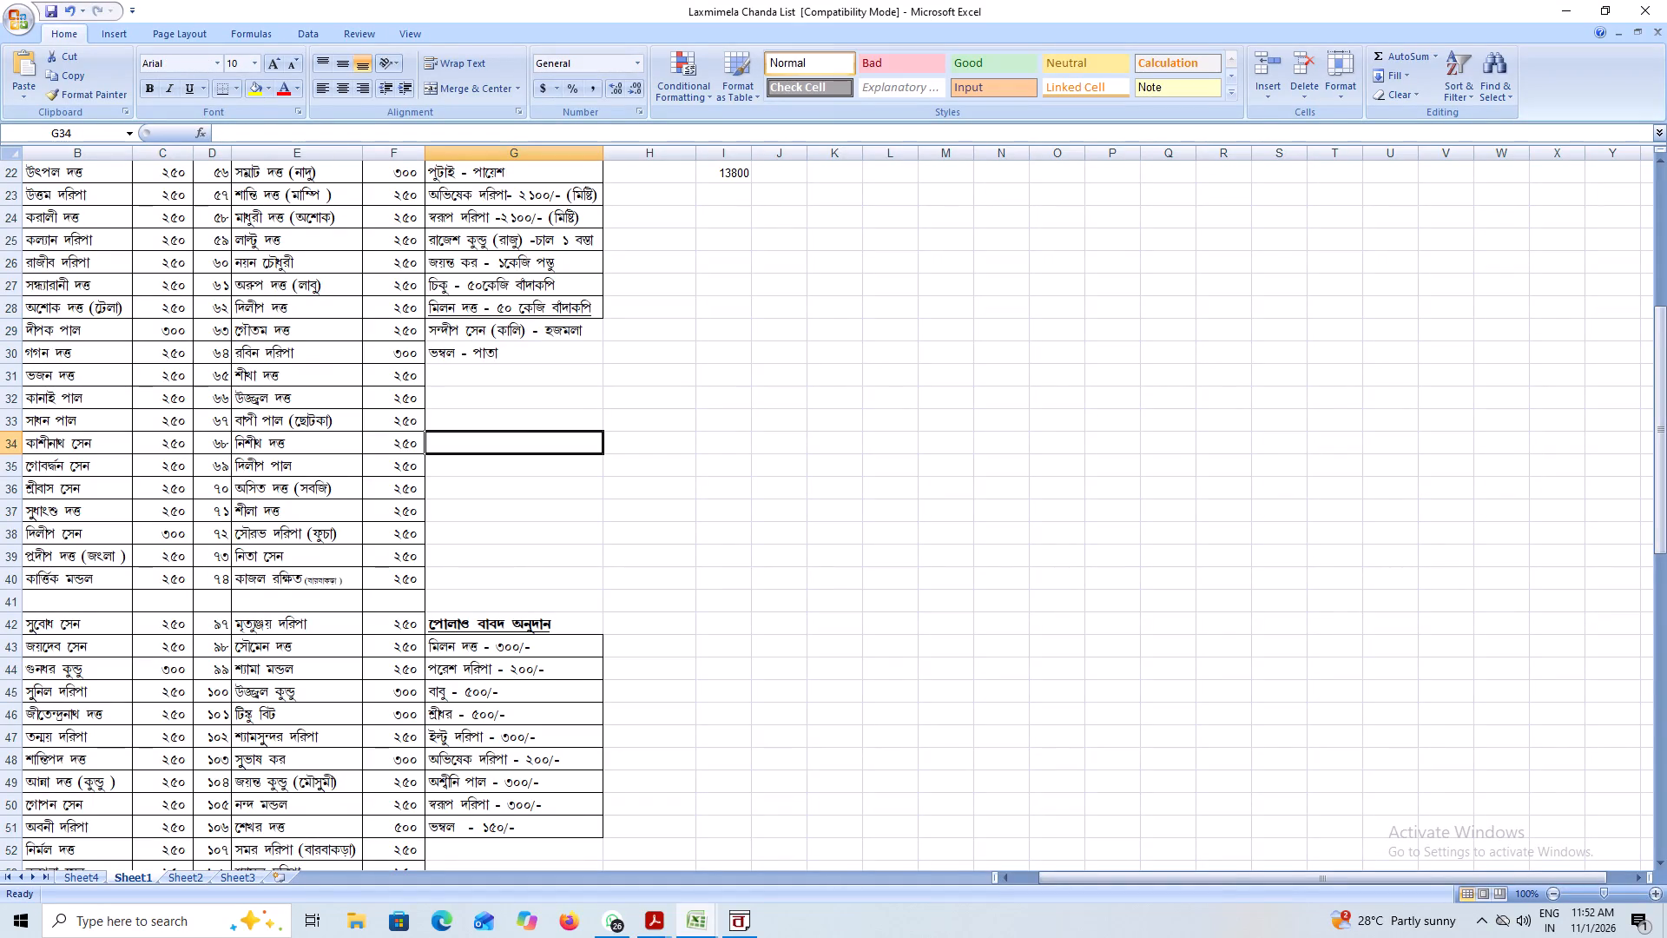
left_click(491, 404)
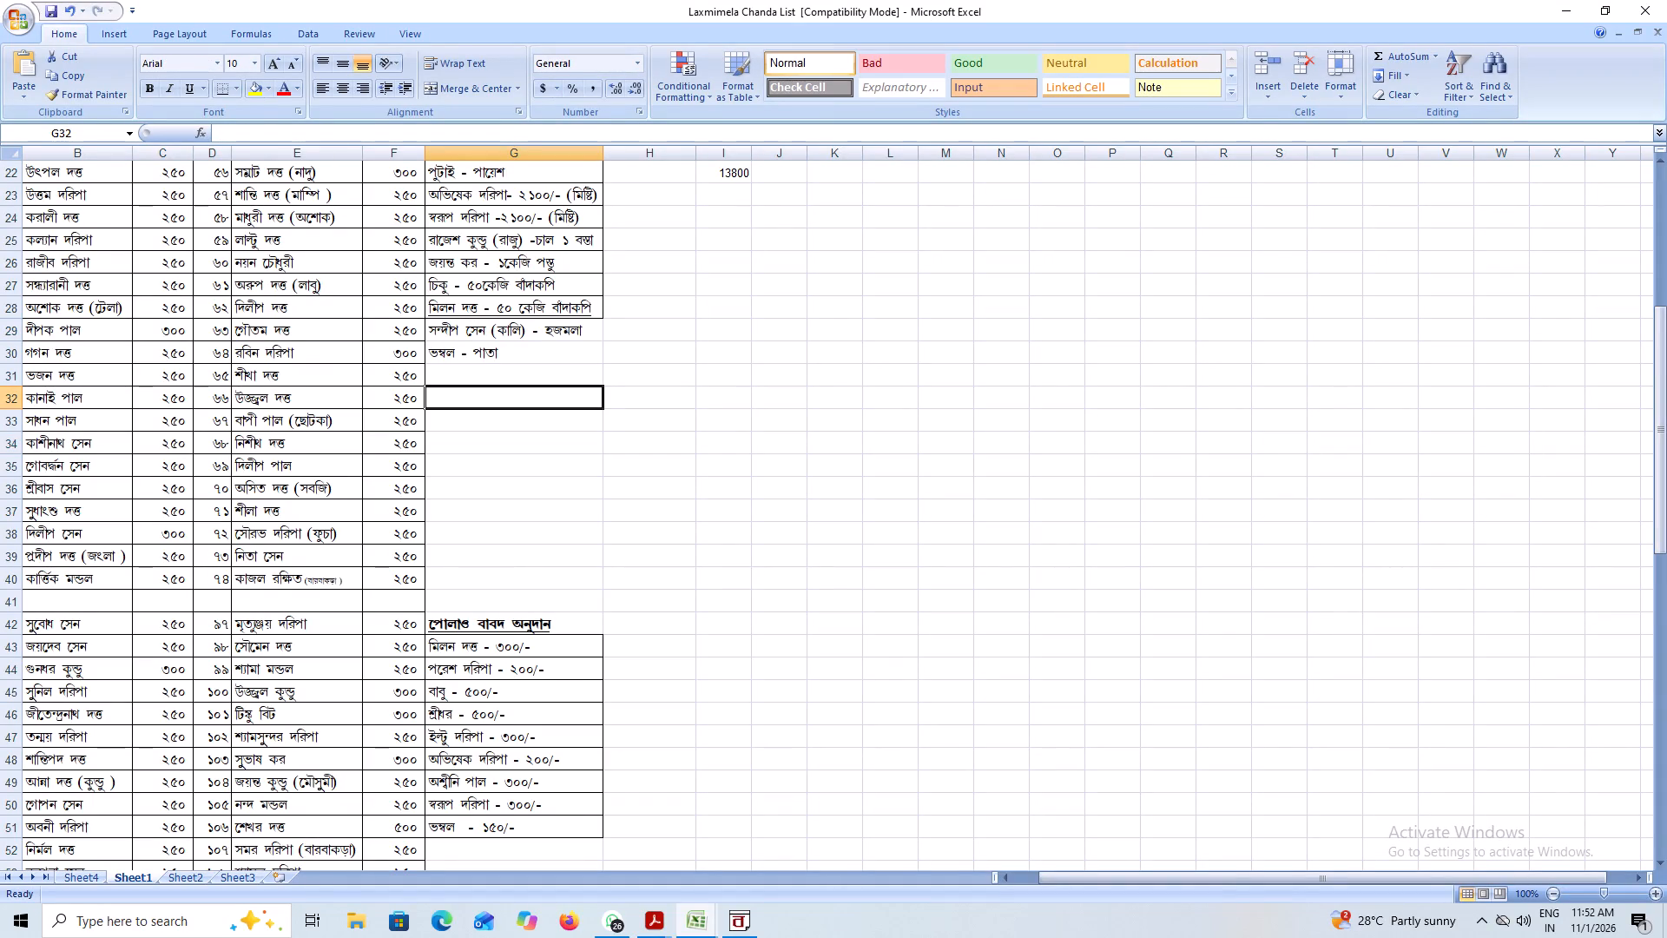
Remove the underline from the cabbage donation entry in G28.
left_click(475, 306)
left_click(189, 87)
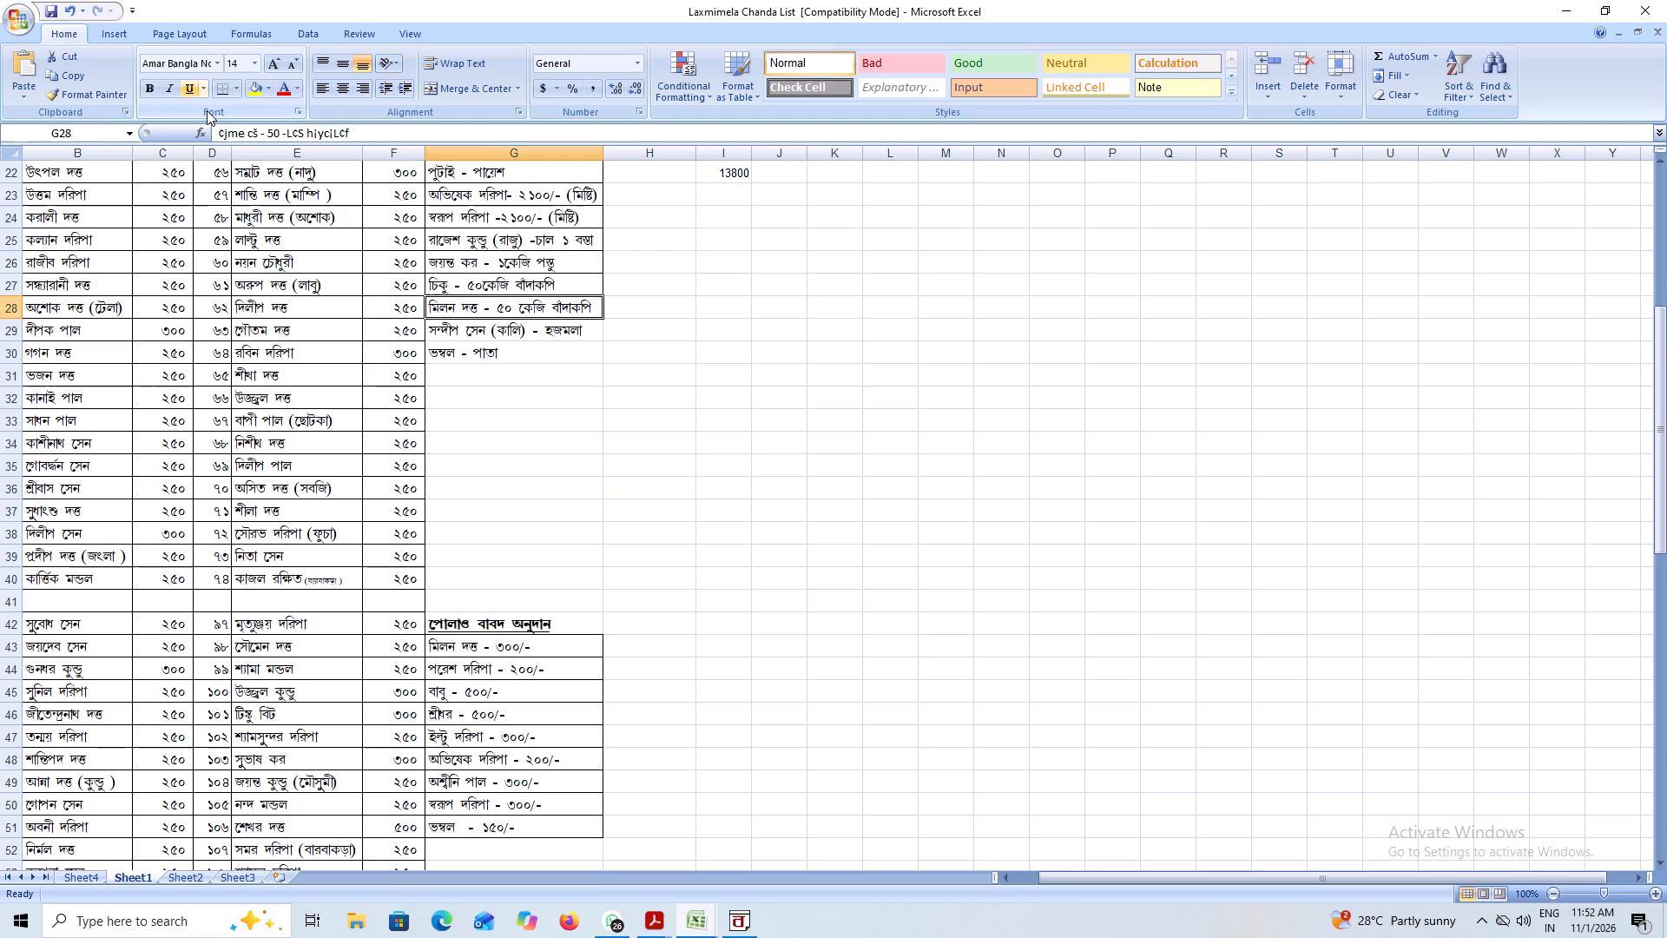
left_click(525, 430)
left_click(484, 503)
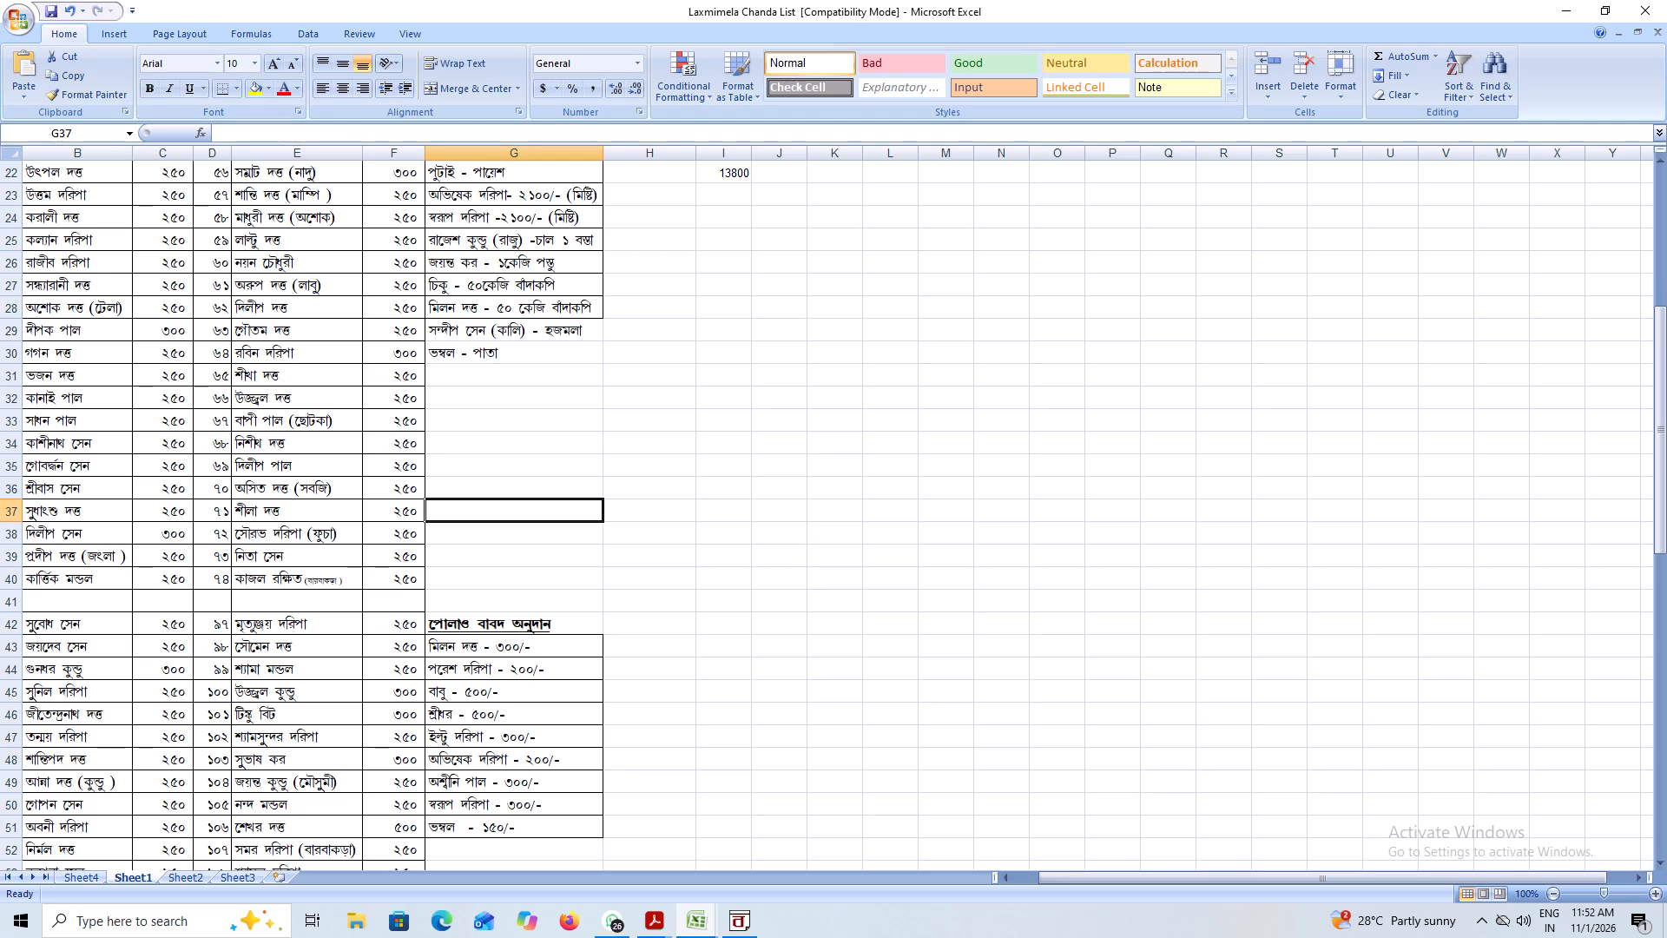
Cut the ৫০০/- donor entry in G19 and paste it into BanglaWord, leaving a blank line below the existing lines.
scroll(533, 402, "up", 3)
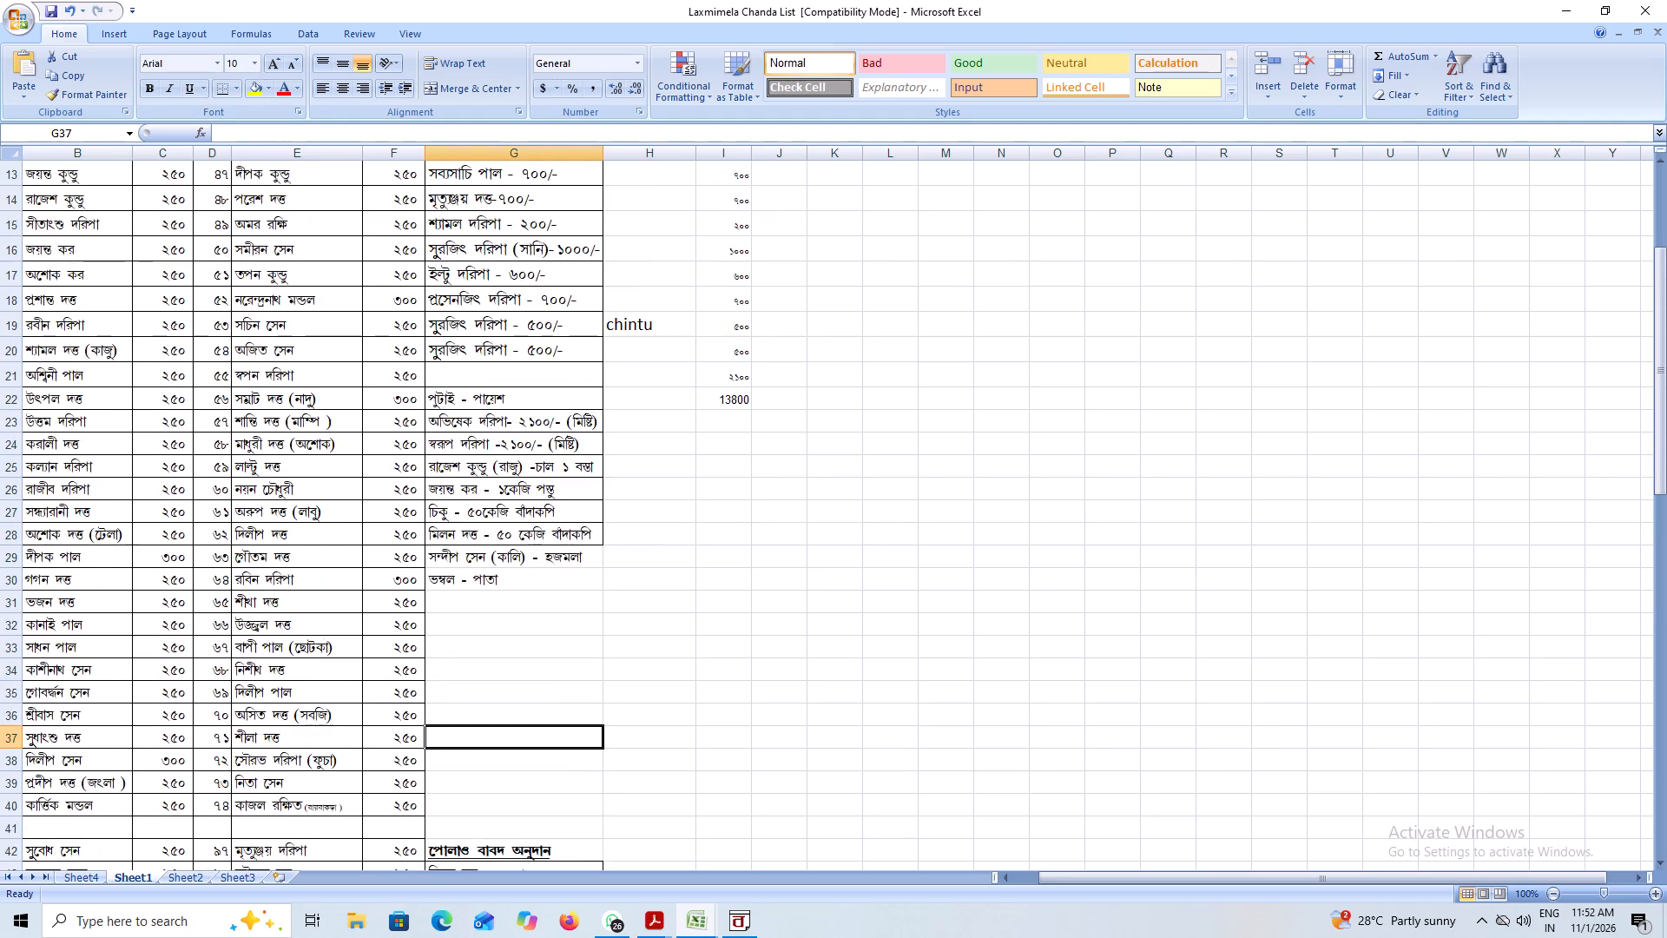
scroll(533, 402, "up", 1)
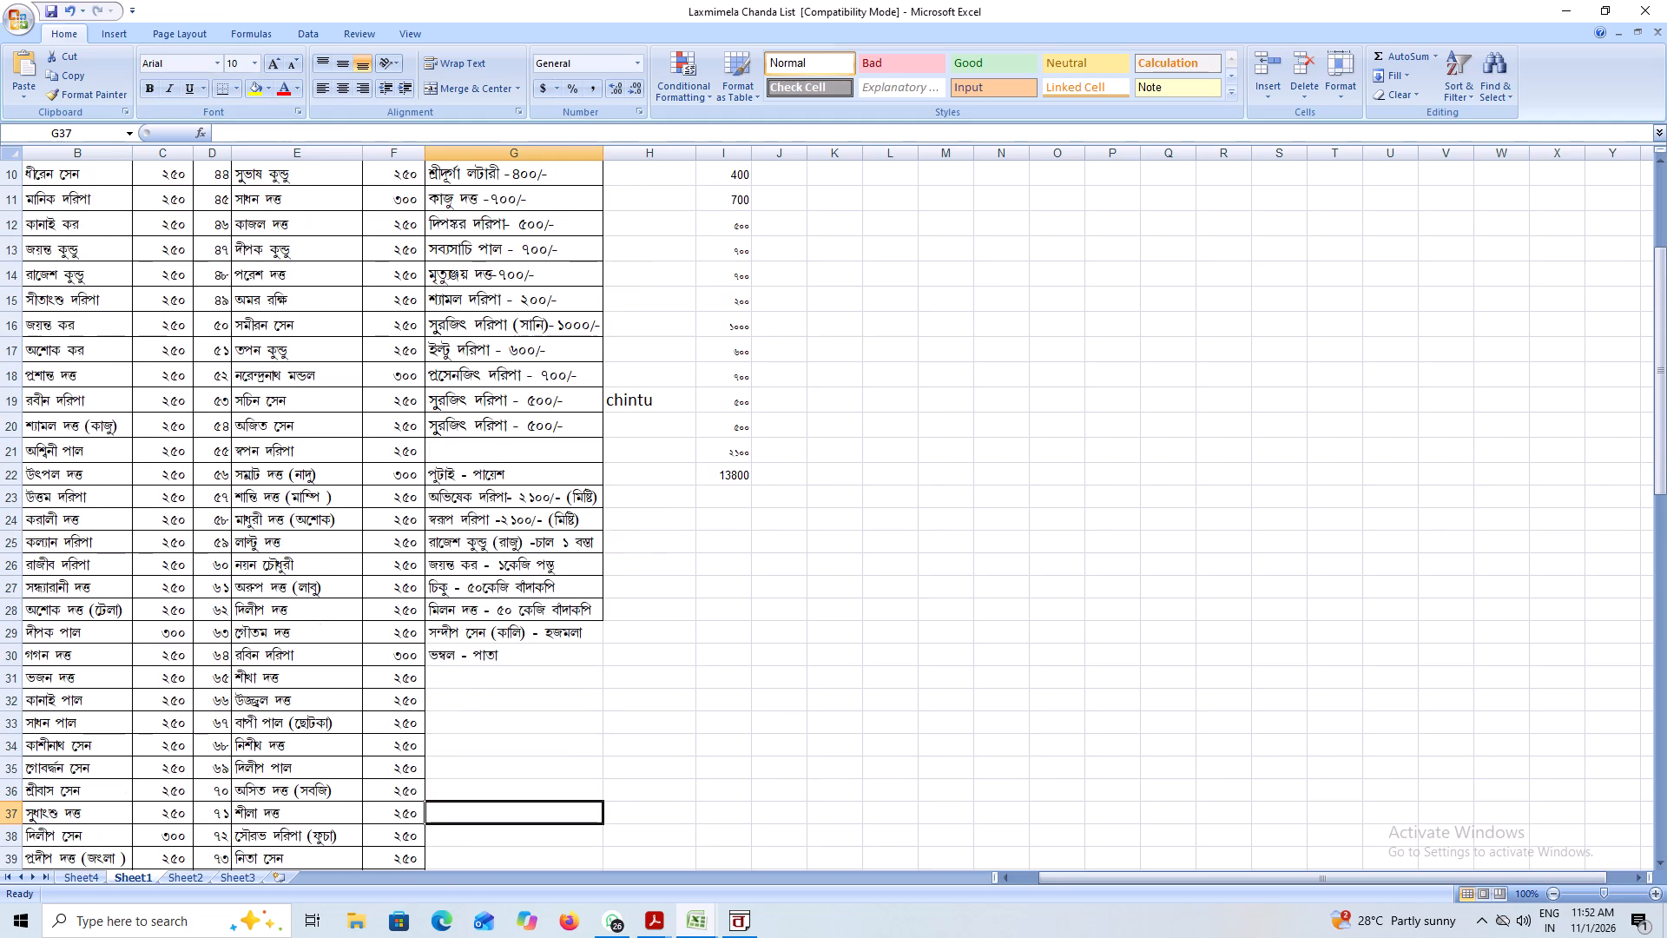
left_click(466, 398)
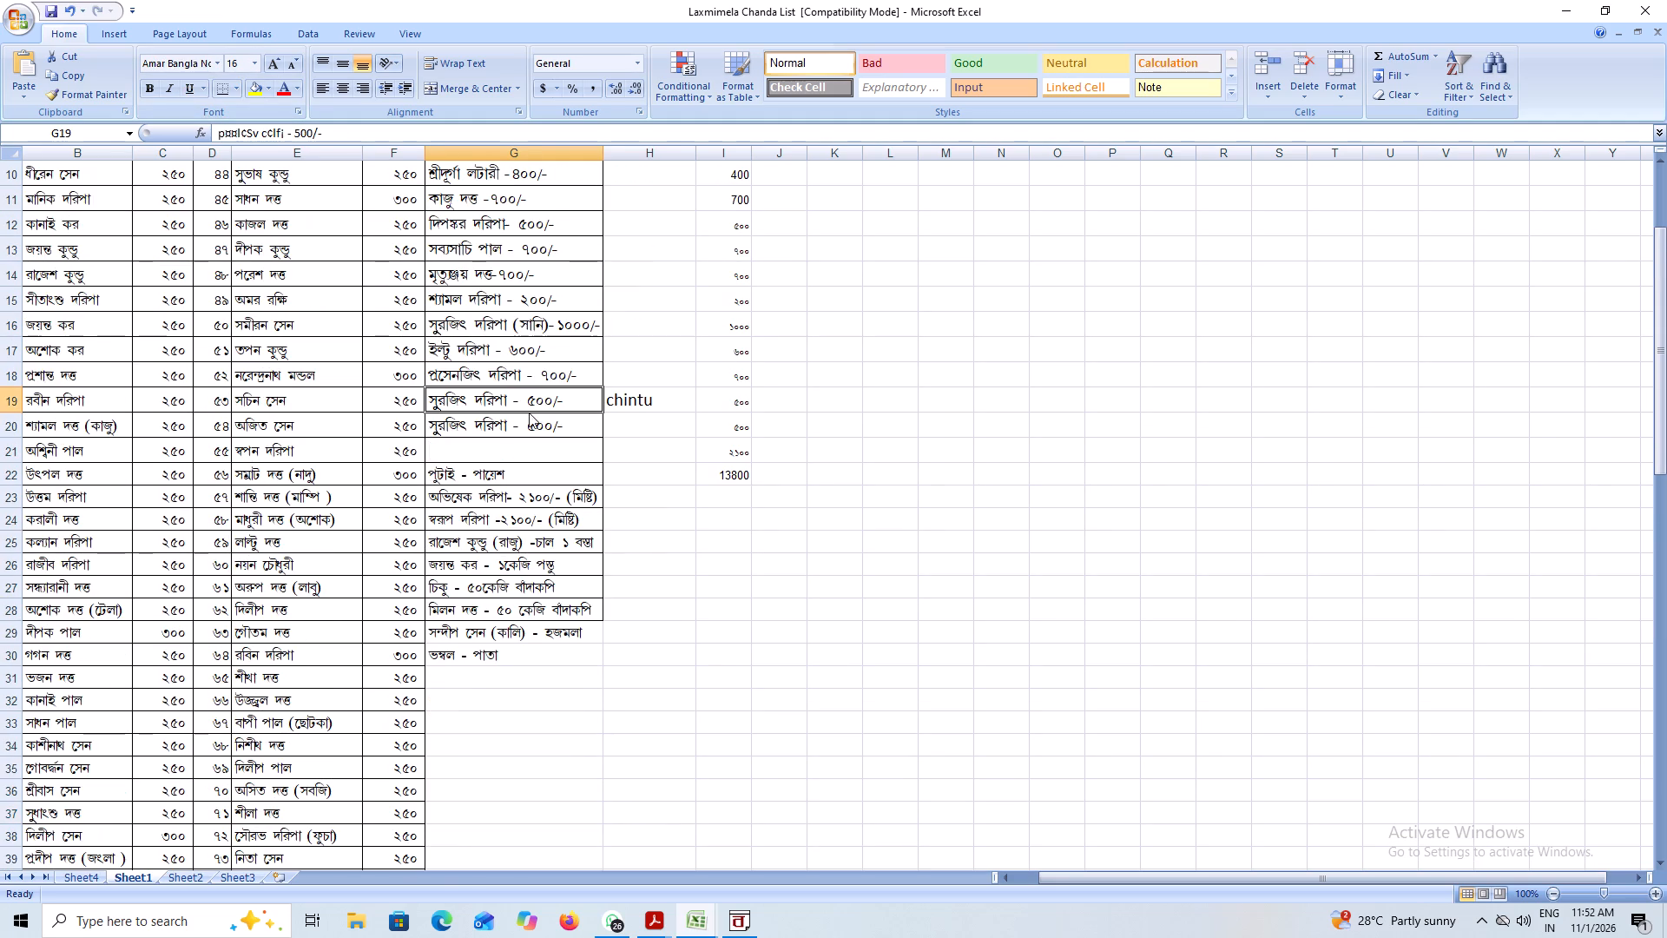
key("ctrl+x")
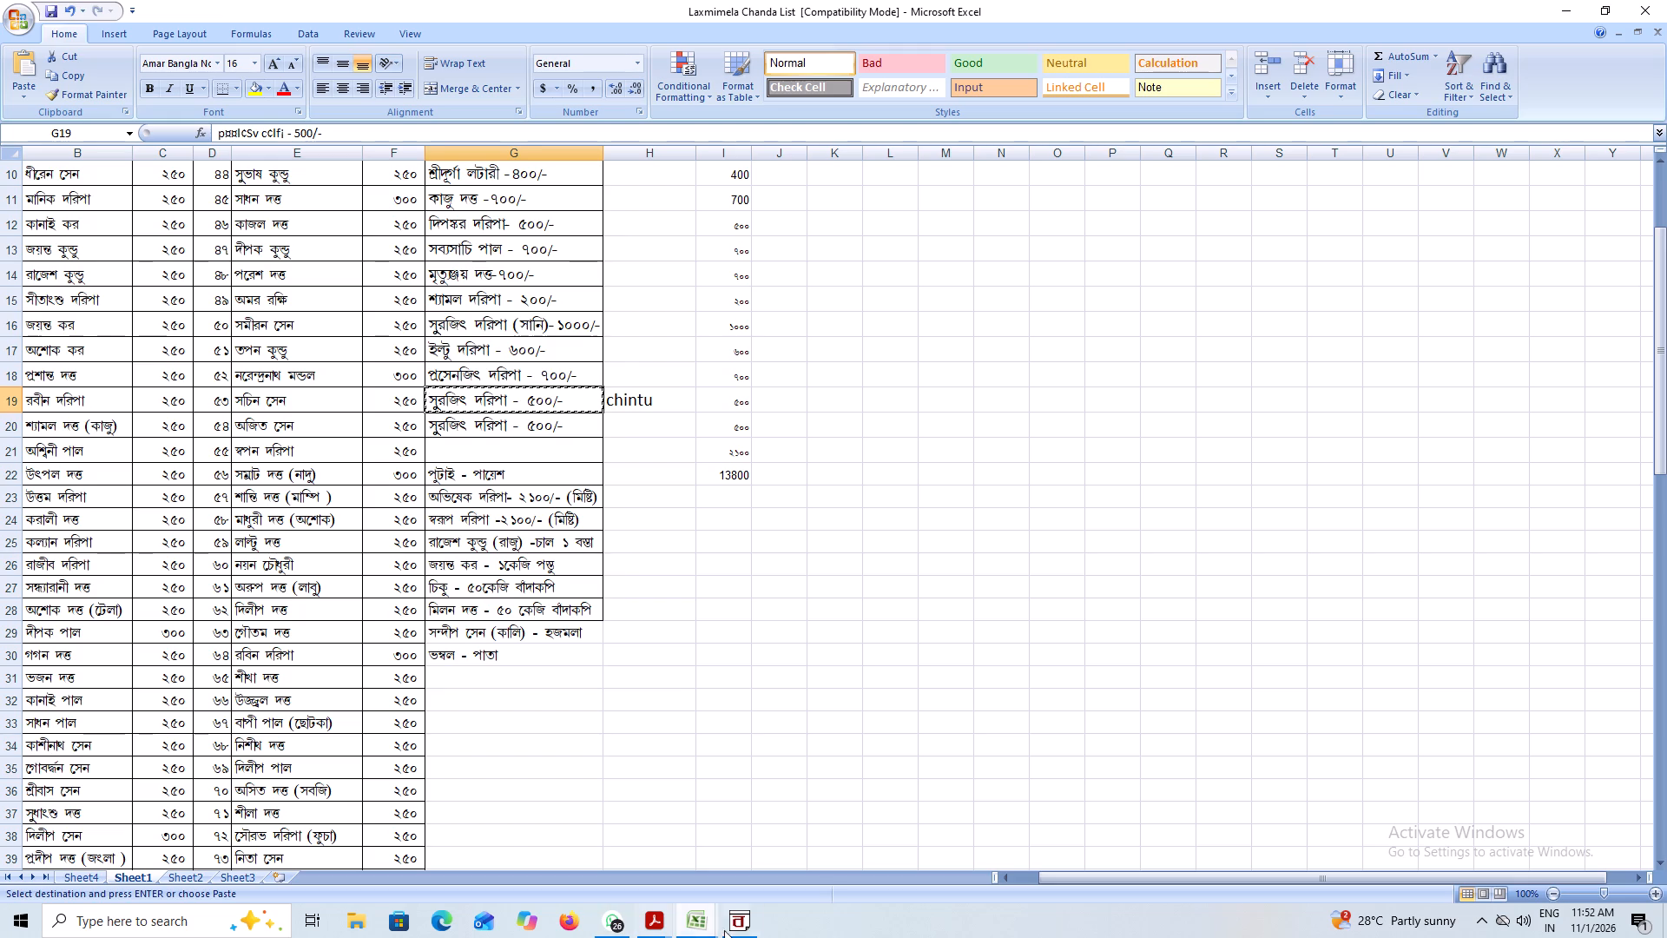
left_click(738, 915)
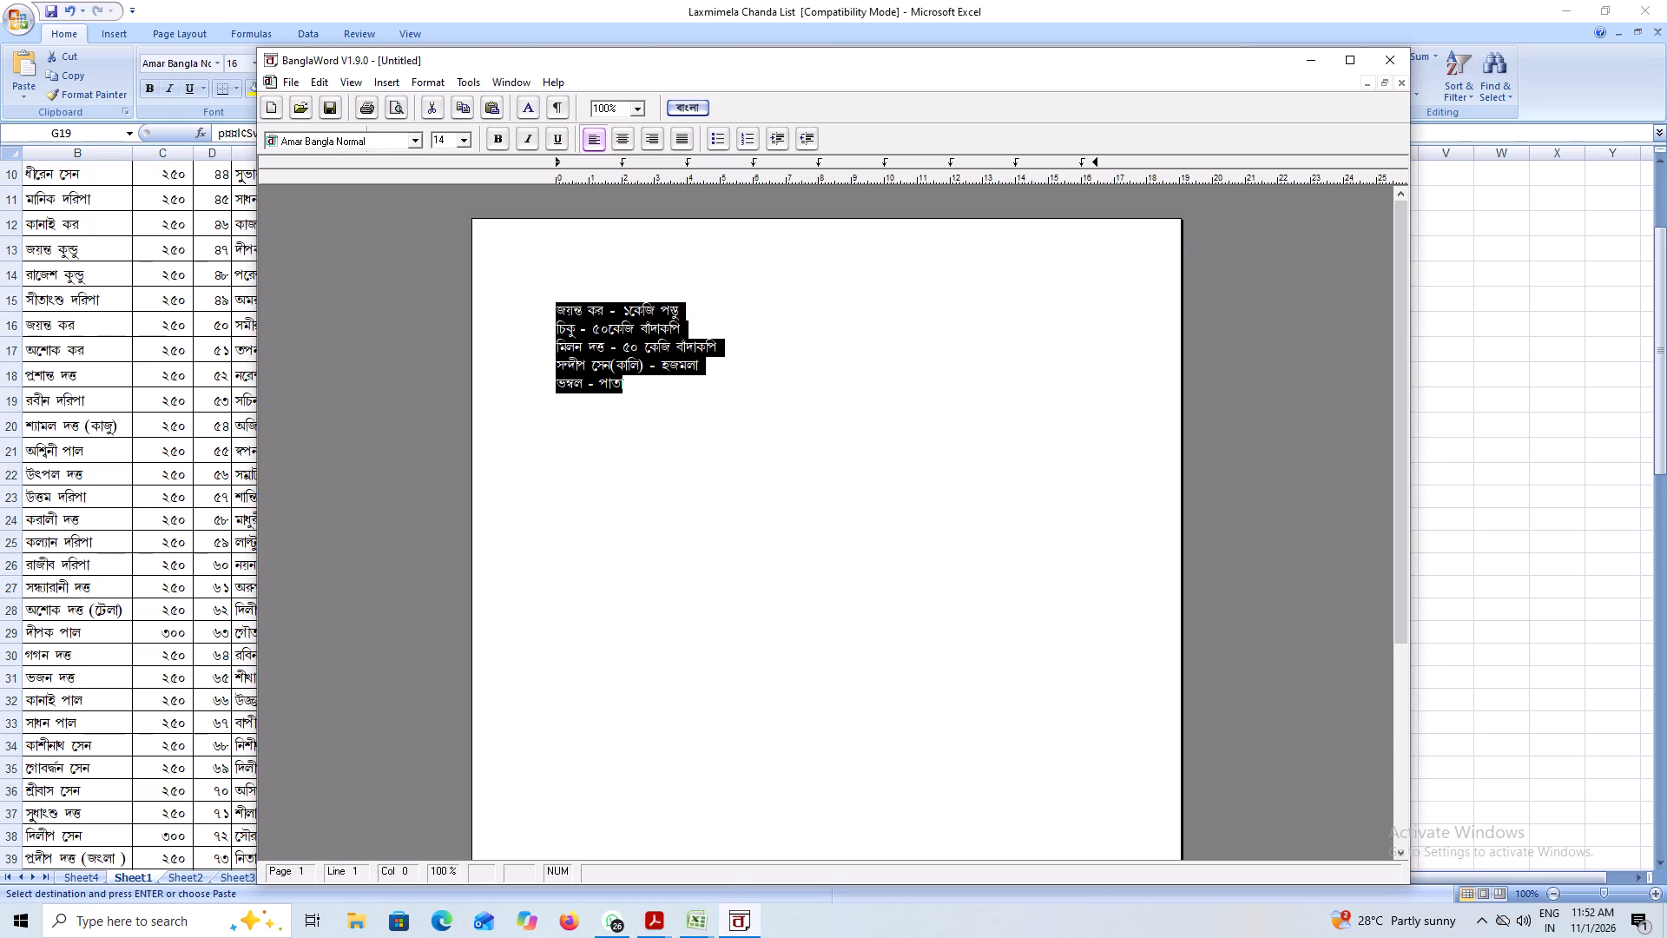
left_click(642, 393)
key("Return")
key("Return")
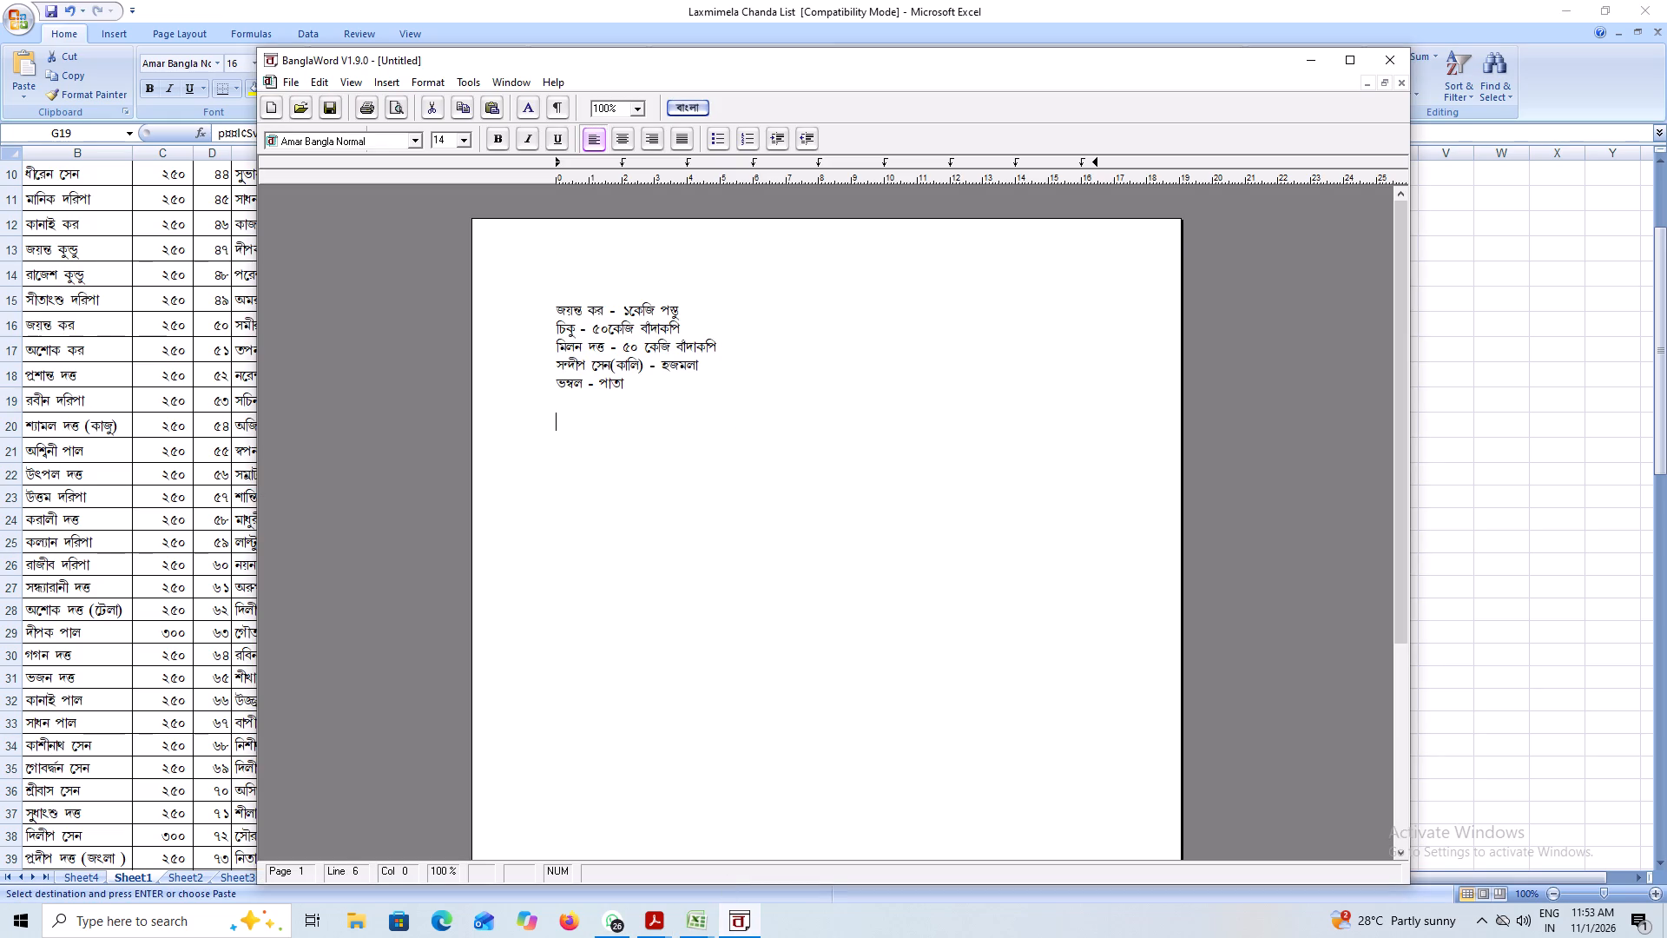
key("ctrl+v")
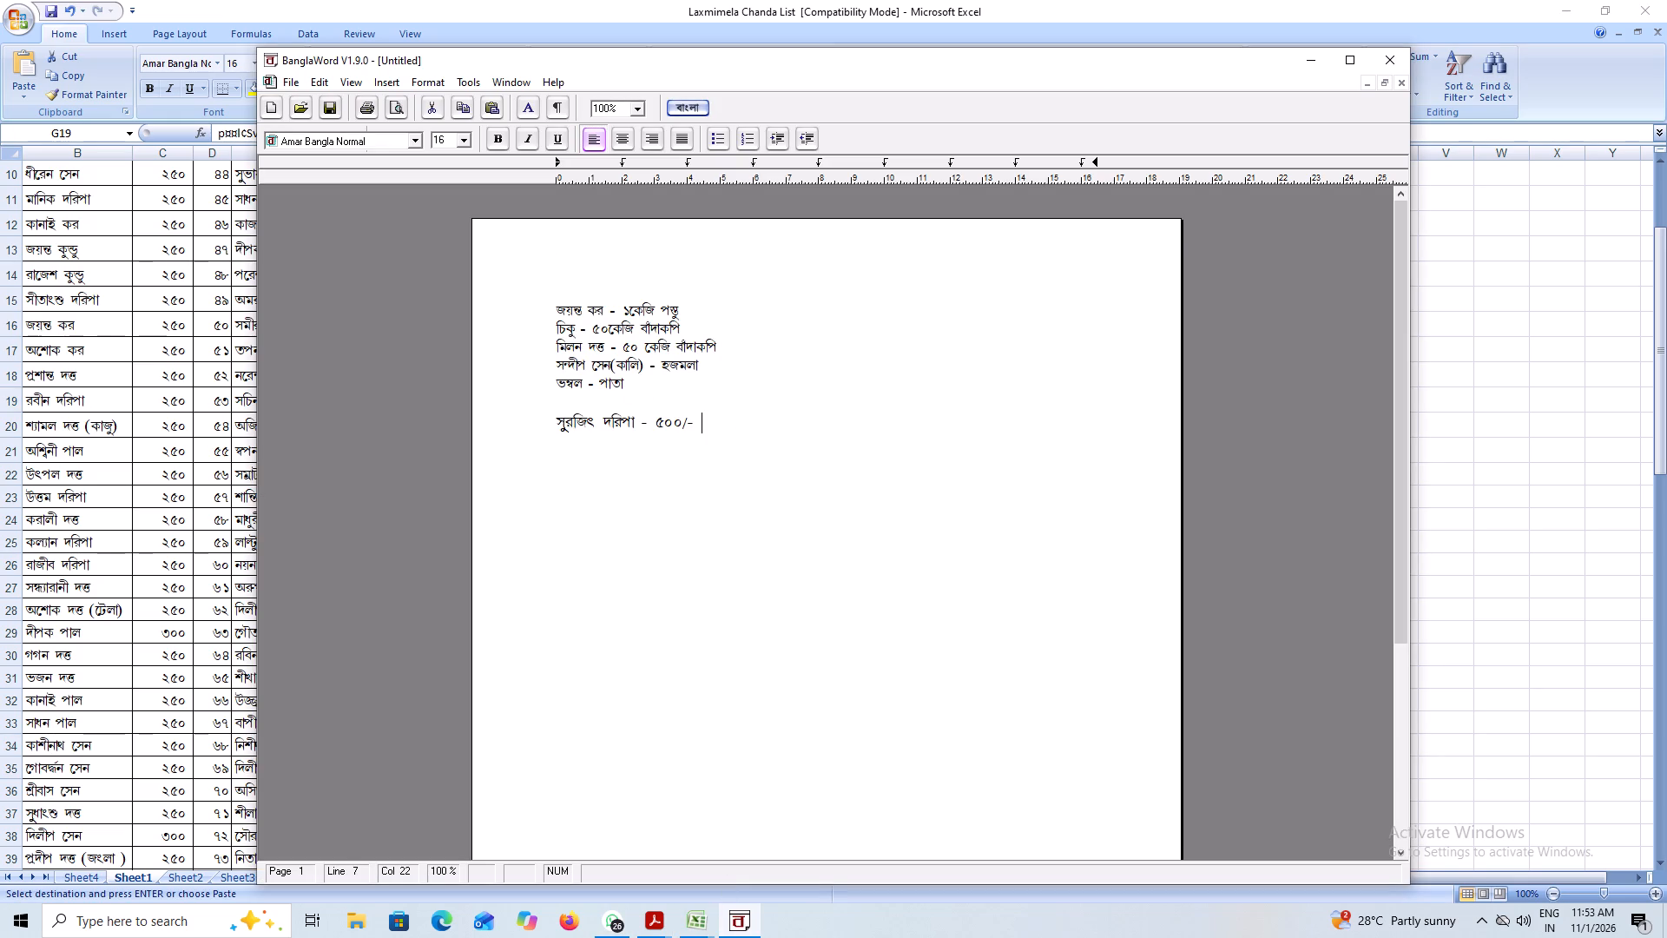
Insert the nickname (চিন্টু) in parentheses after the donor's name, before the amount, in the pasted BanglaWord line.
double_click(599, 421)
key("Right")
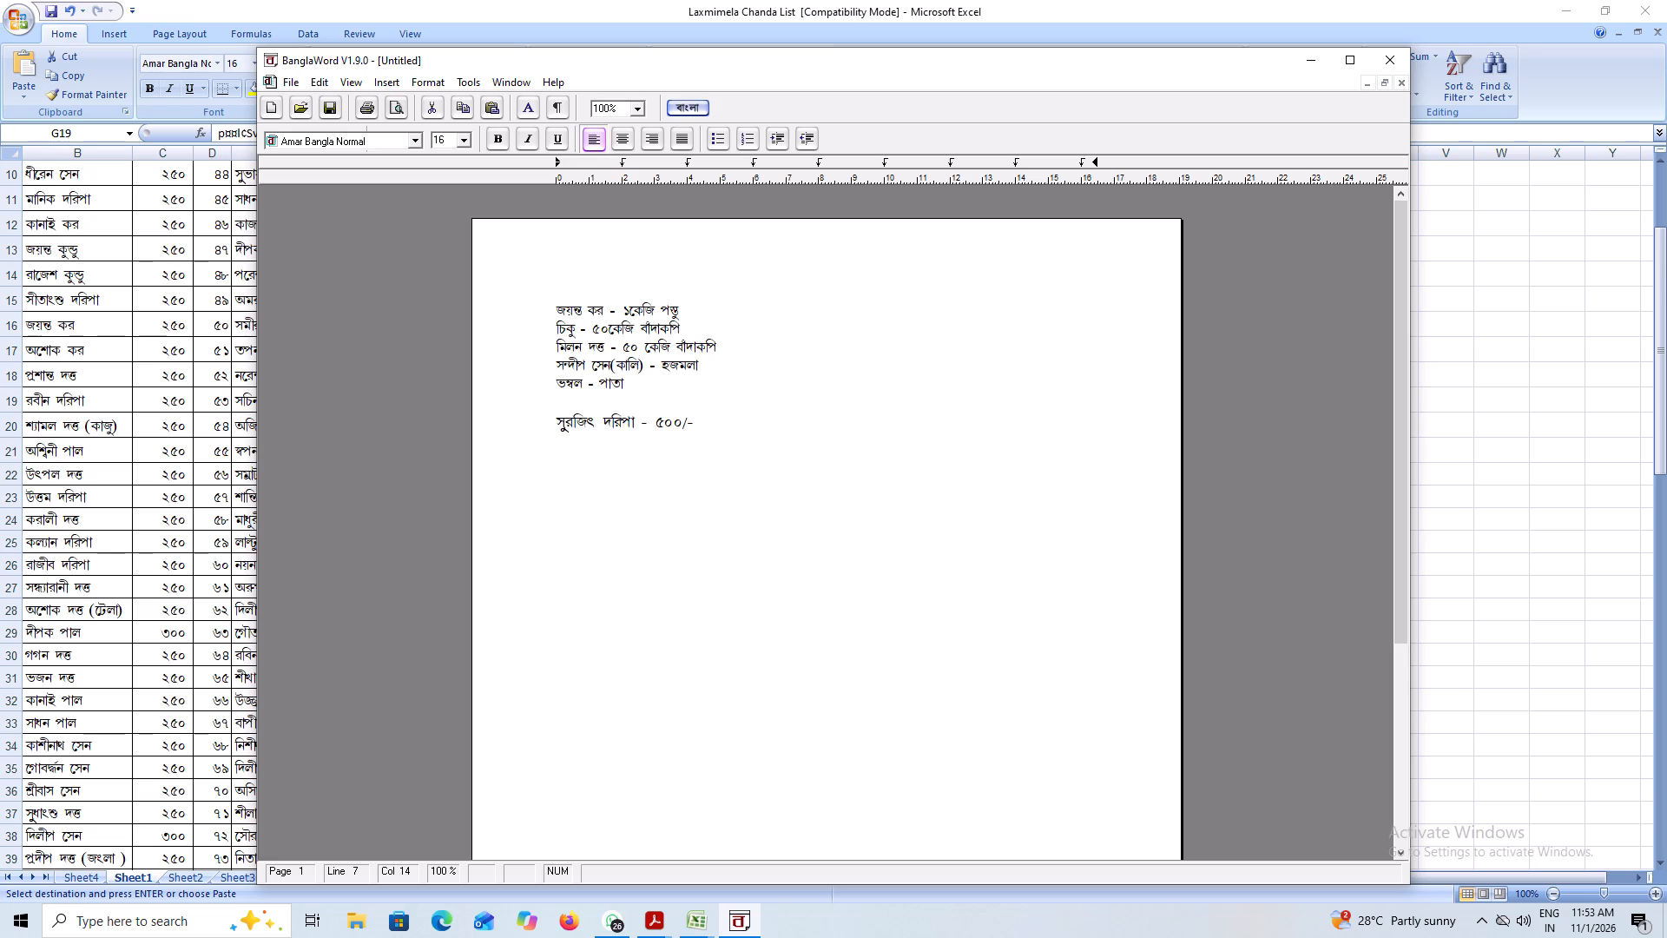
key("BackSpace")
key("shift+parenleft")
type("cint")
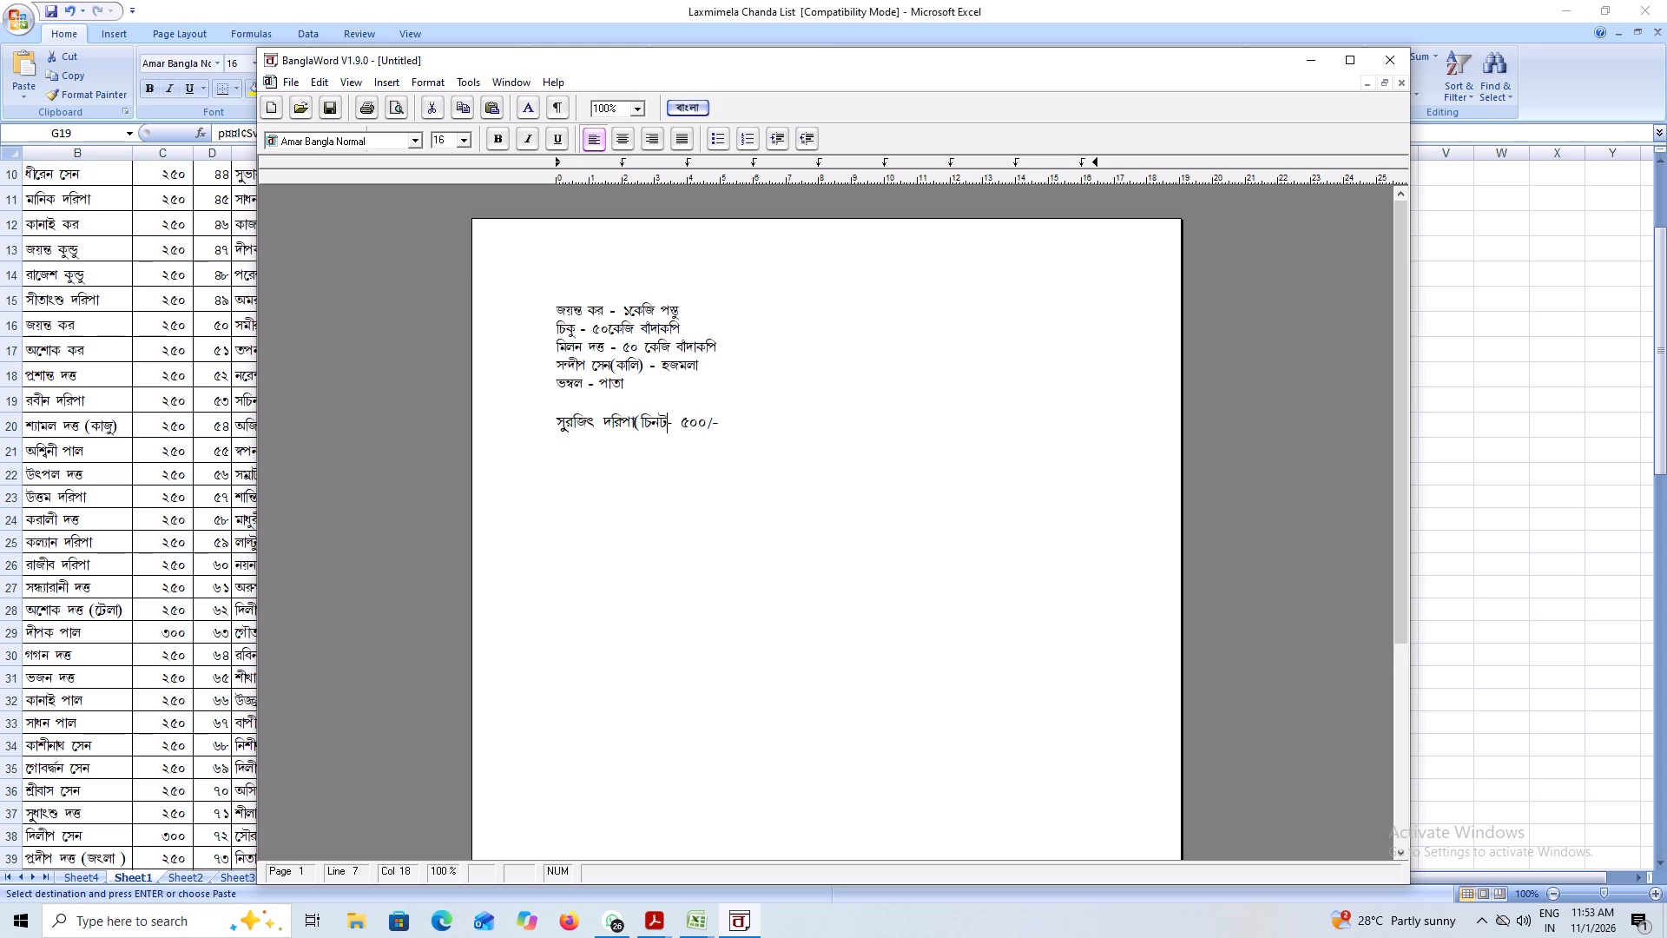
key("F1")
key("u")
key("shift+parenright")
Cut the edited donor line from BanglaWord and paste it over the entry in Excel cell G19.
left_click_drag(559, 417, 603, 419)
left_click_drag(553, 414, 727, 426)
key("ctrl+x")
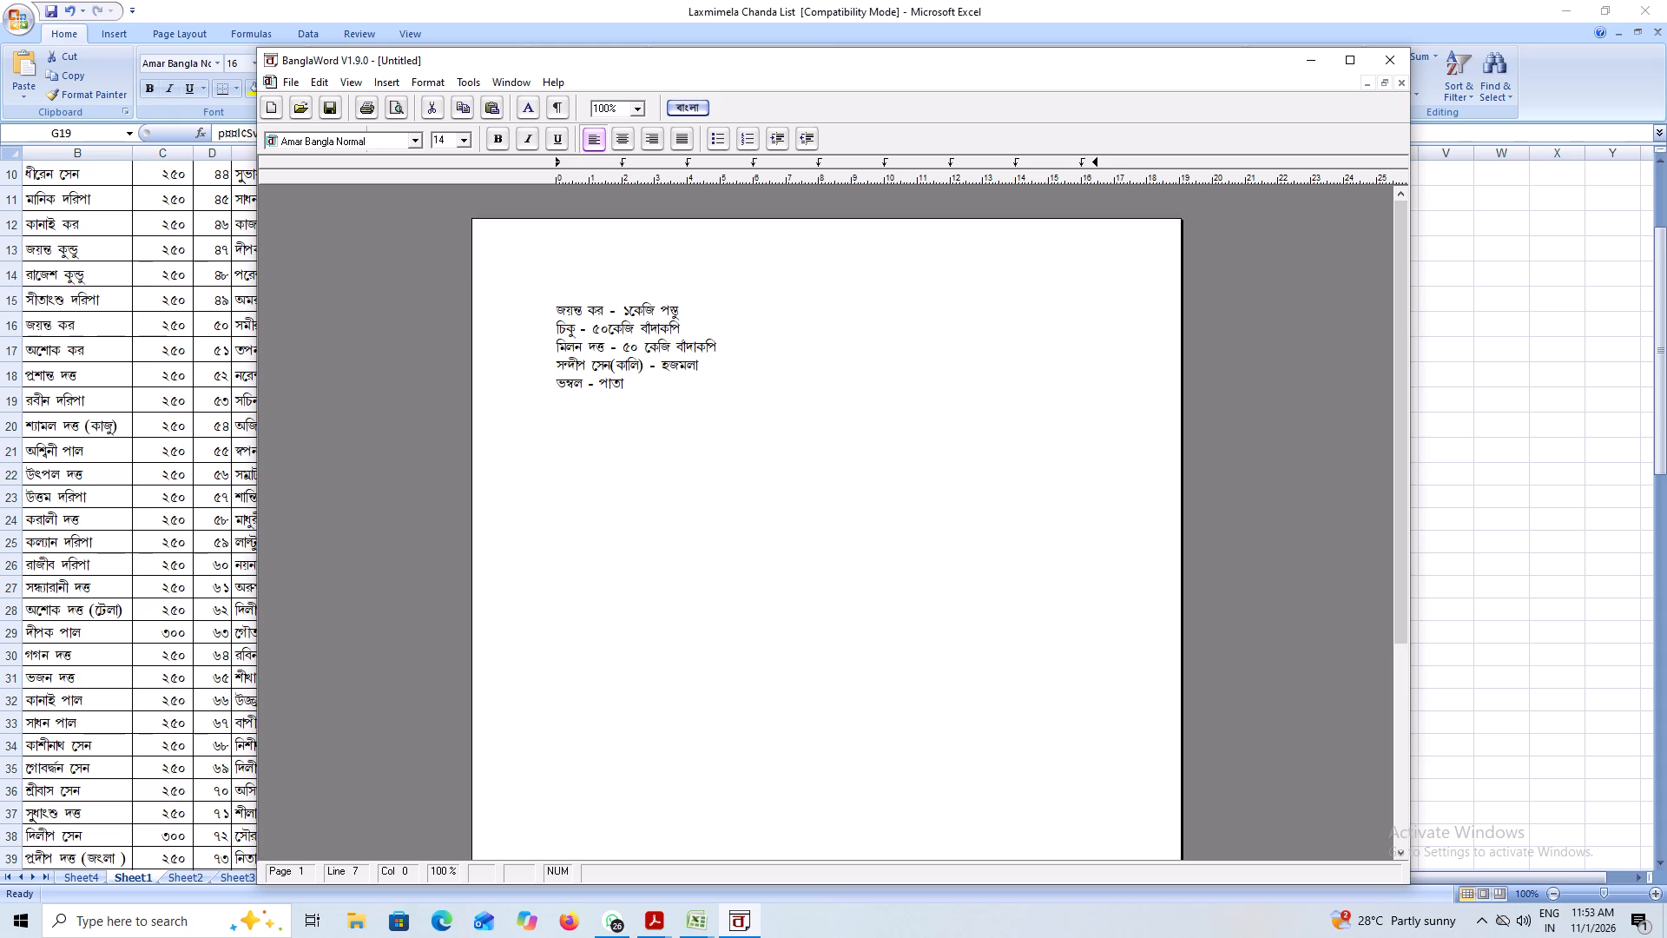
left_click(189, 439)
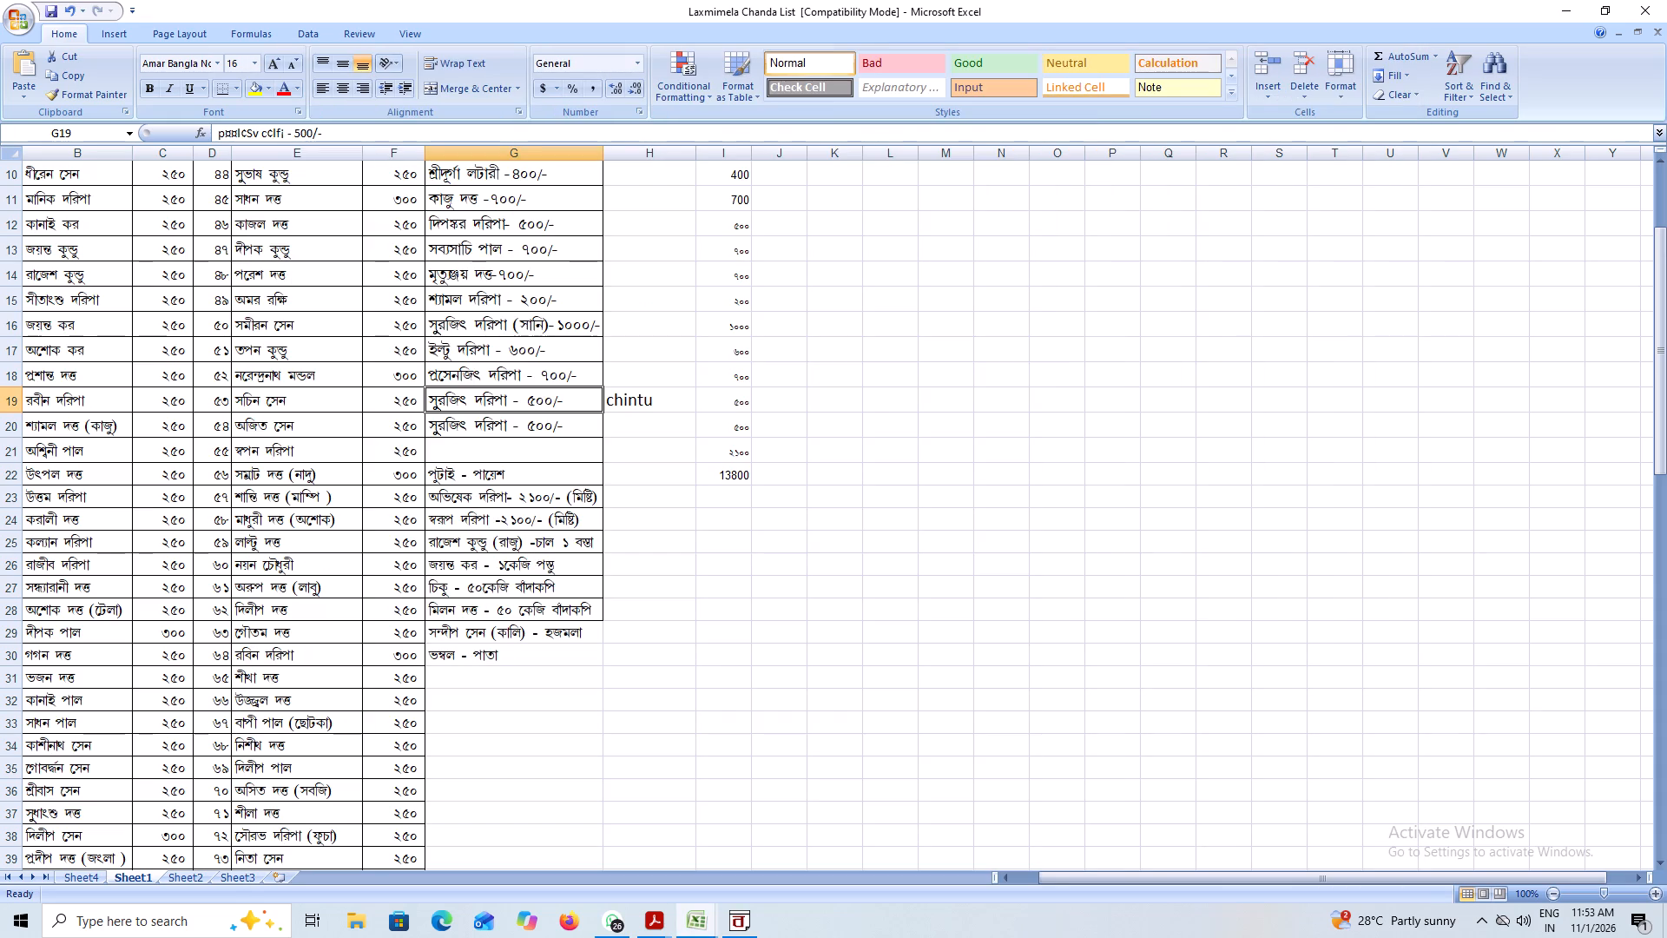
left_click(475, 398)
key("ctrl+v")
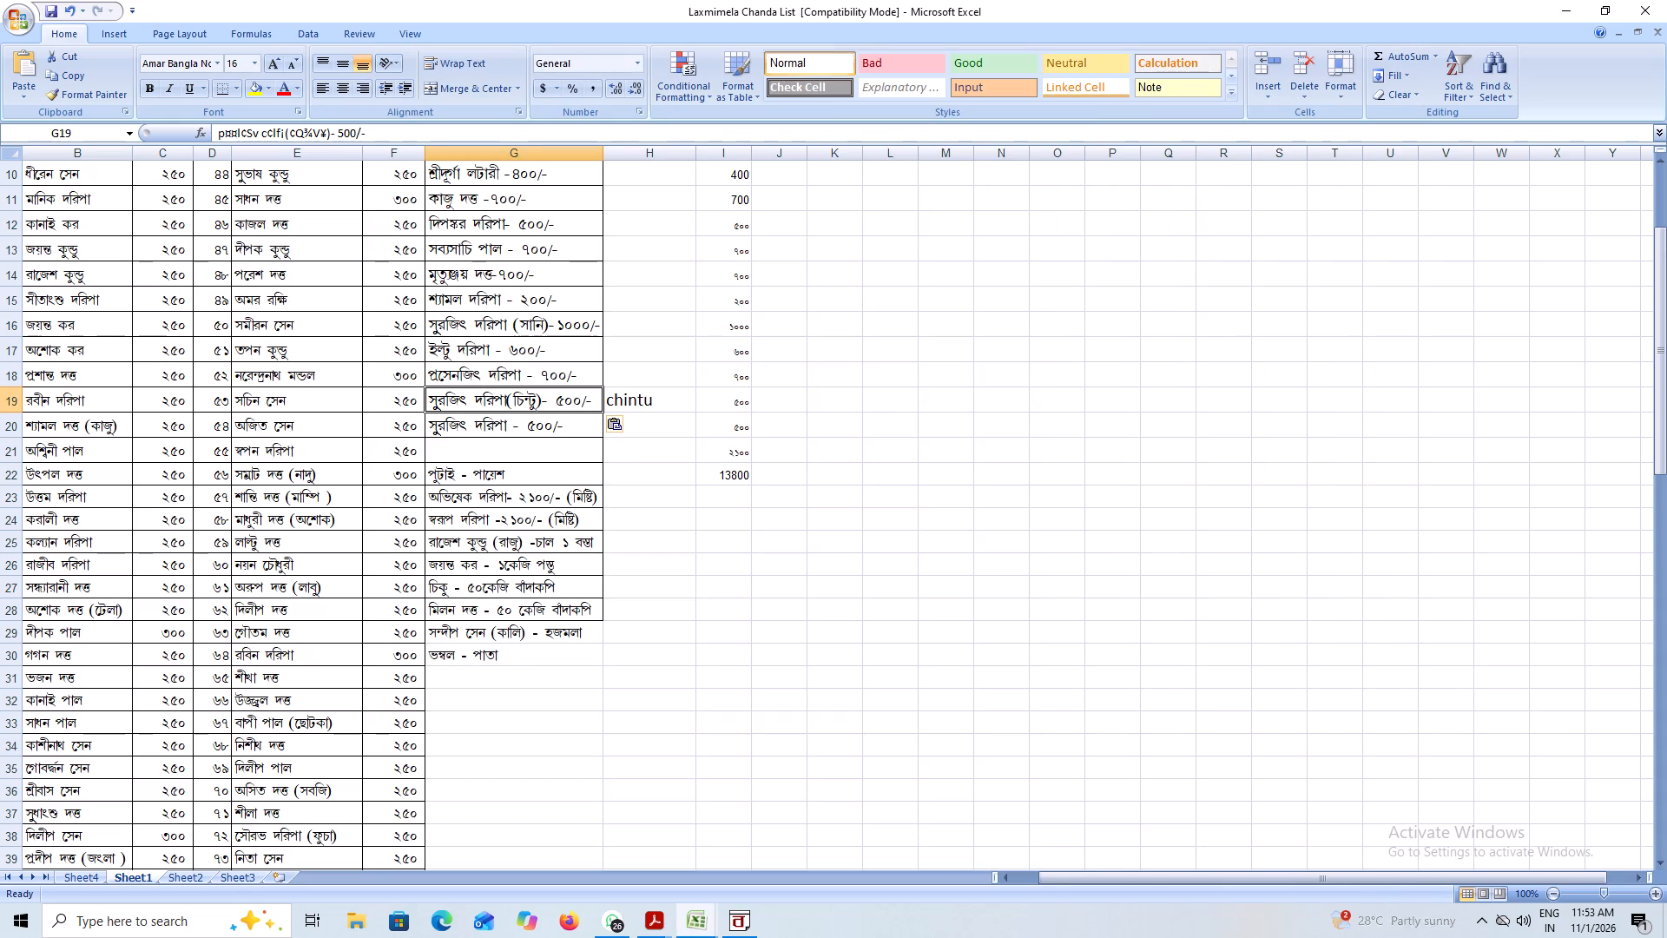
Delete the note chintu from cell H19.
left_click(582, 470)
left_click(634, 396)
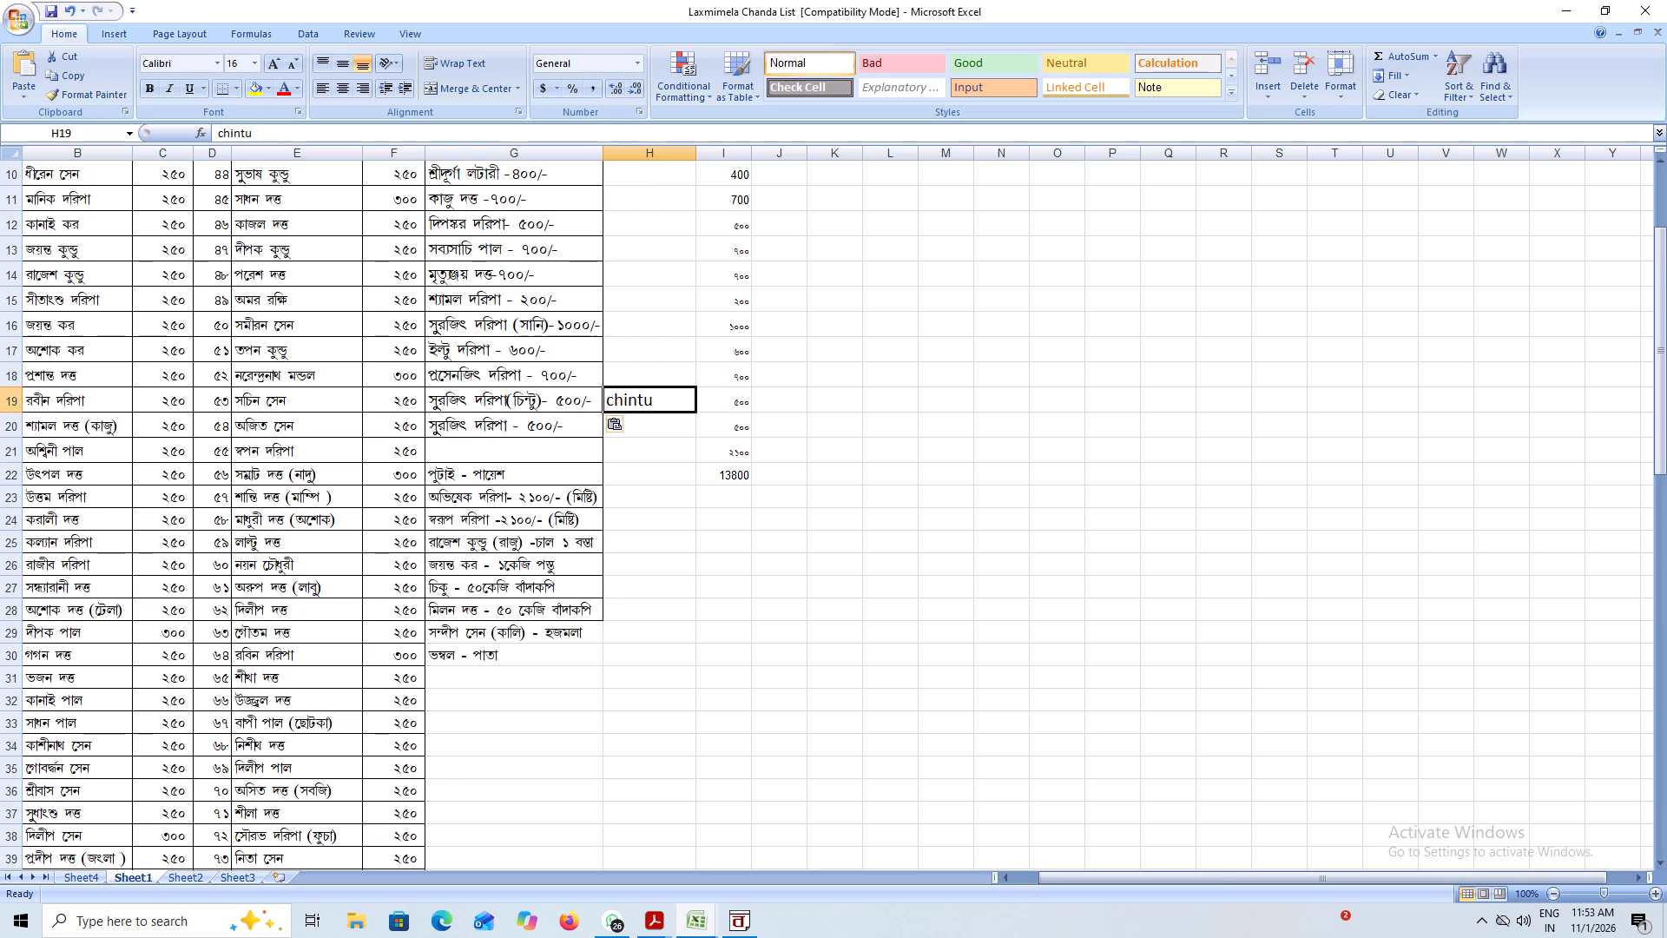
key("Delete")
left_click(700, 639)
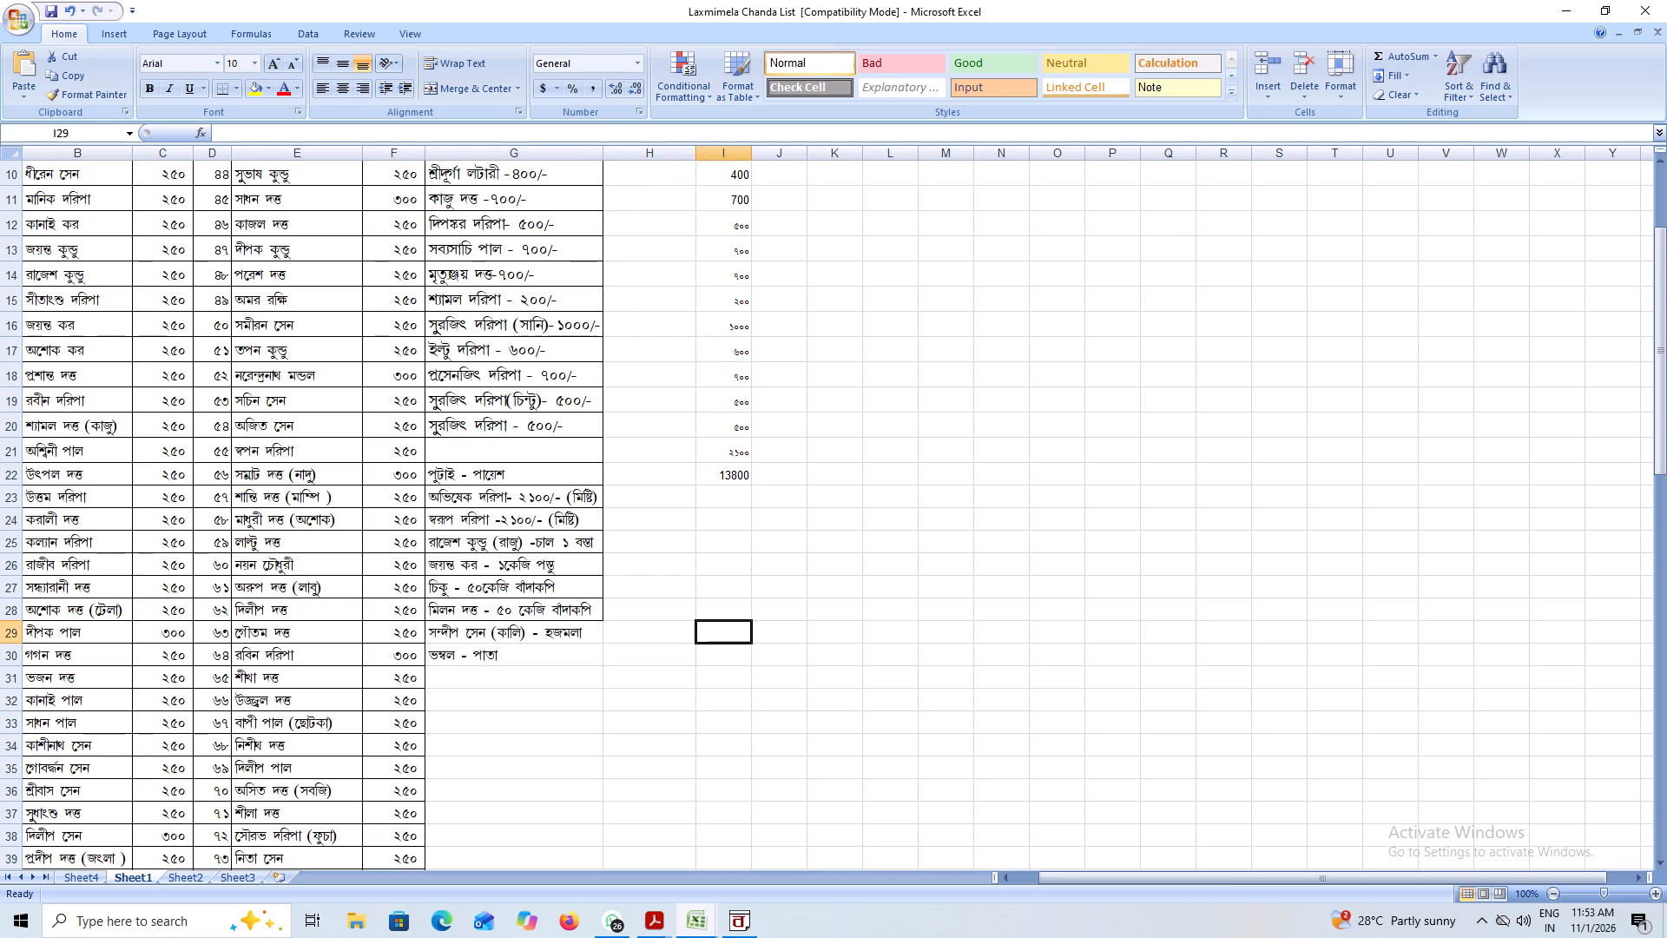
Copy the word পাতা from G30, switch to BanglaWord, and insert ১ বান্ডিল before পাতা in the last donation line.
left_click(527, 746)
double_click(472, 659)
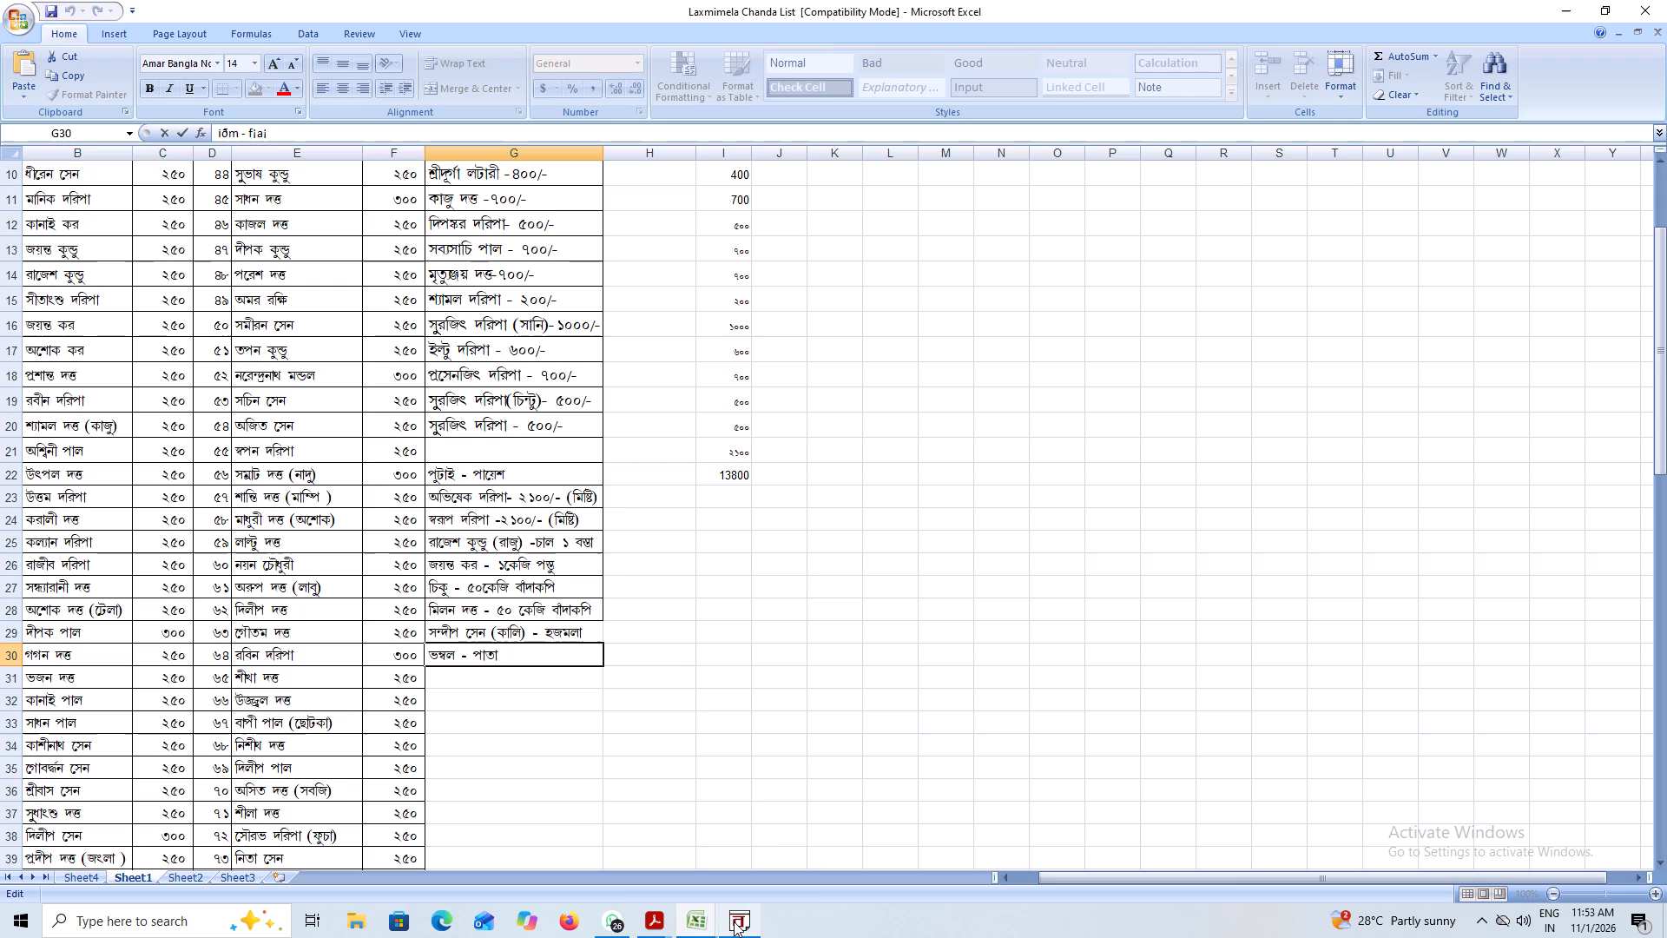
left_click_drag(477, 649, 517, 657)
key("ctrl+c")
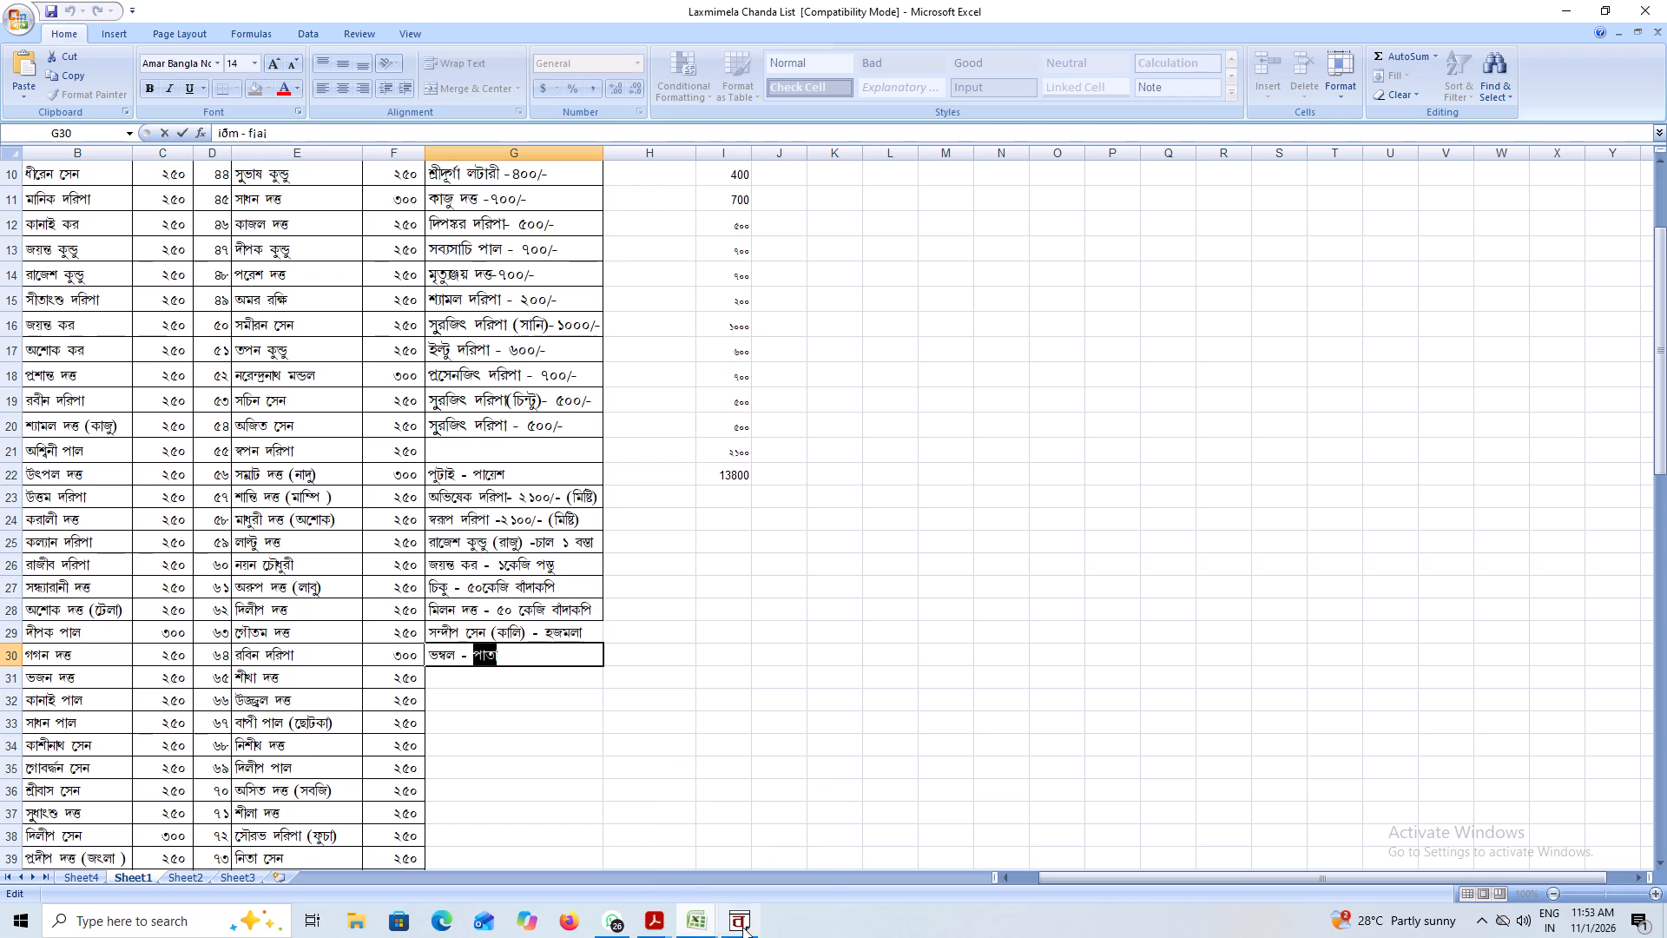
left_click(739, 919)
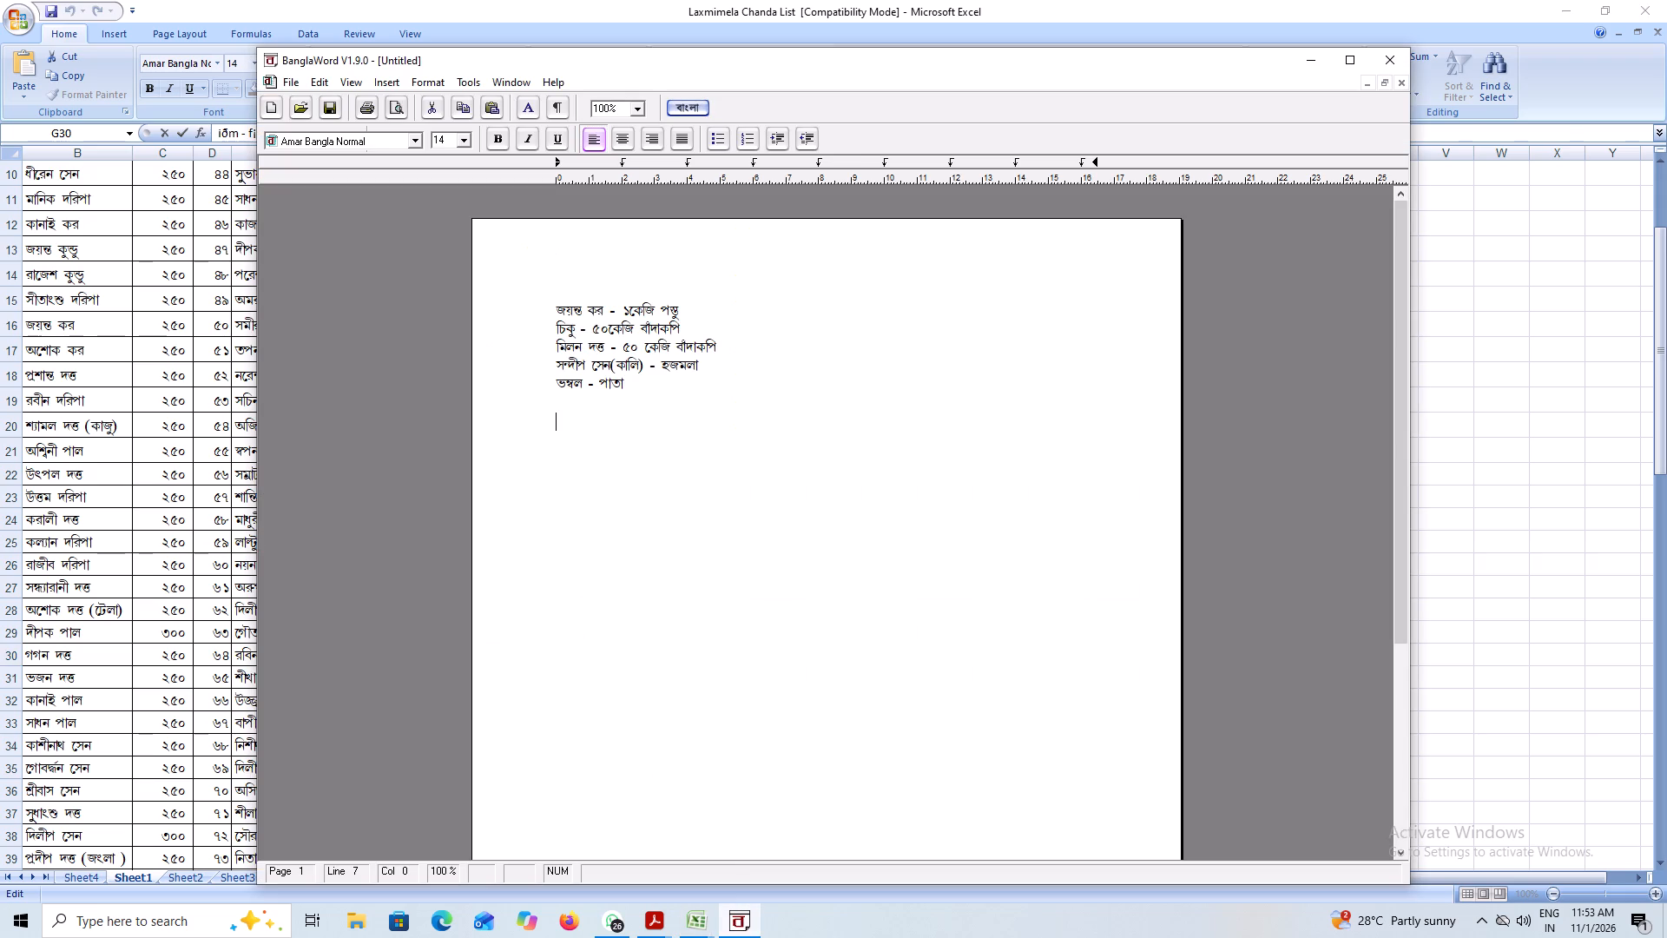
left_click(599, 383)
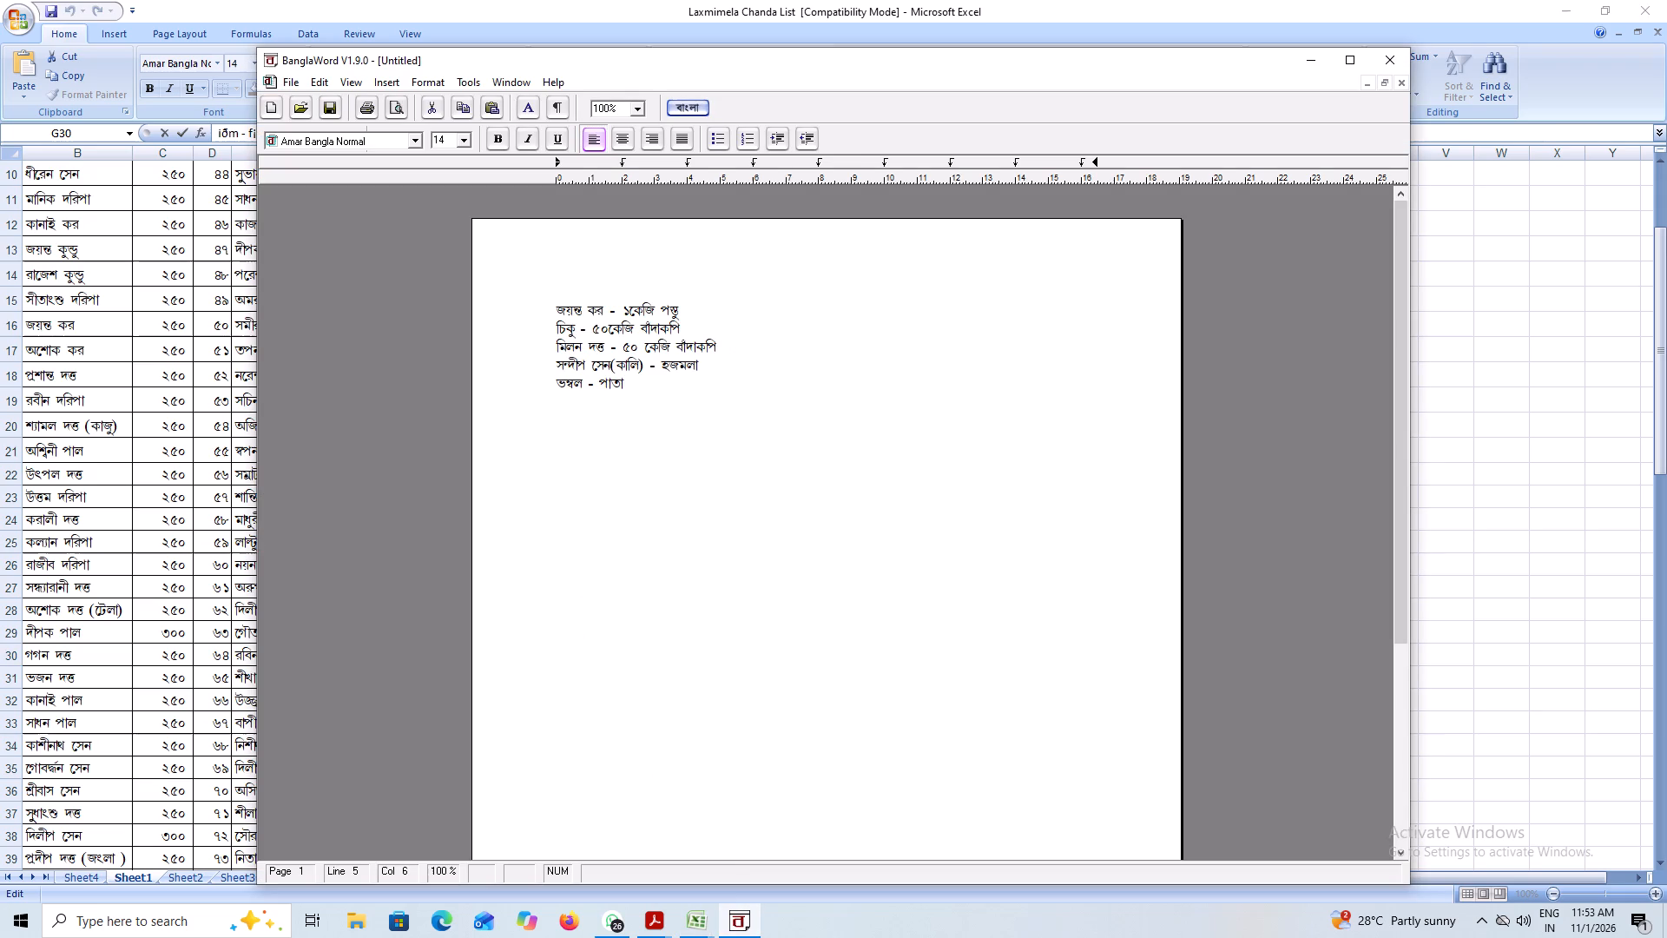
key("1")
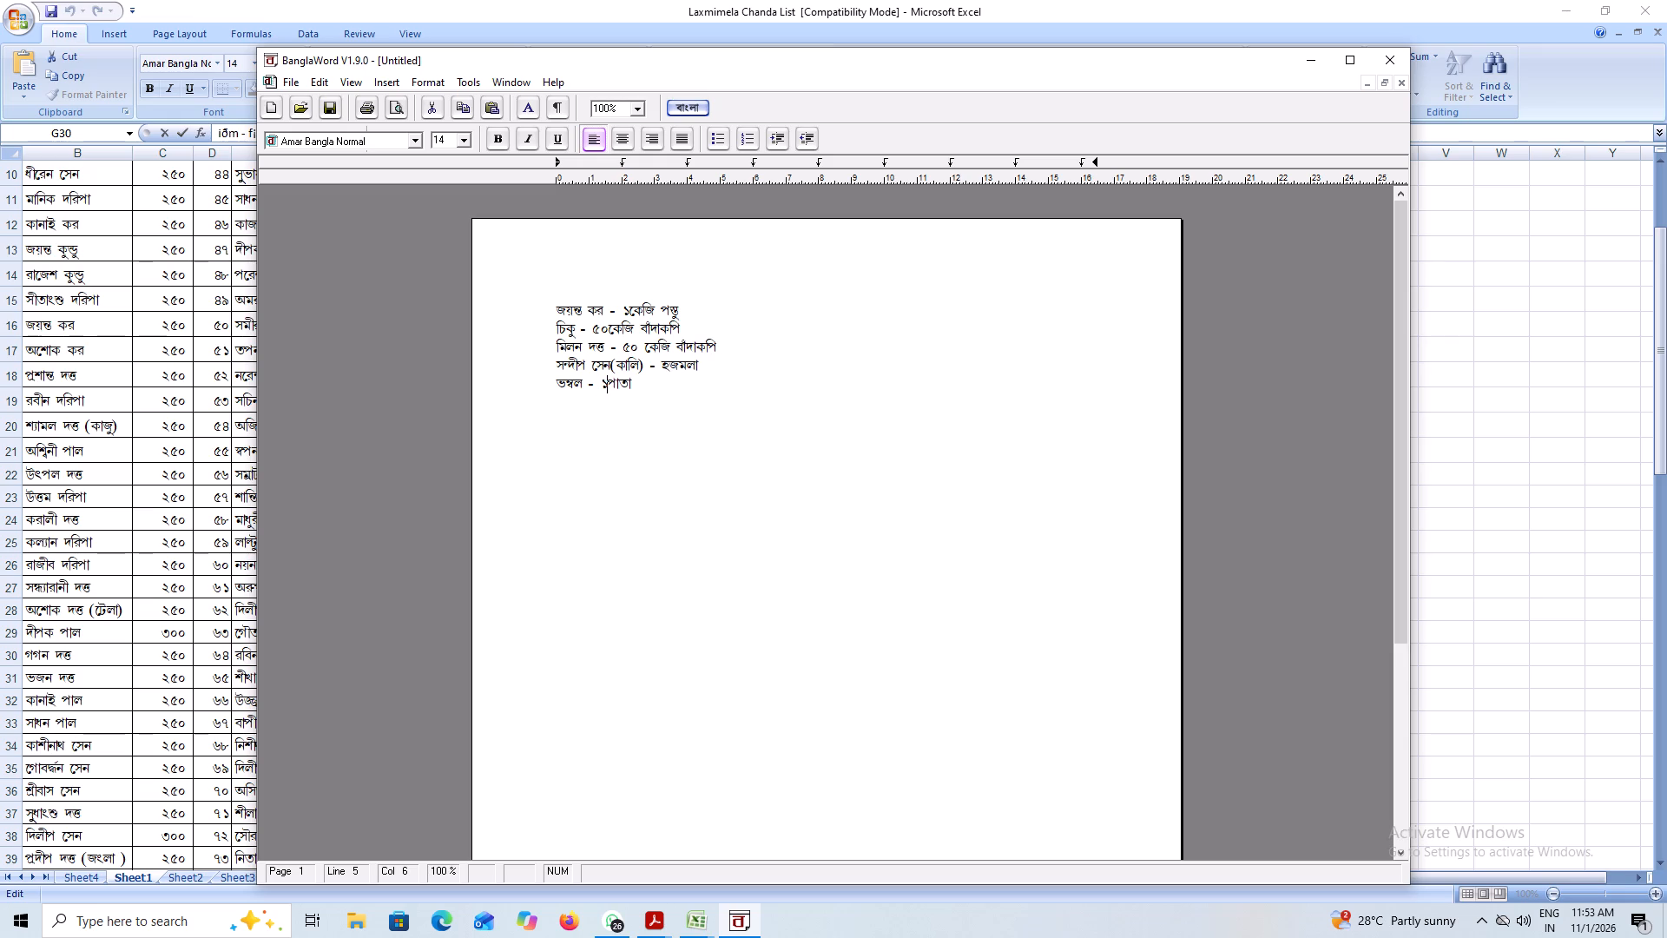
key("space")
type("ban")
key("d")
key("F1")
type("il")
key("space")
Cut the last donation line, with ১ বান্ডিল পাতা, from BanglaWord and paste it over cell G30 in Excel.
left_click_drag(557, 380, 684, 392)
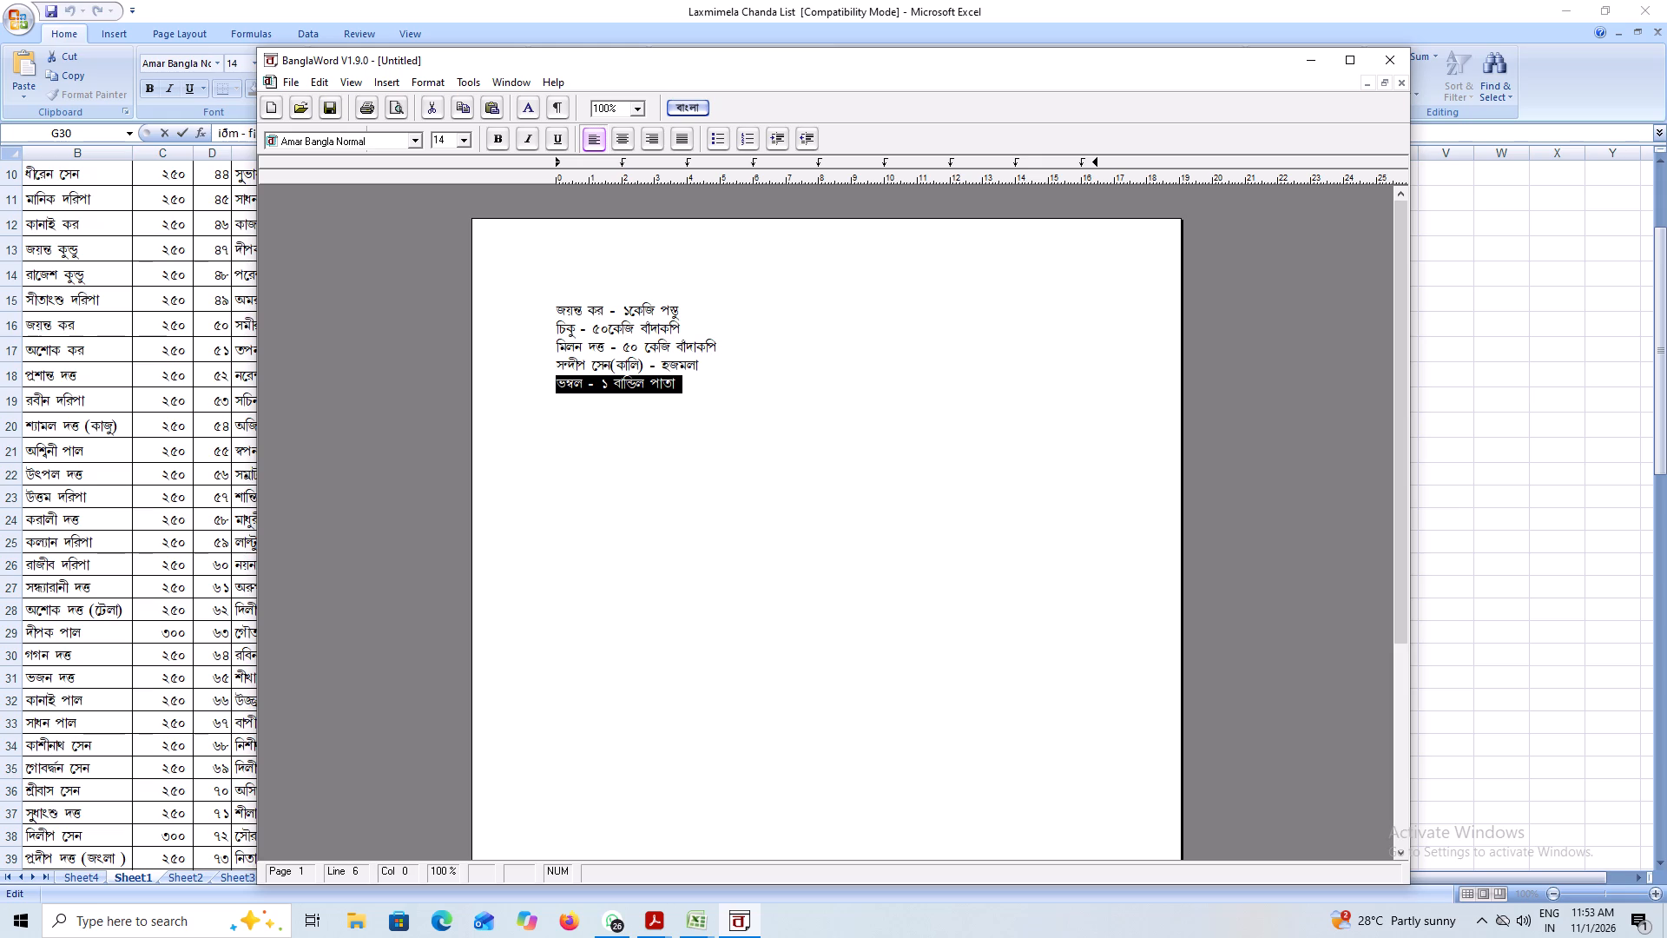
key("ctrl+x")
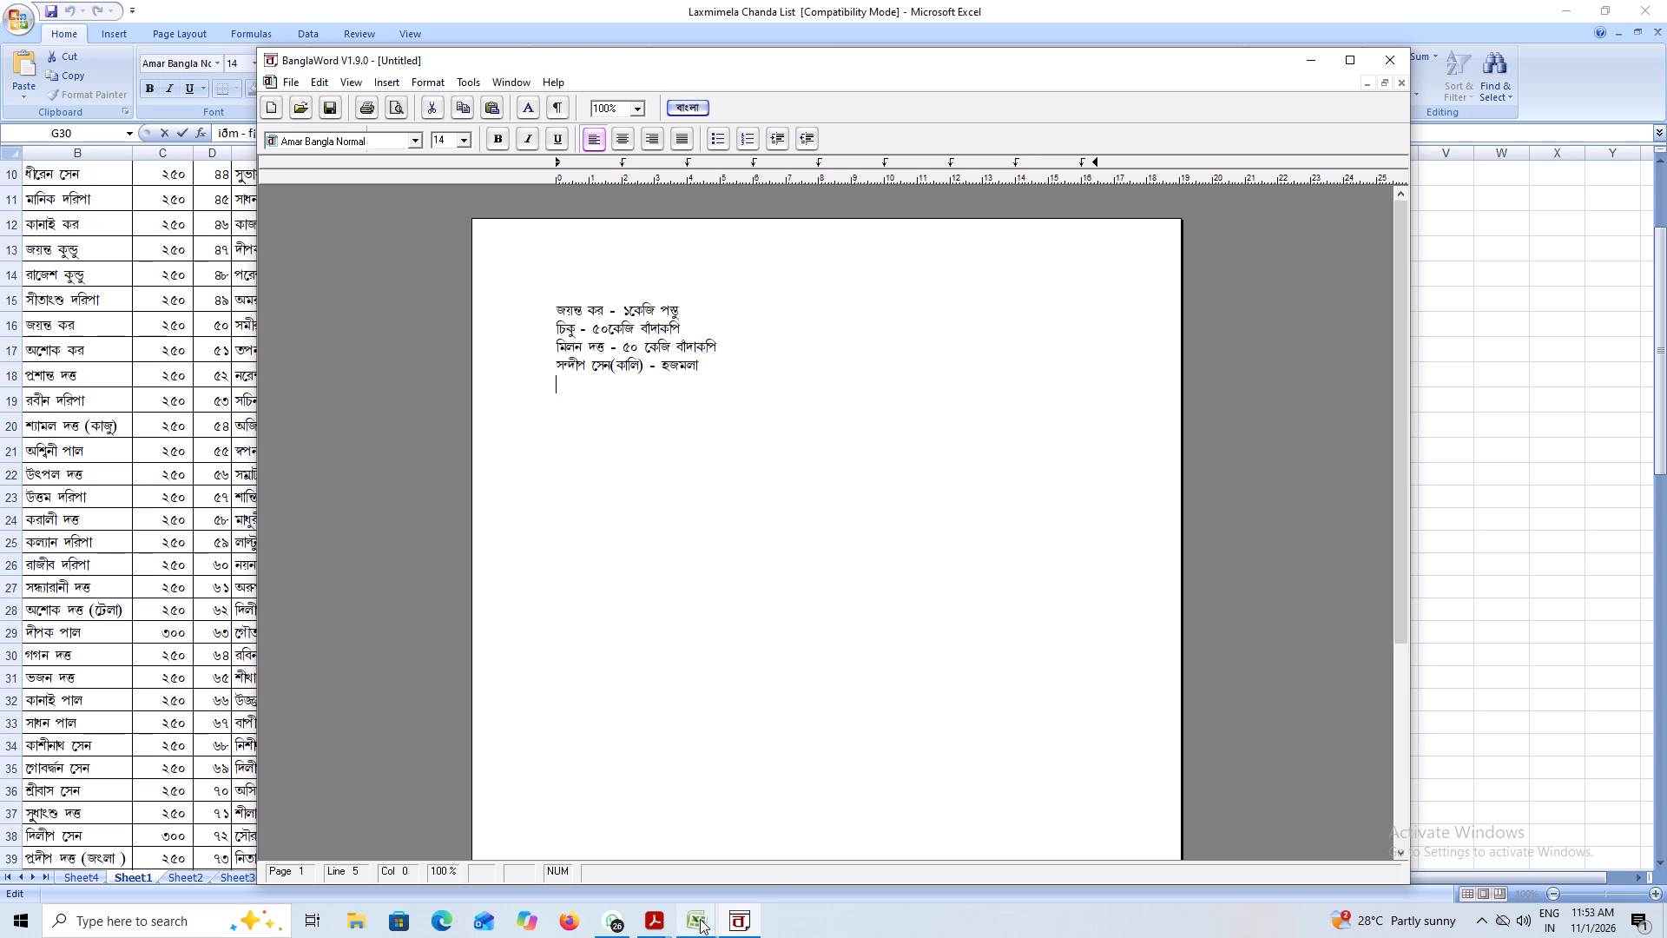
left_click(696, 913)
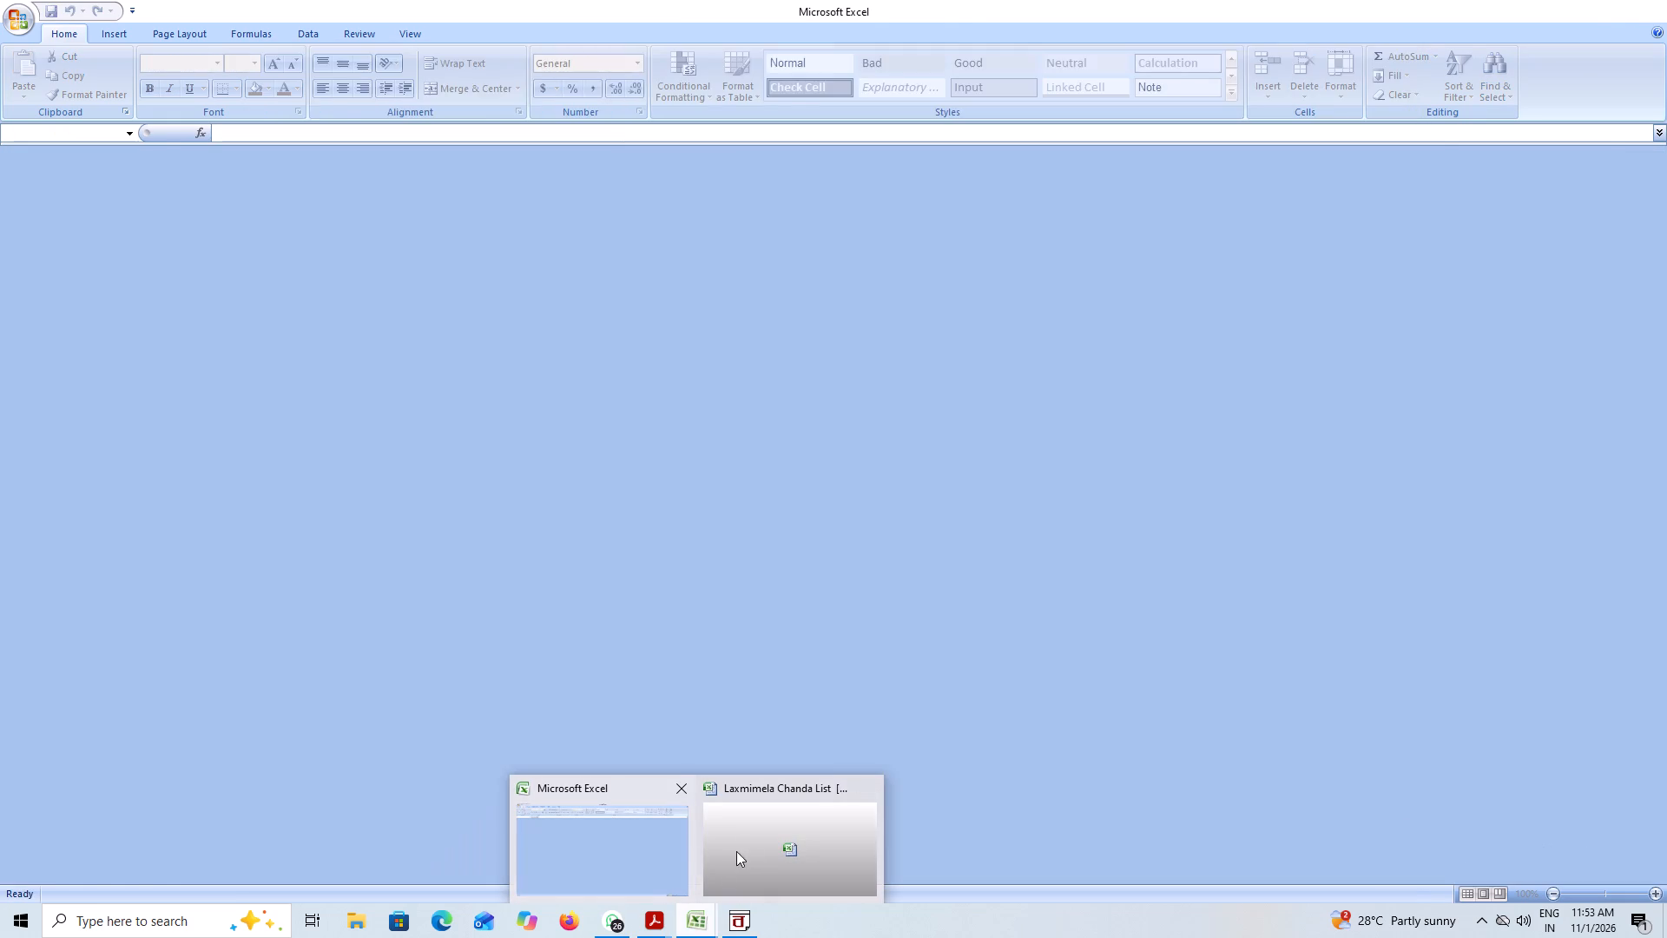
left_click(749, 840)
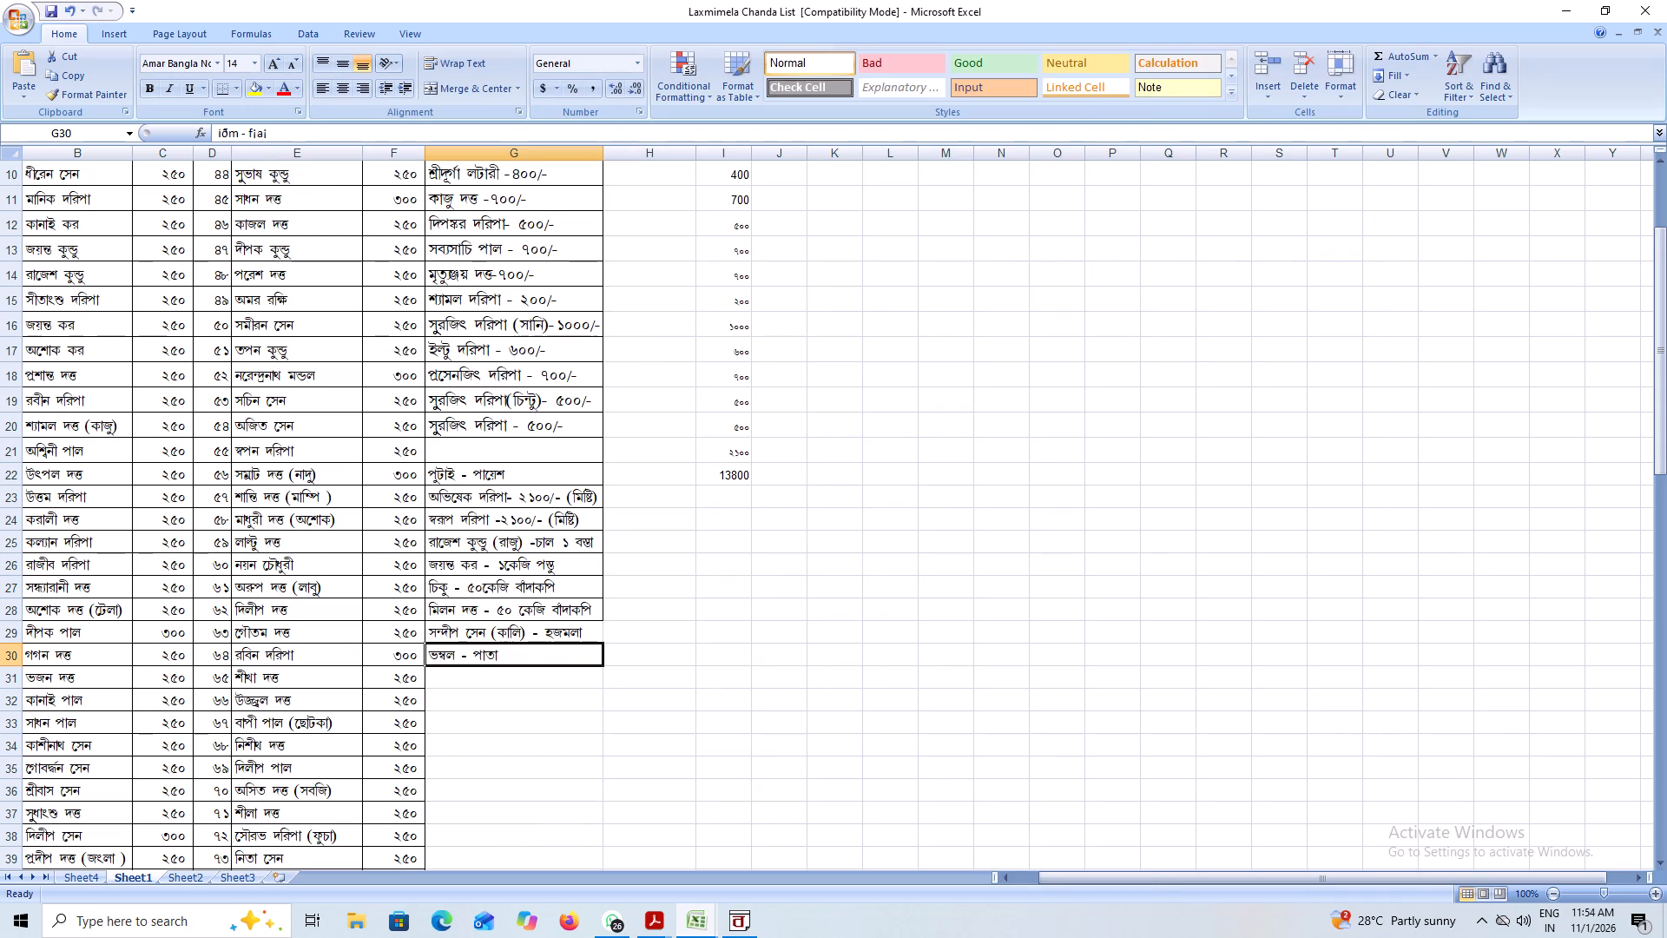
key("ctrl+v")
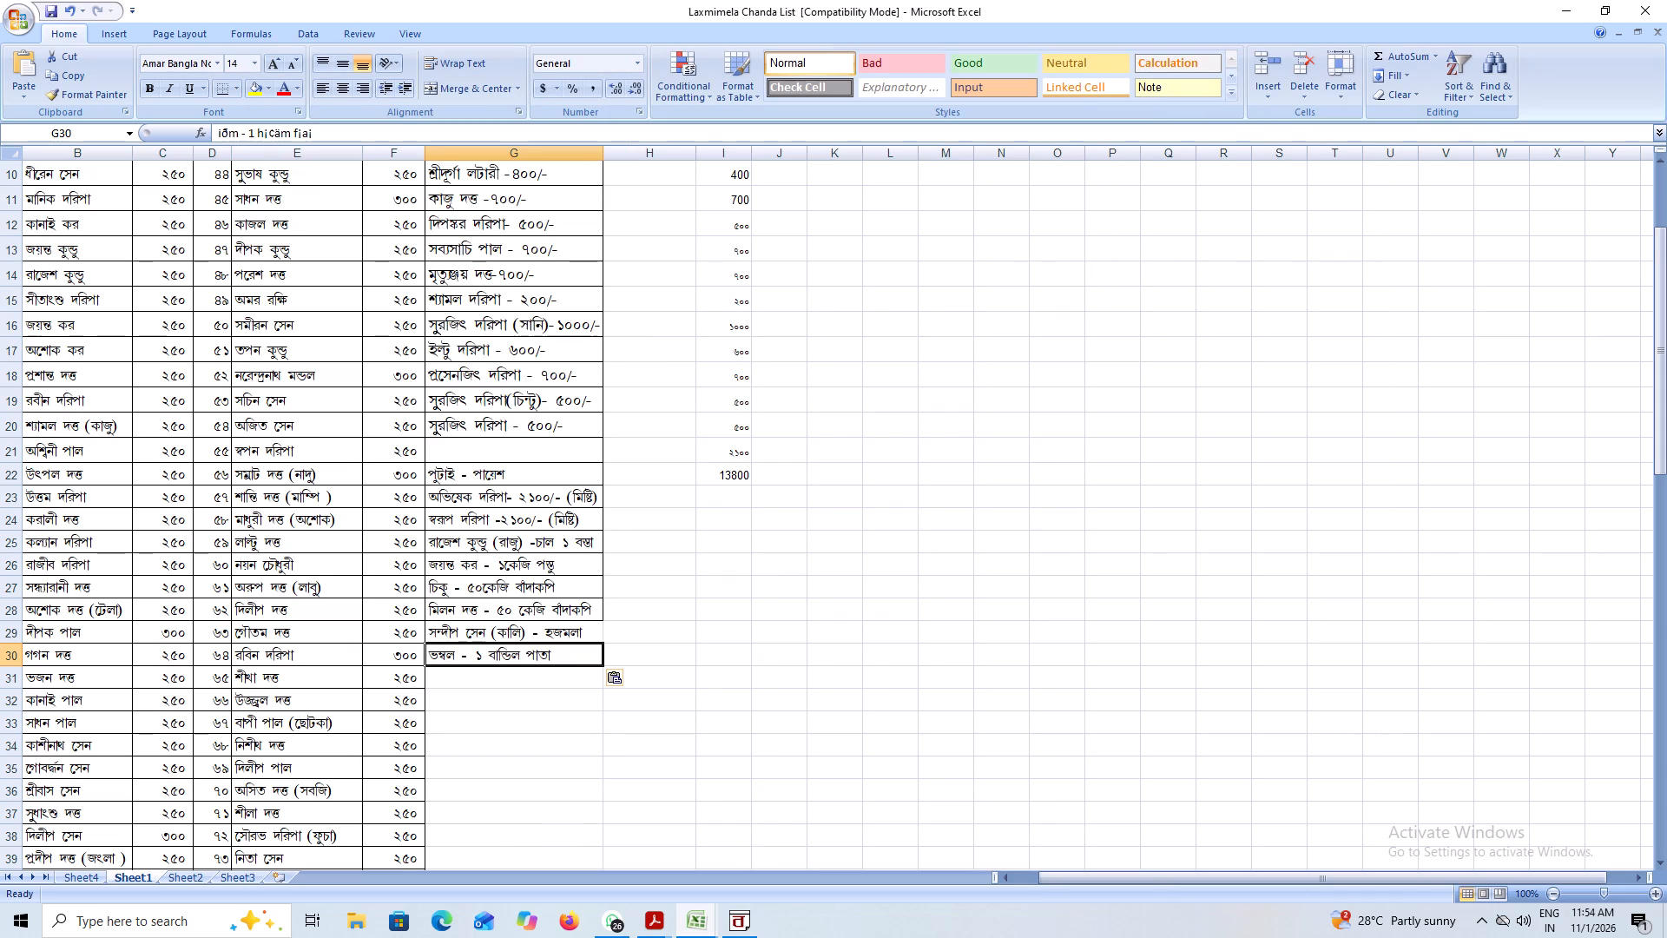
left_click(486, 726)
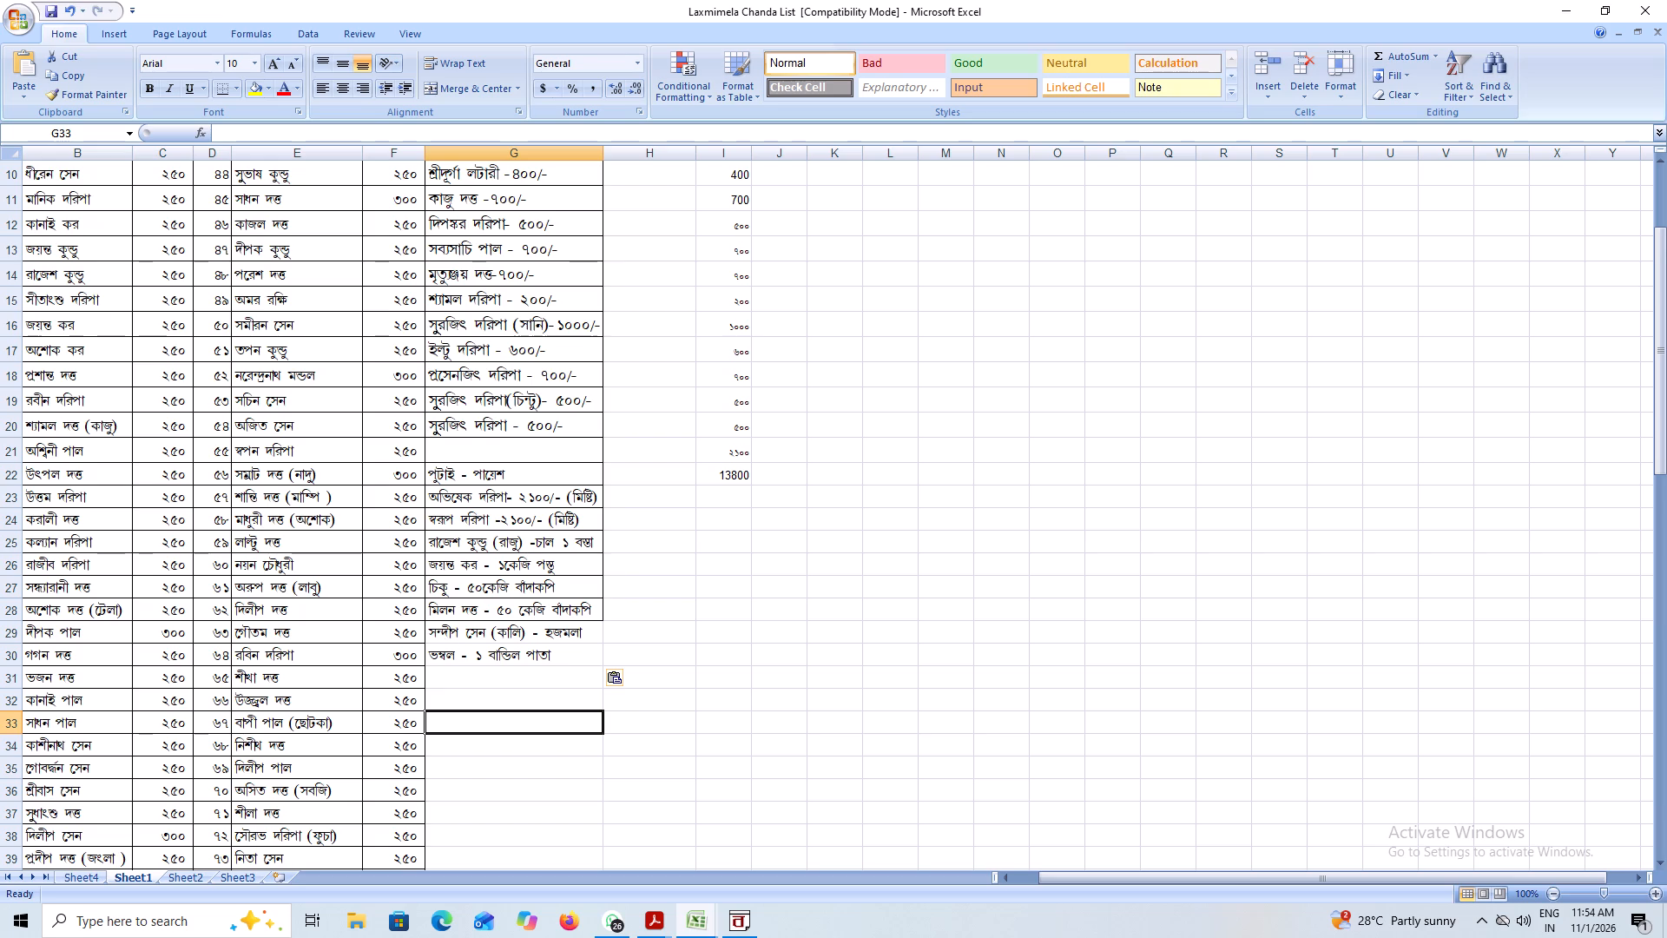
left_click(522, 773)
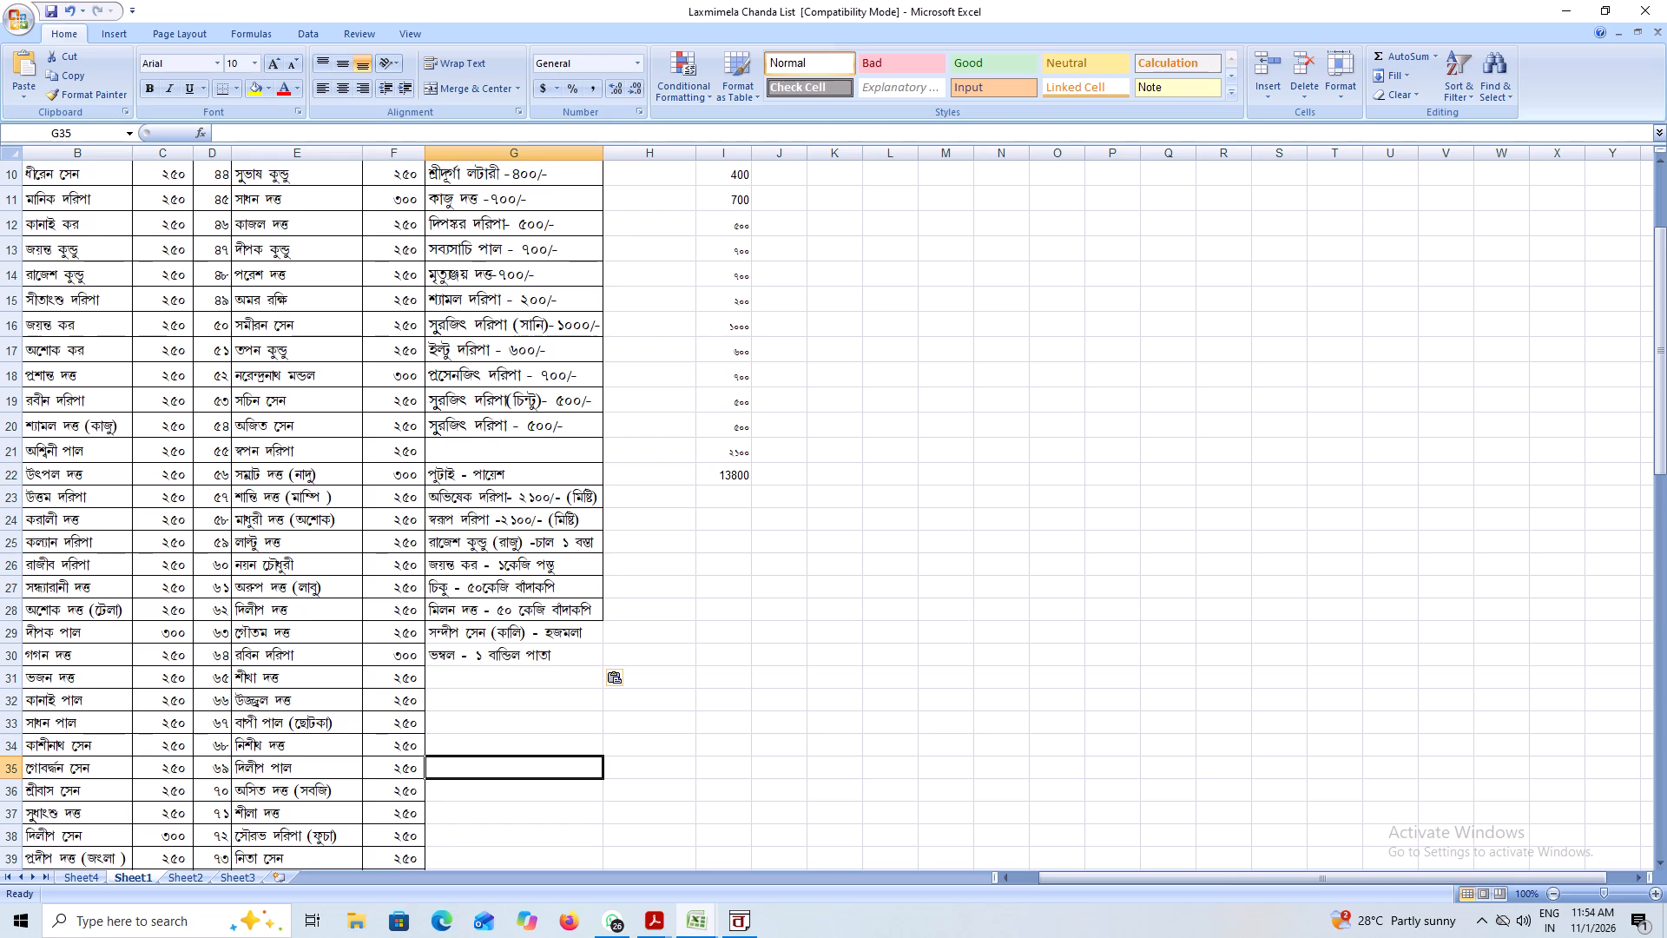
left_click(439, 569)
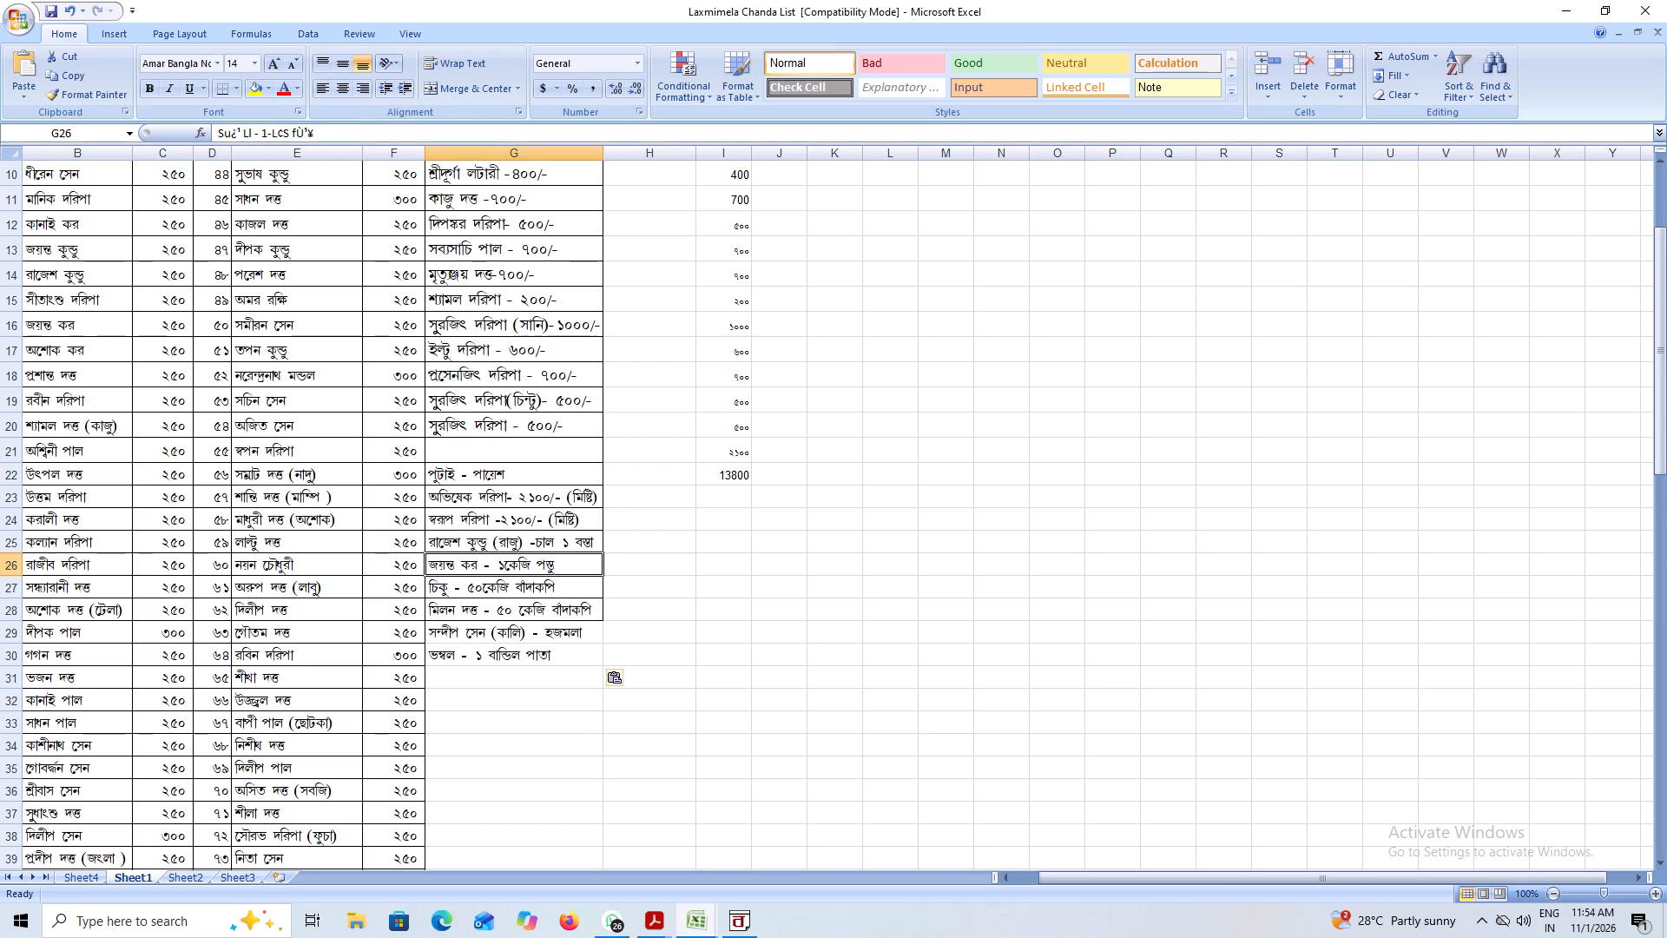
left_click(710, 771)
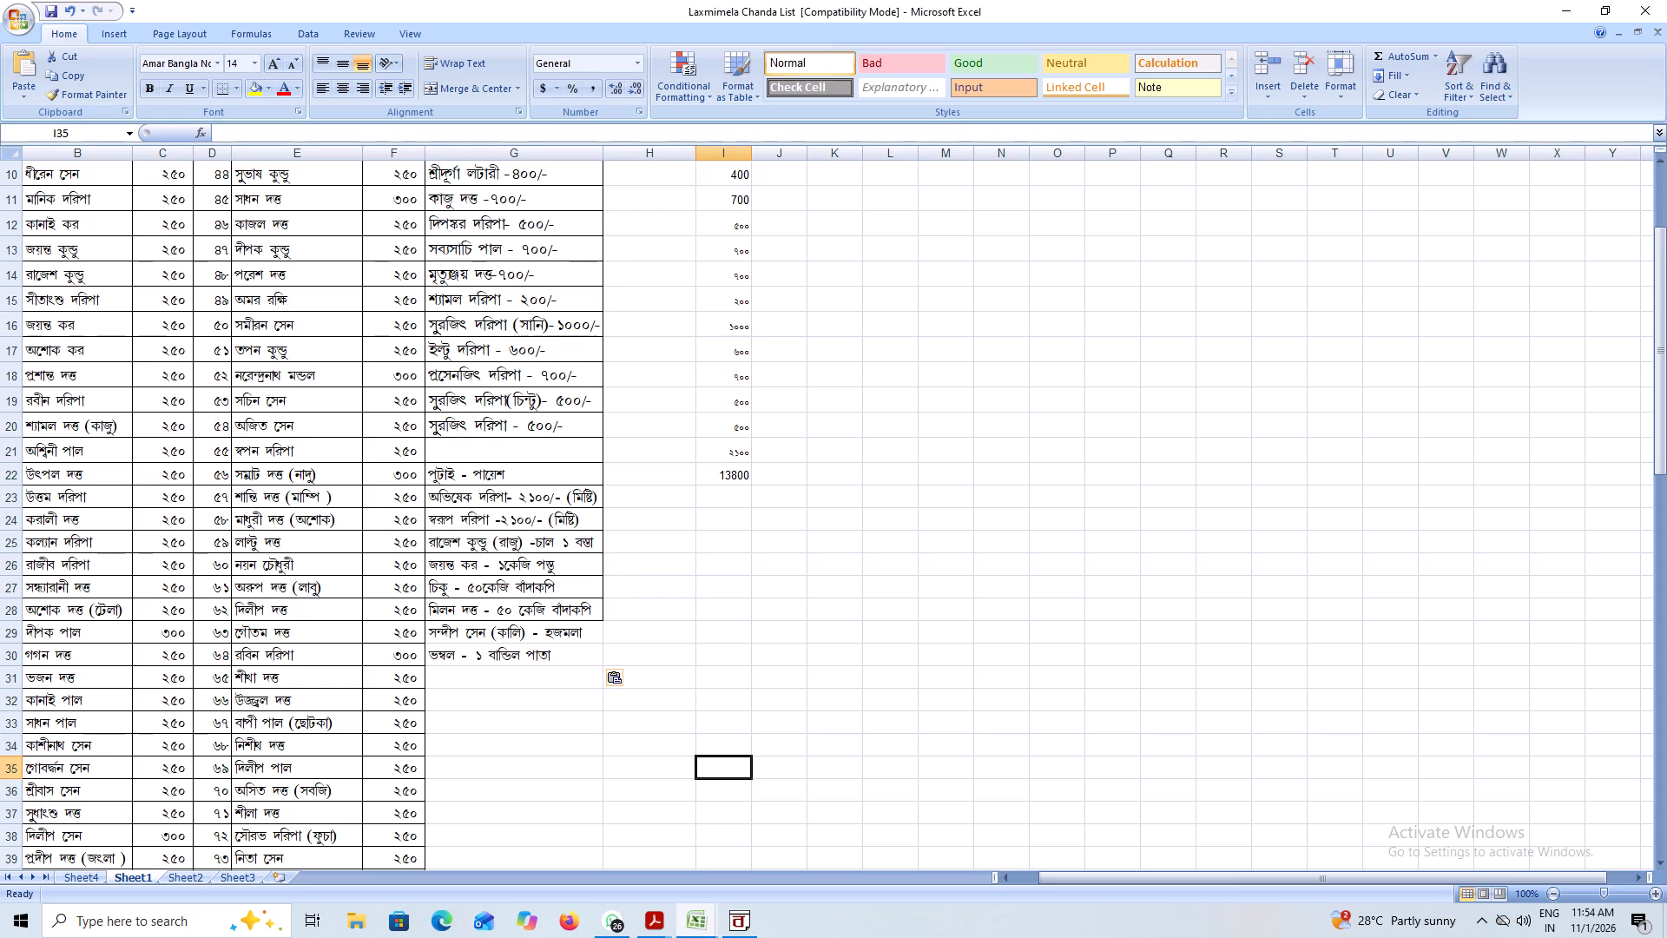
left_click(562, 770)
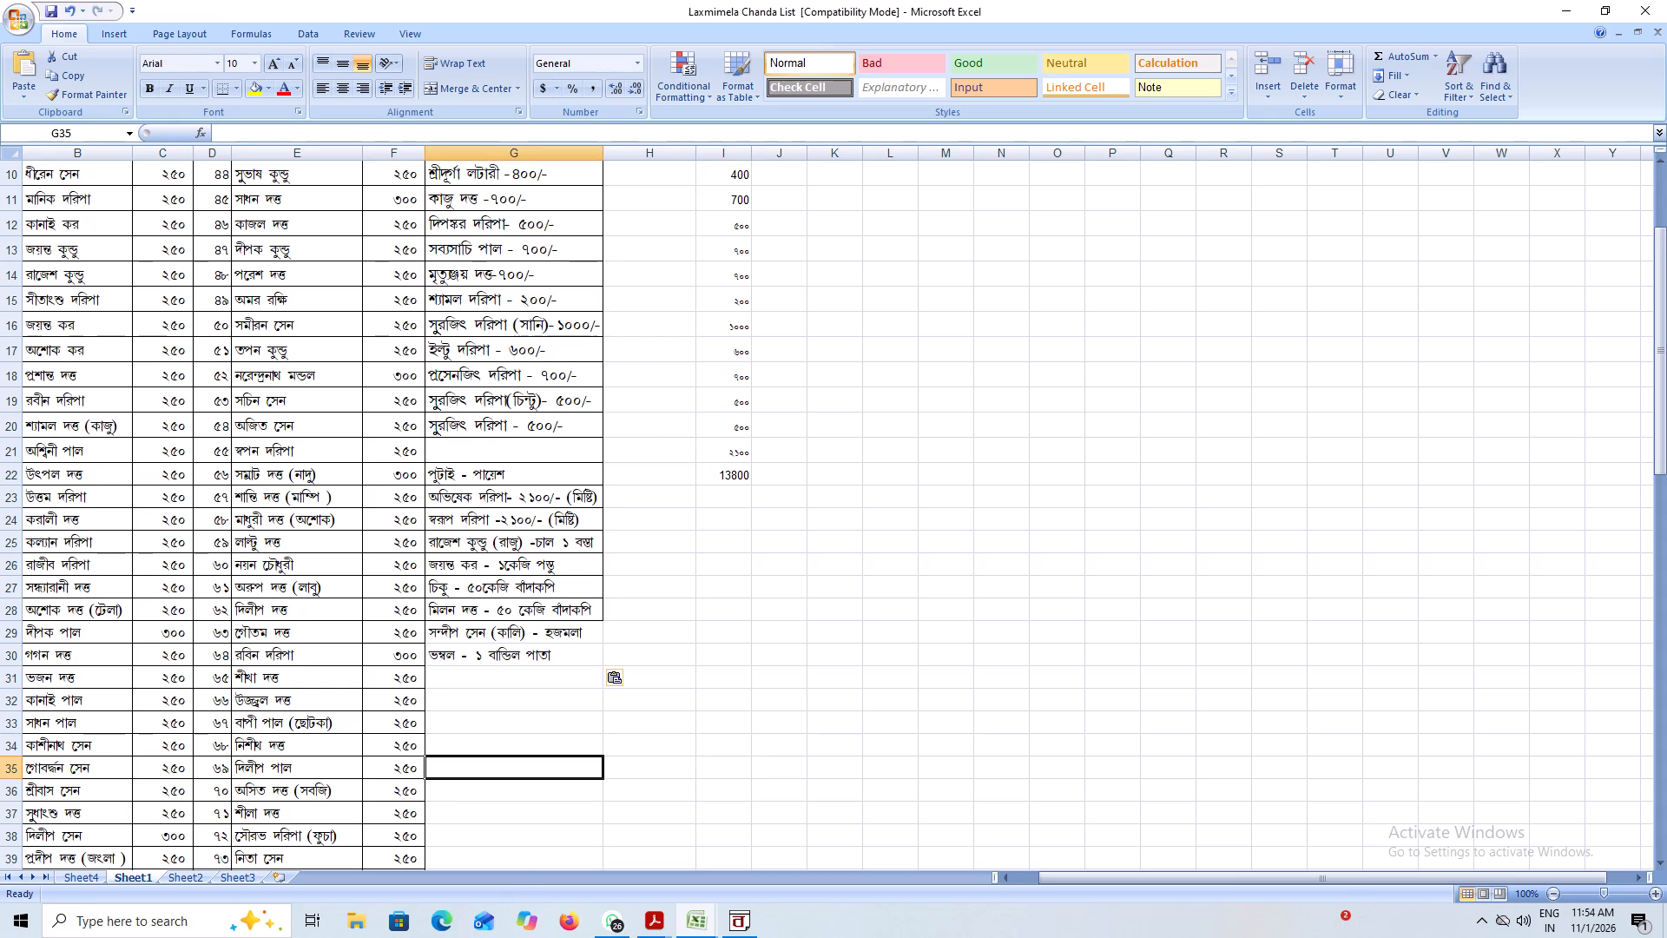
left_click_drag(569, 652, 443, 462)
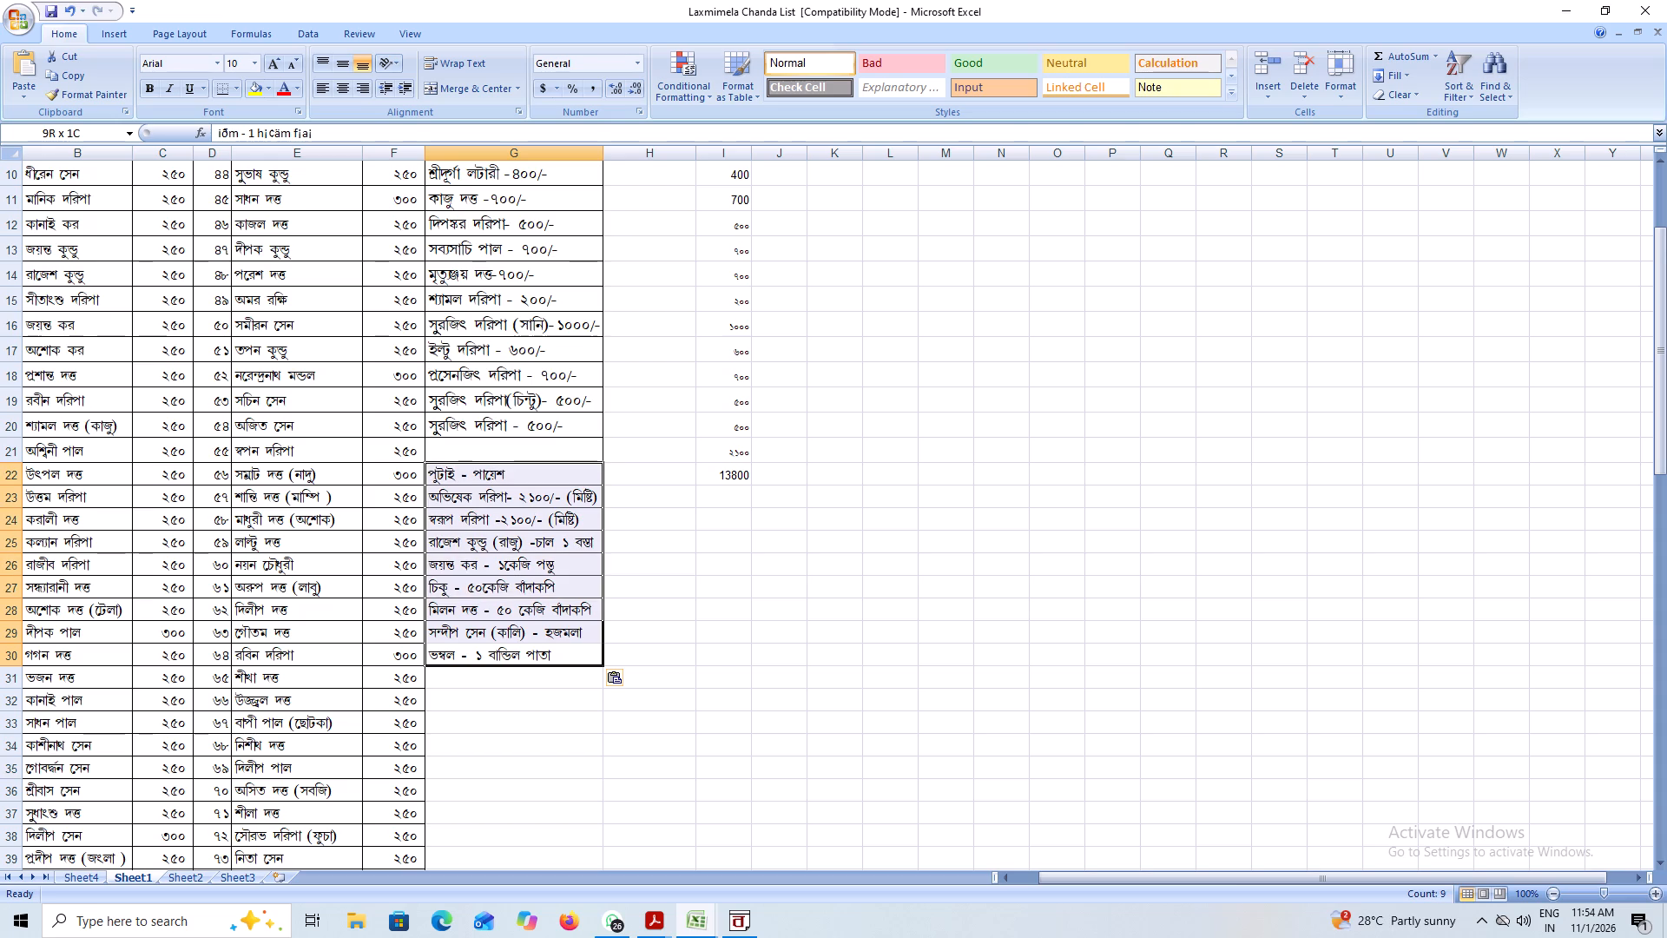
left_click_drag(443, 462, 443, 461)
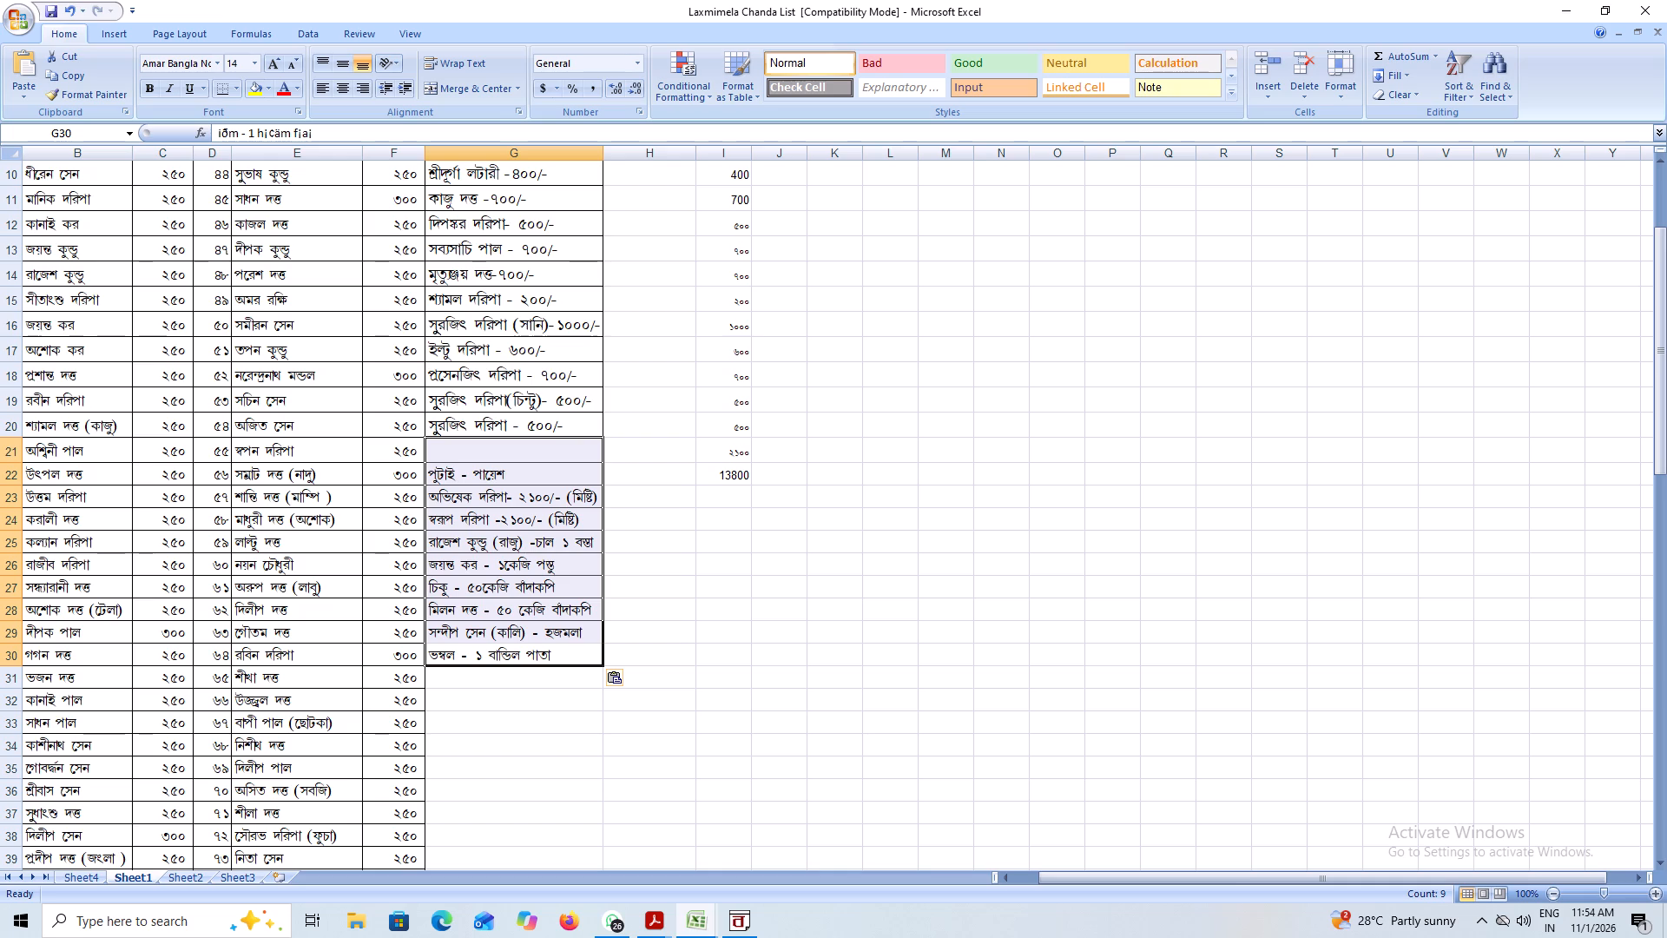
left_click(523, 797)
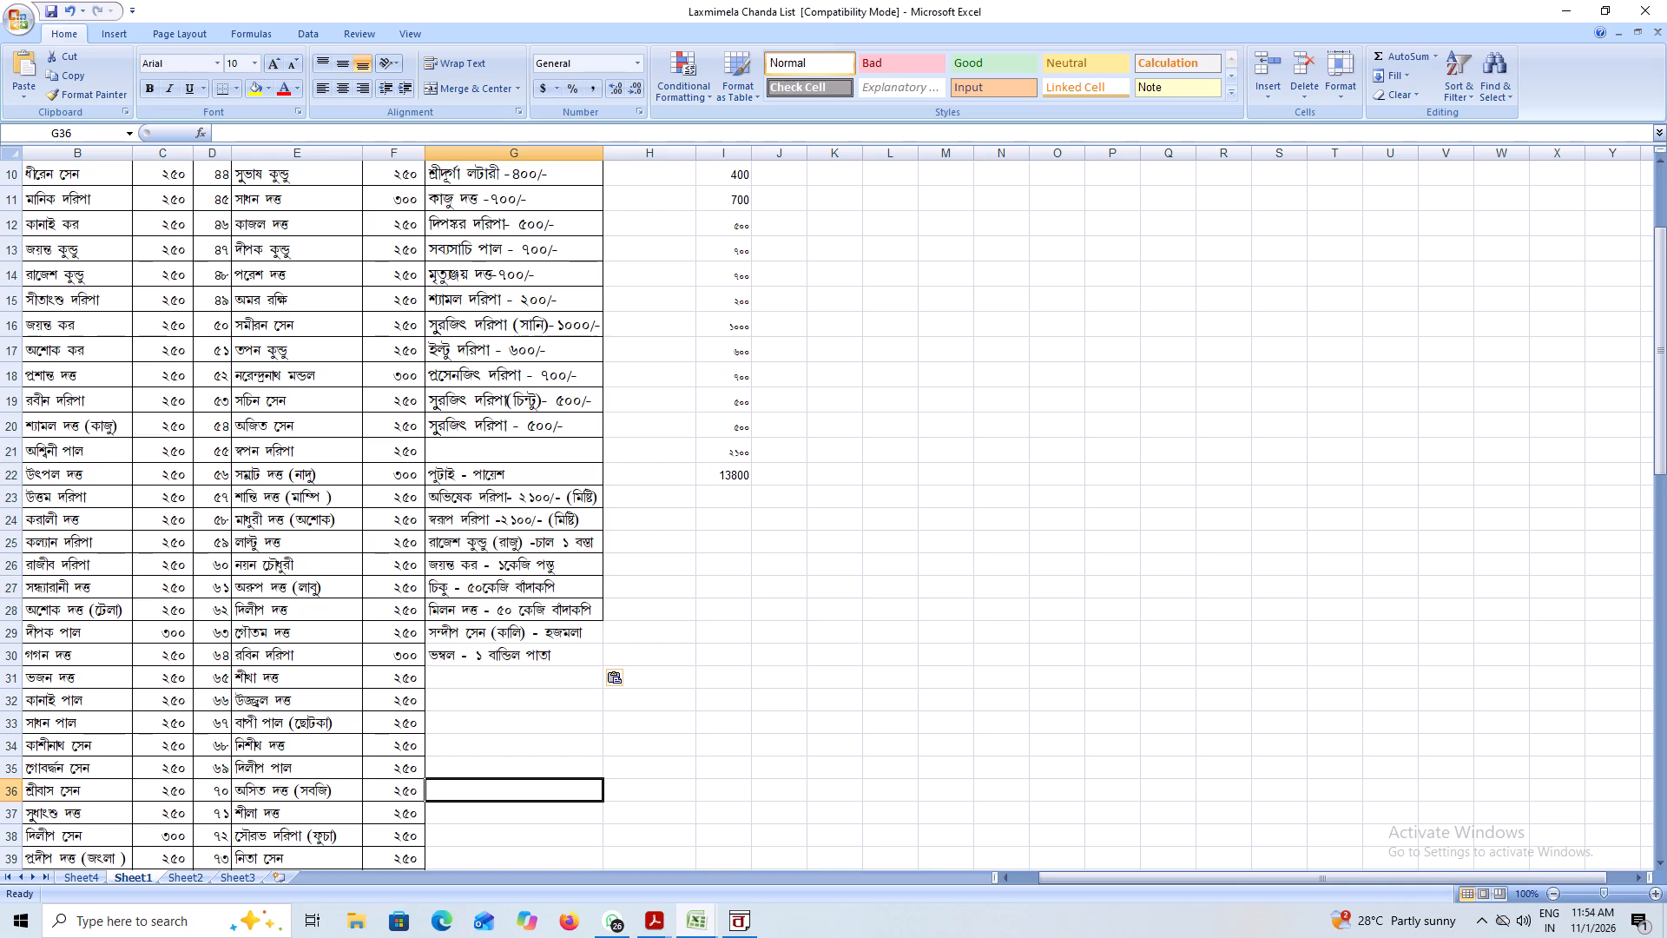
Check the total formula in I22 and review the amounts in I4 to I21 one by one against the donations in column G.
left_click(735, 476)
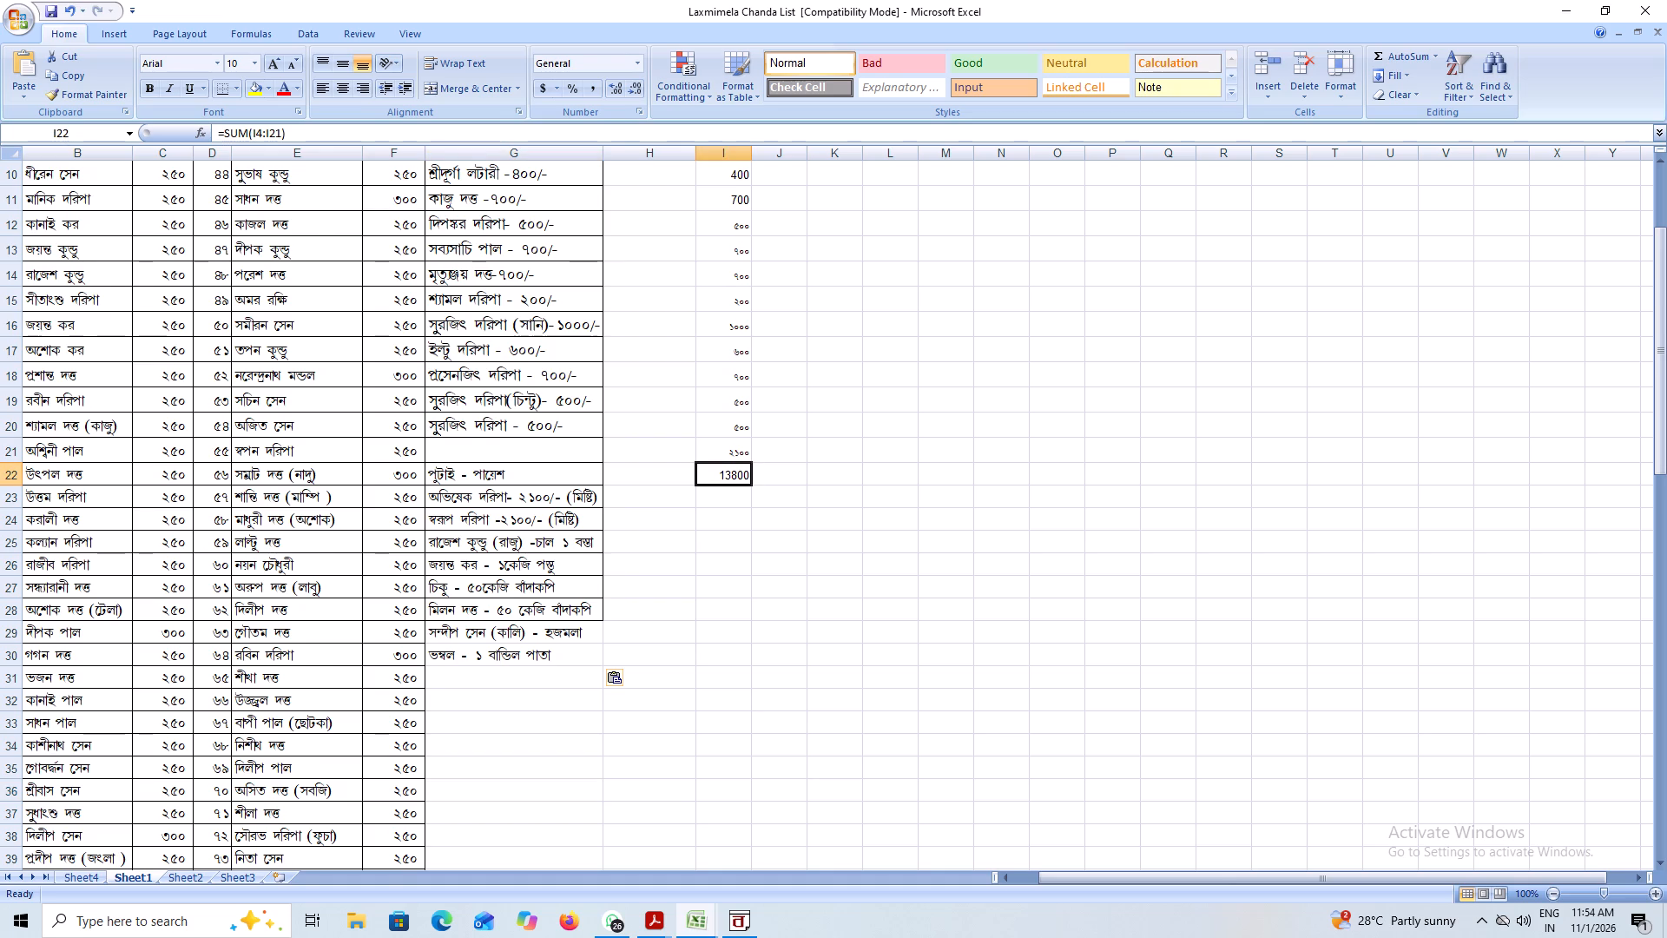
scroll(708, 444, "up", 4)
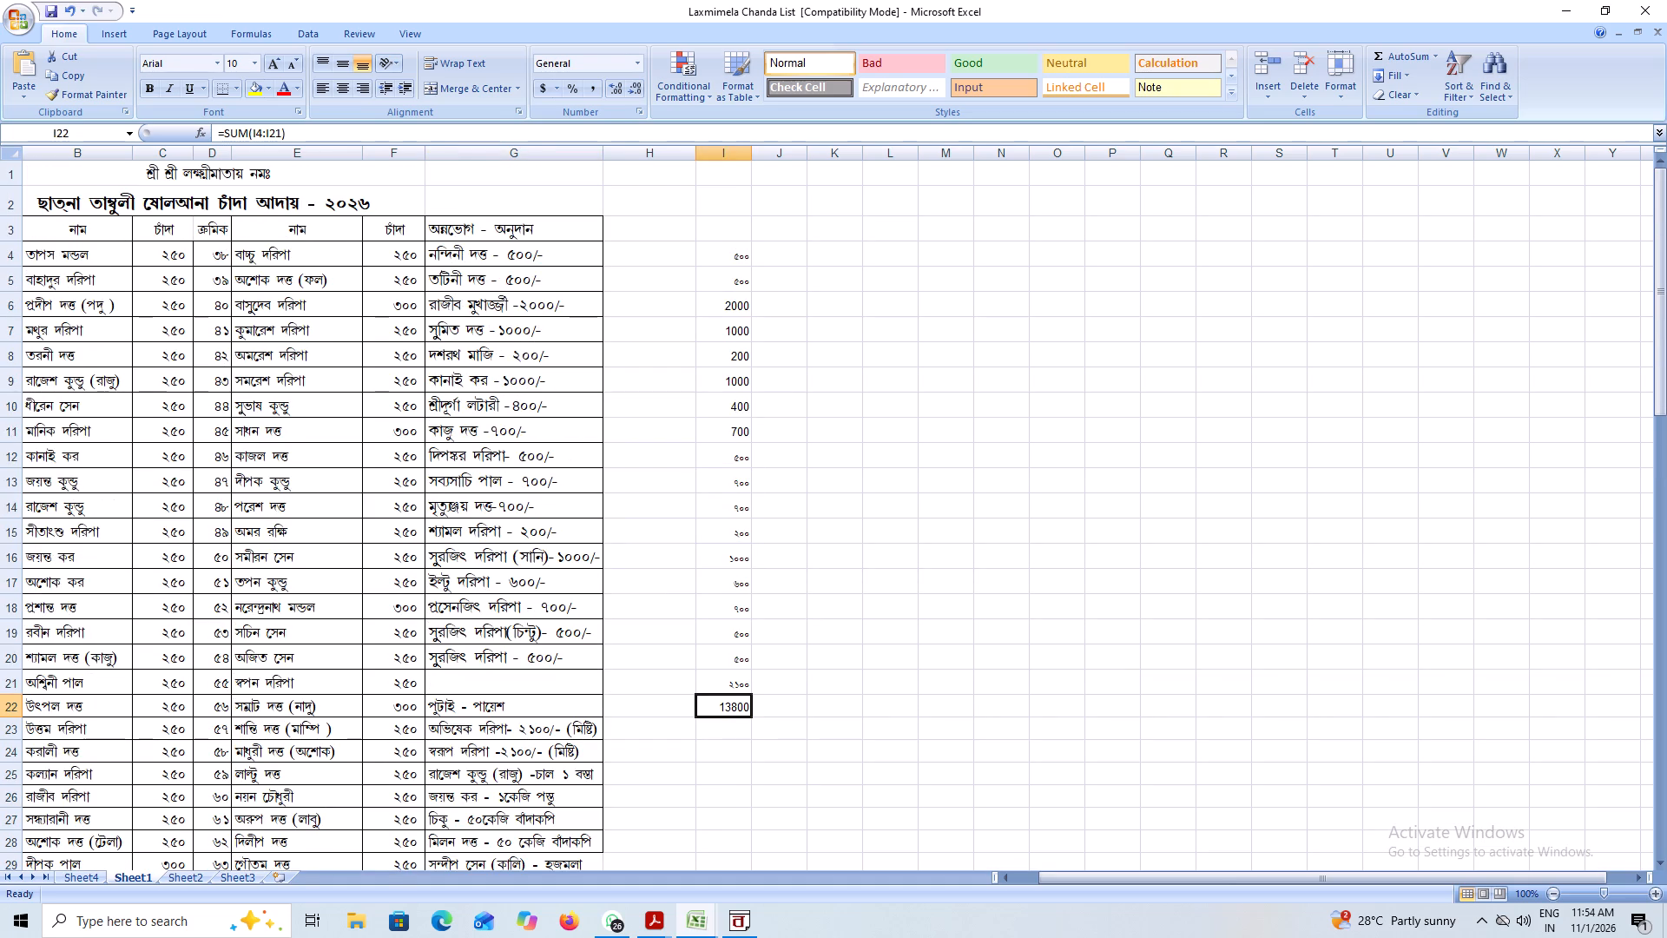
left_click(739, 261)
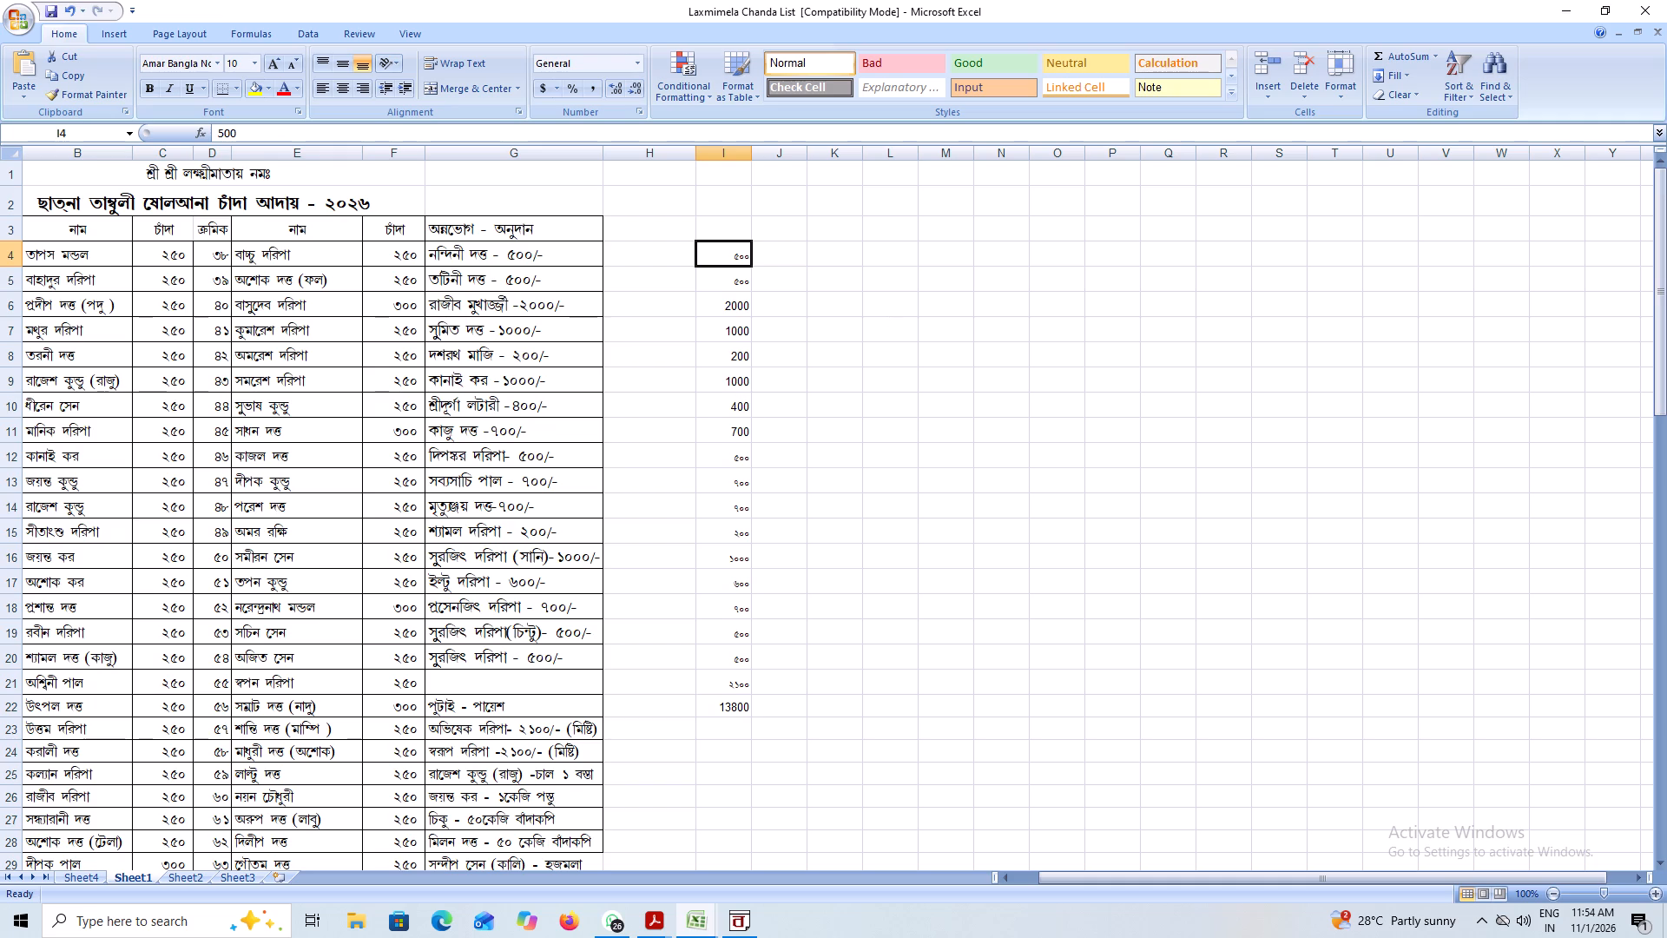
key("Down")
key("Down")
key("Down")
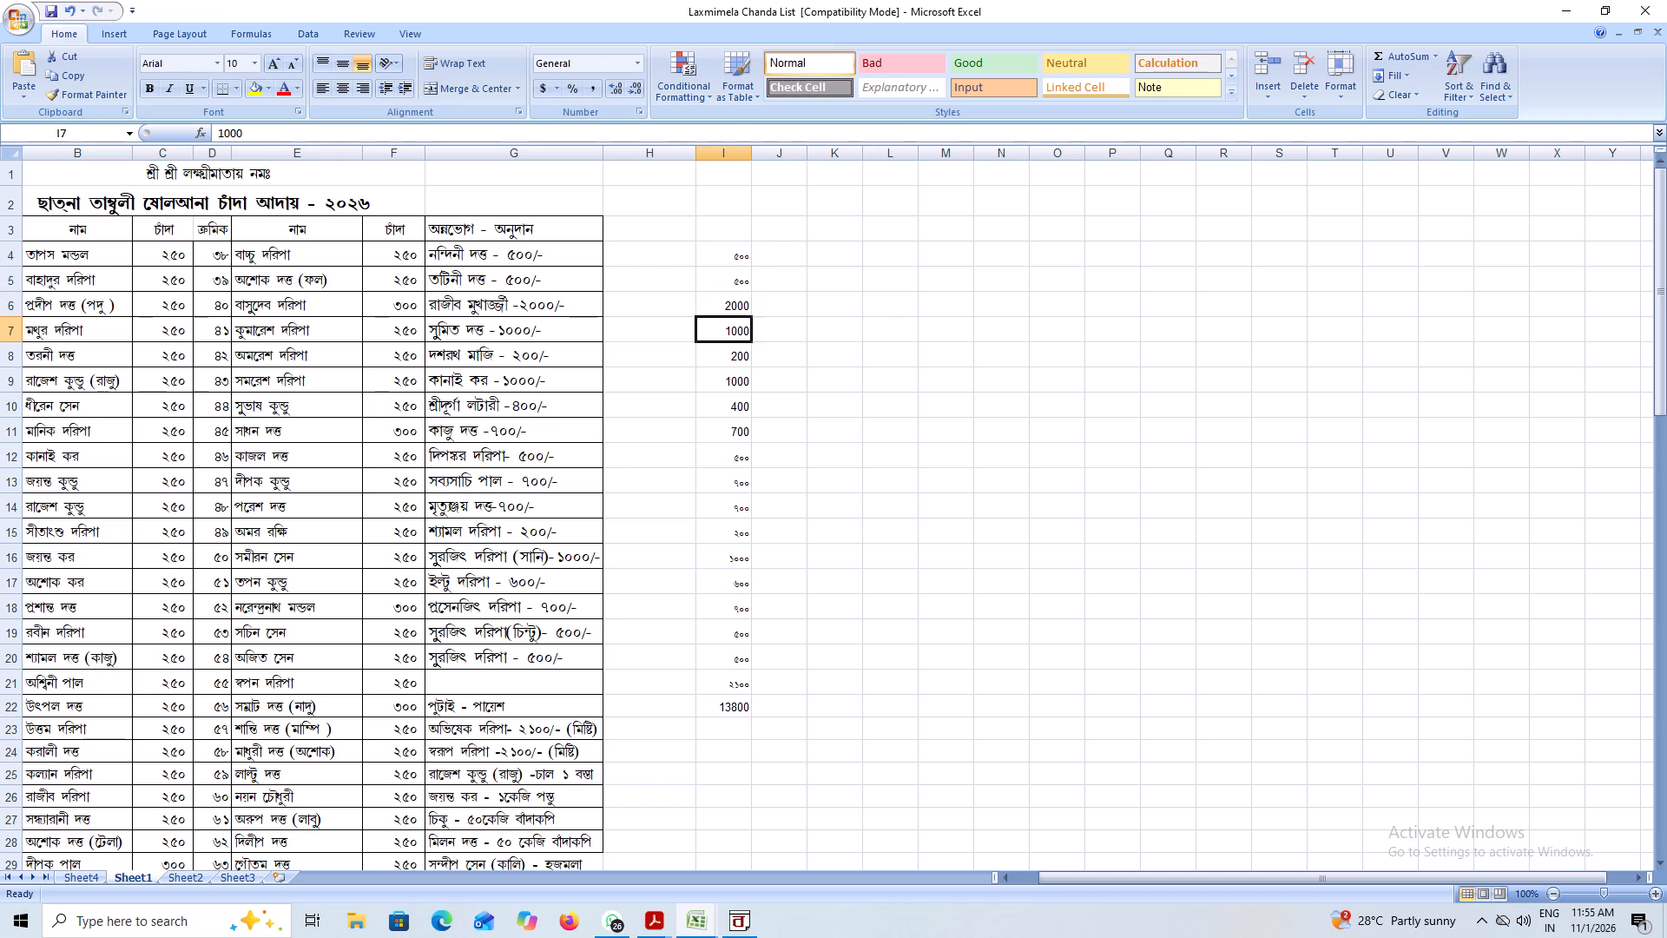
key("Down")
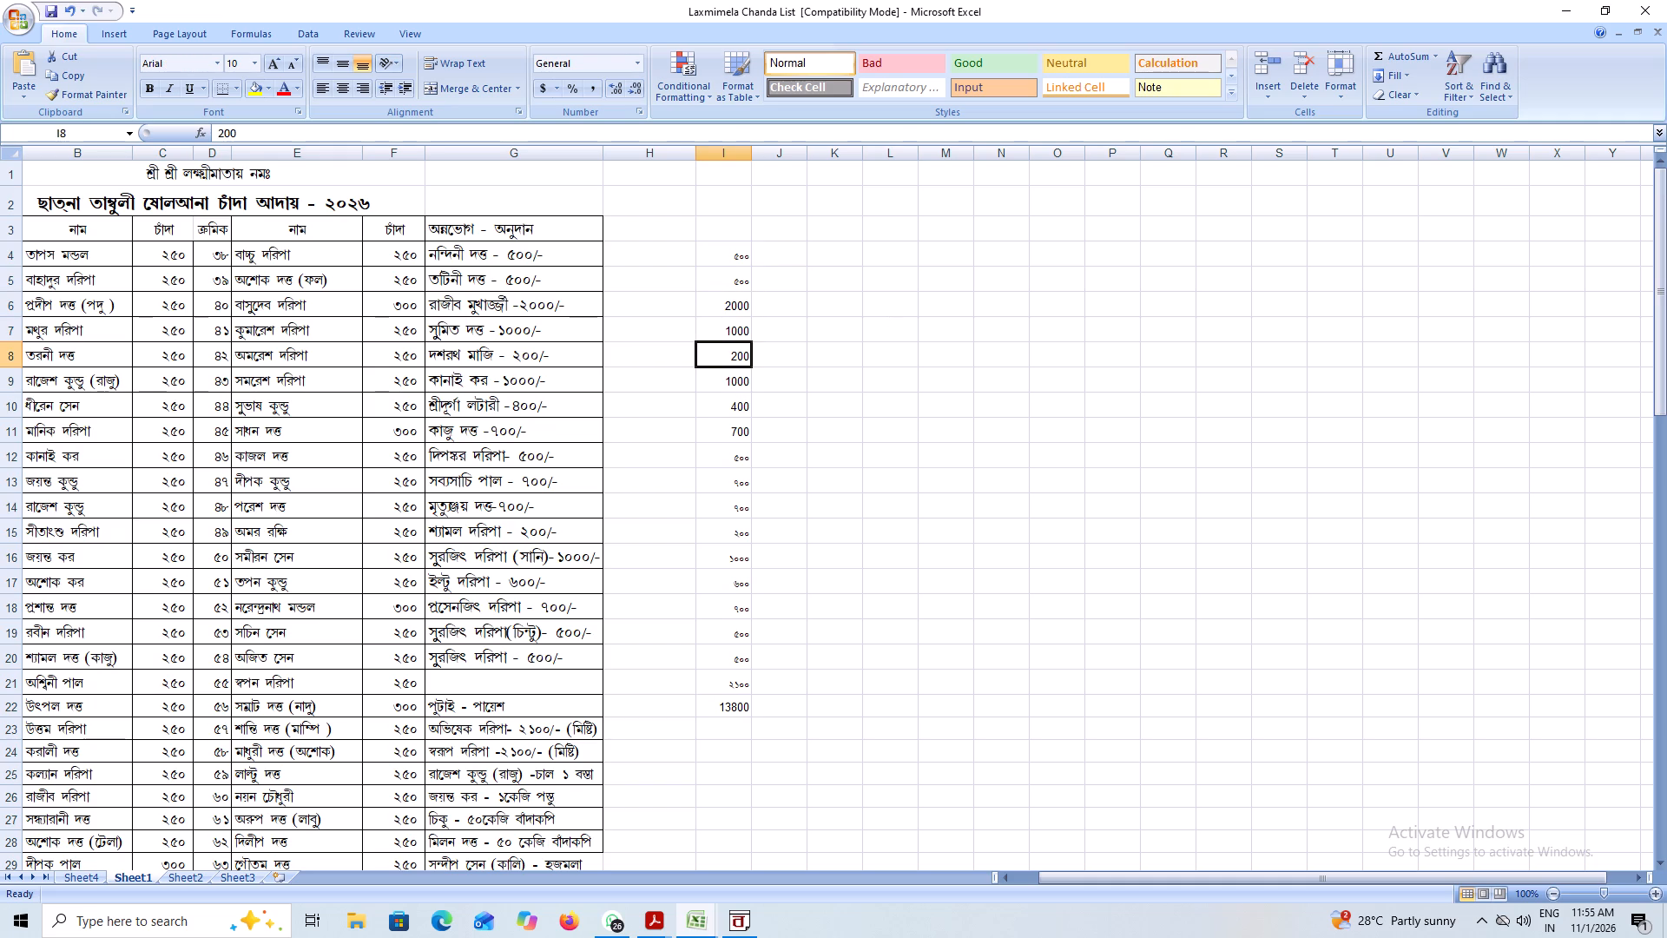
key("Down")
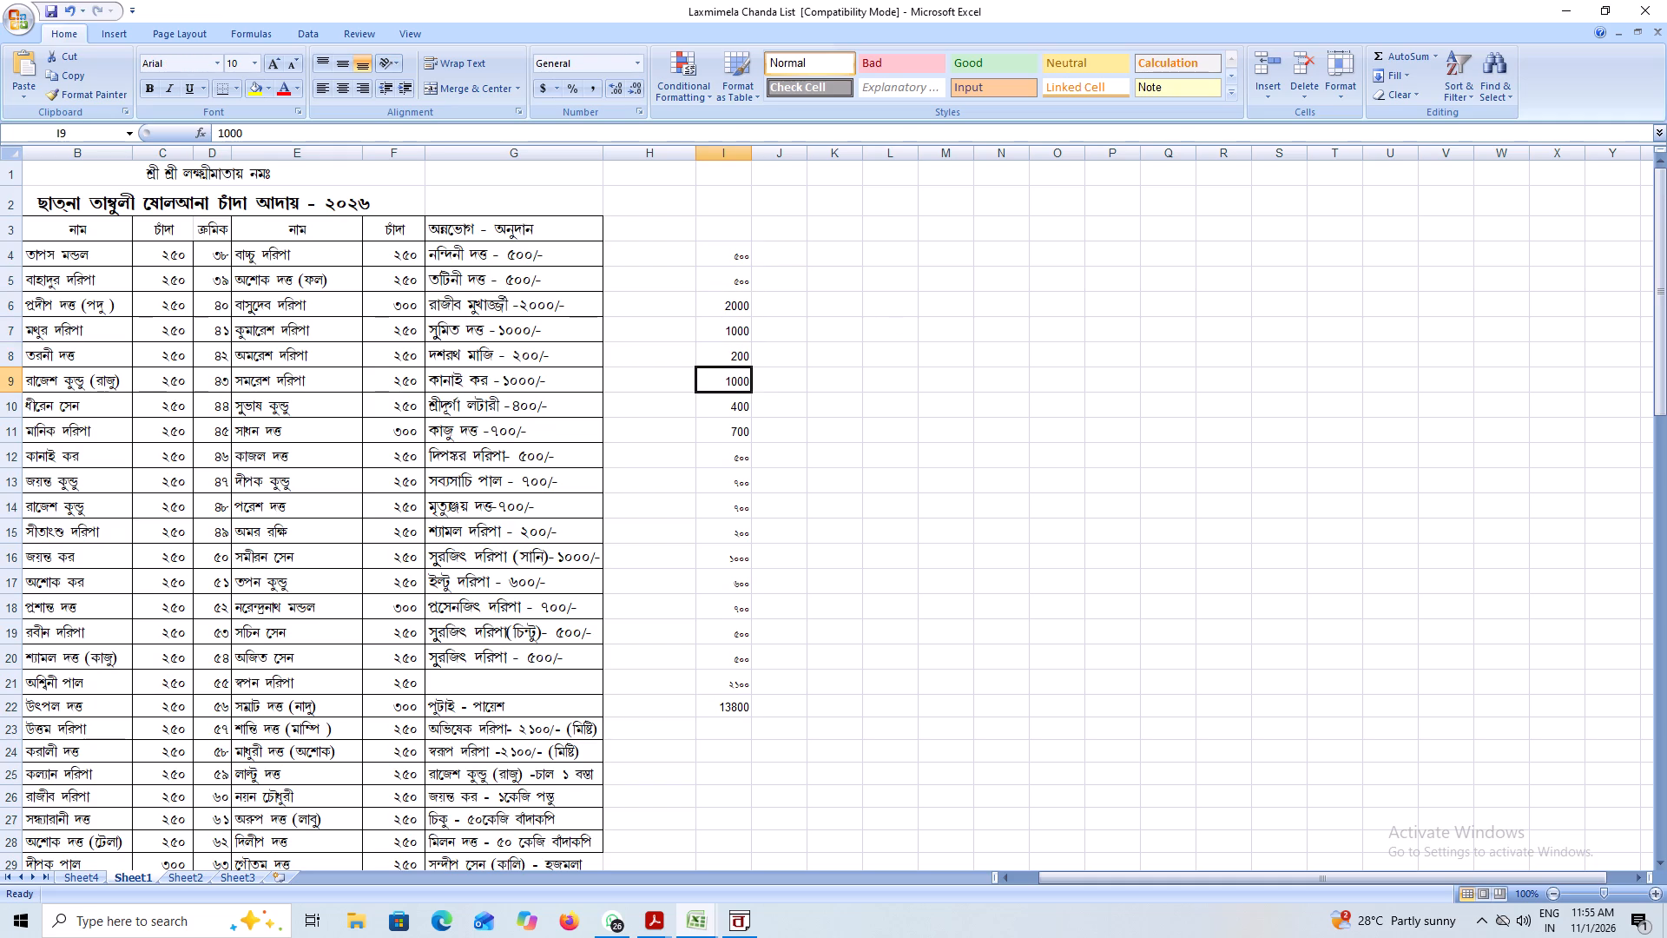
key("Down")
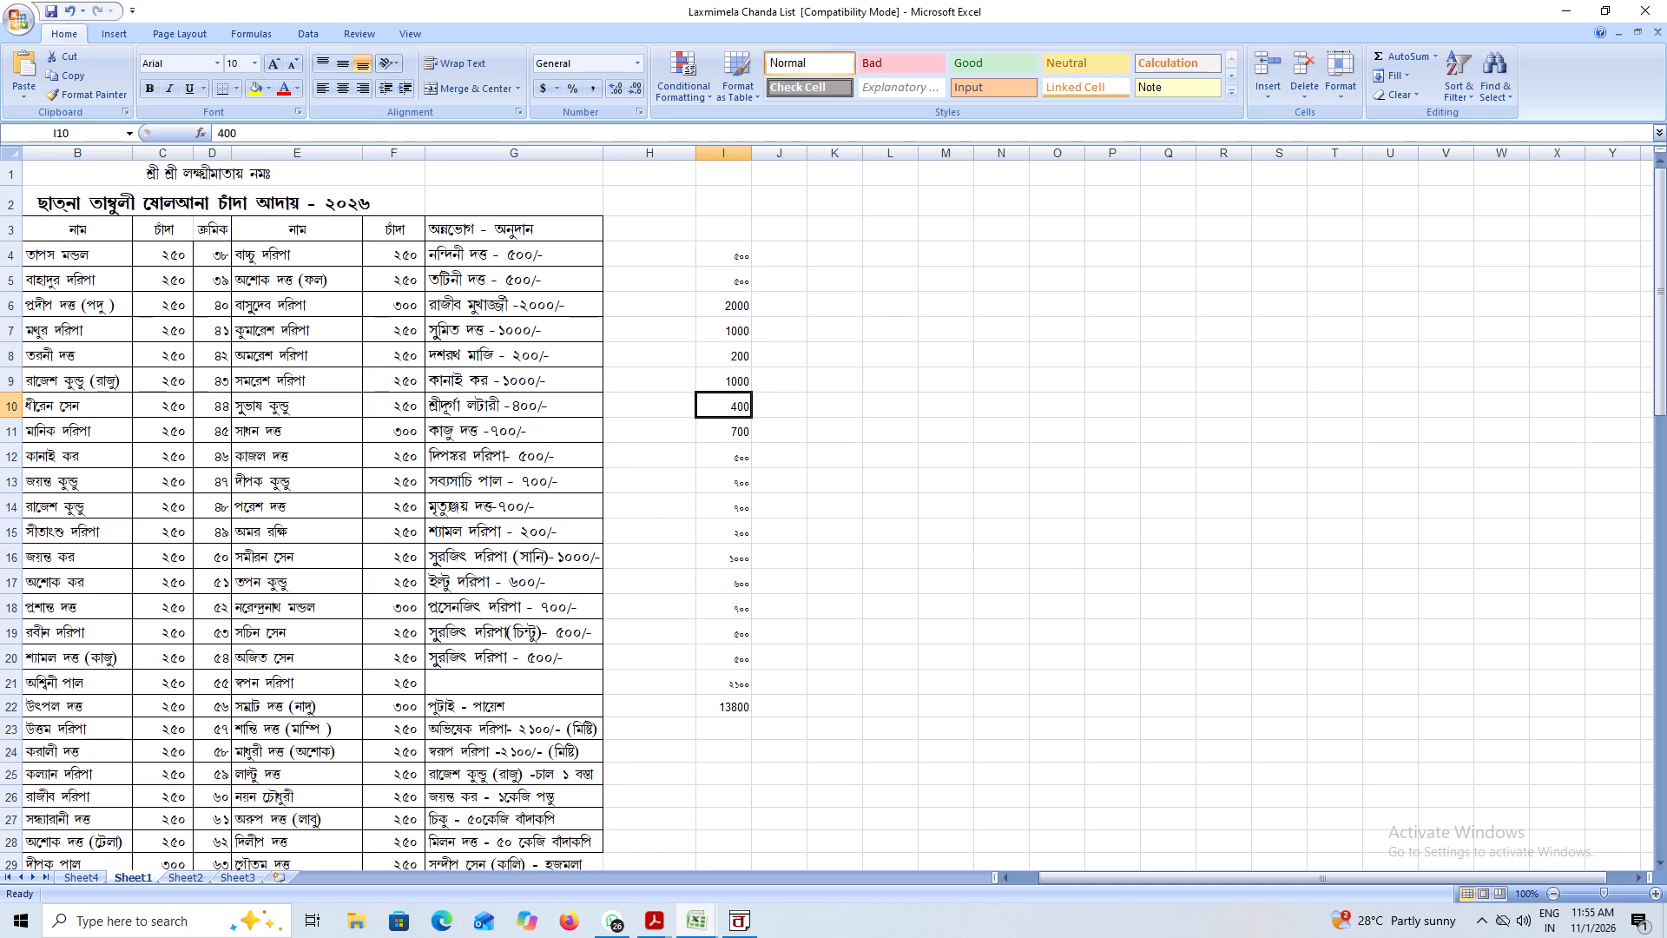
key("Down")
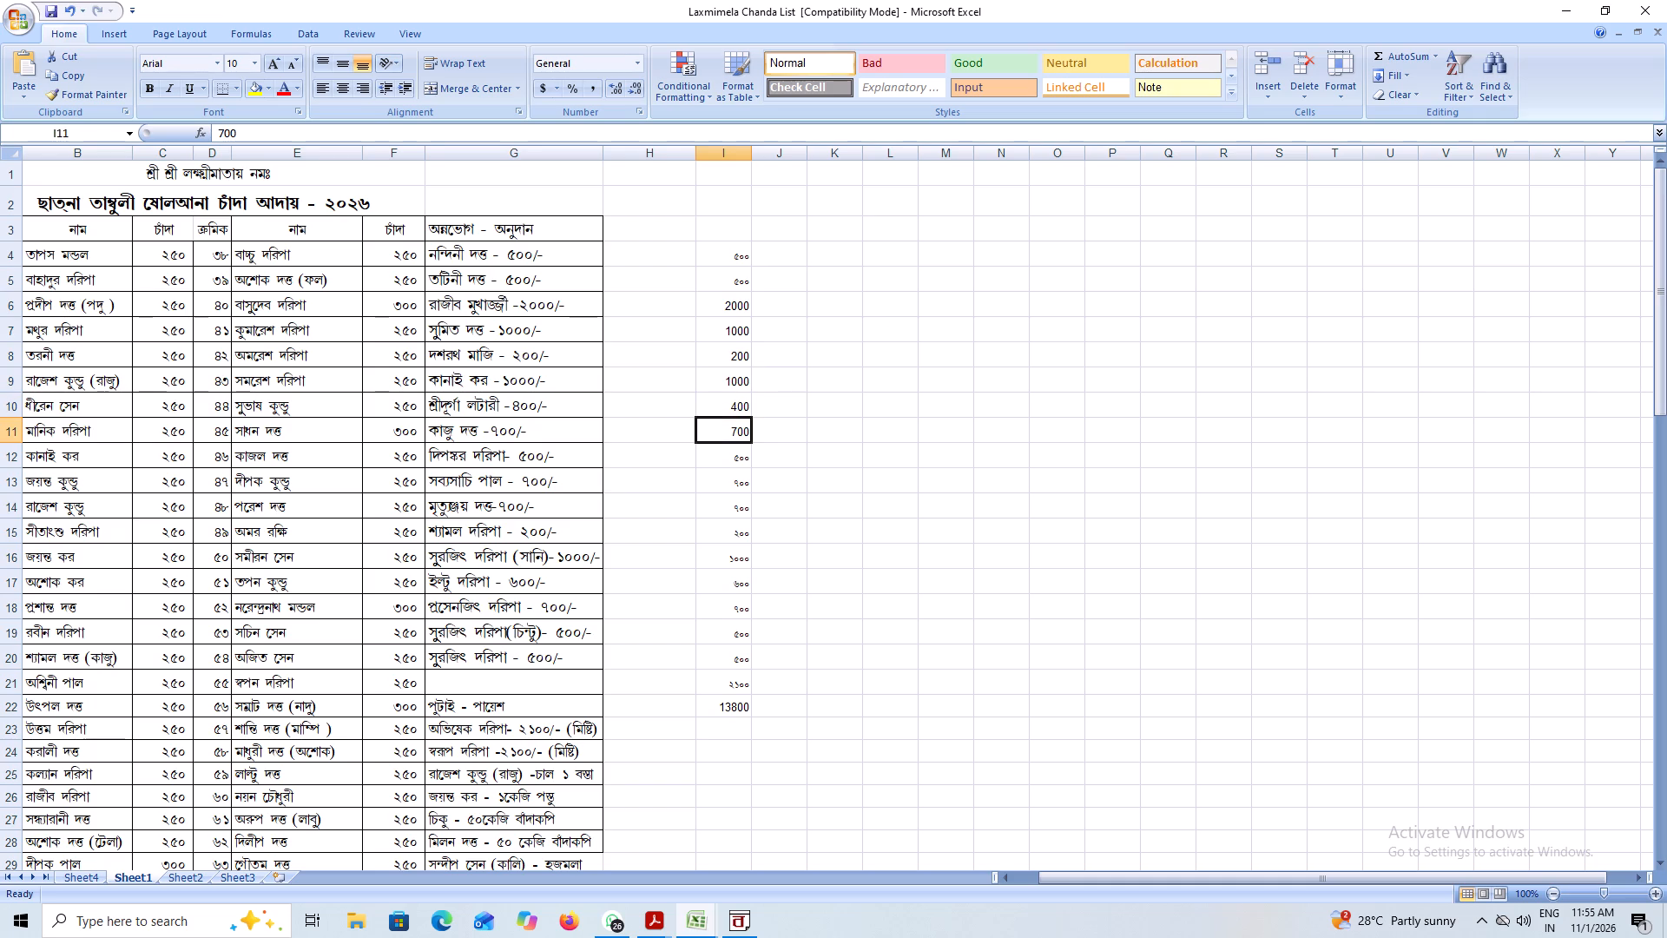
key("Down")
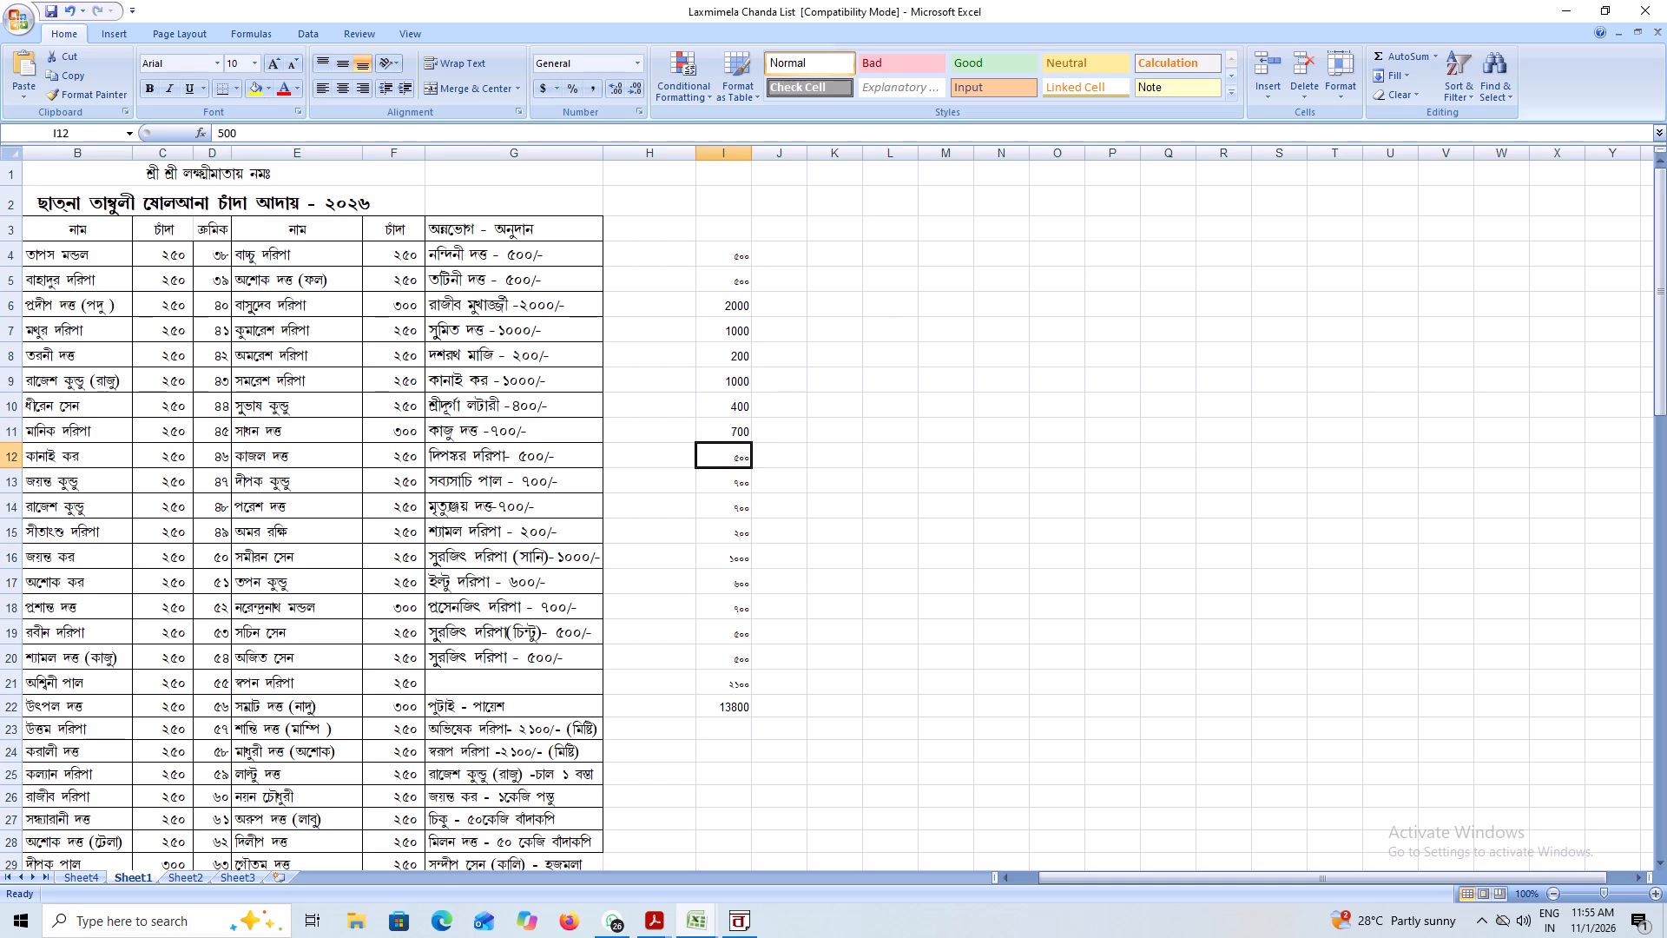
key("Down")
key("Down")
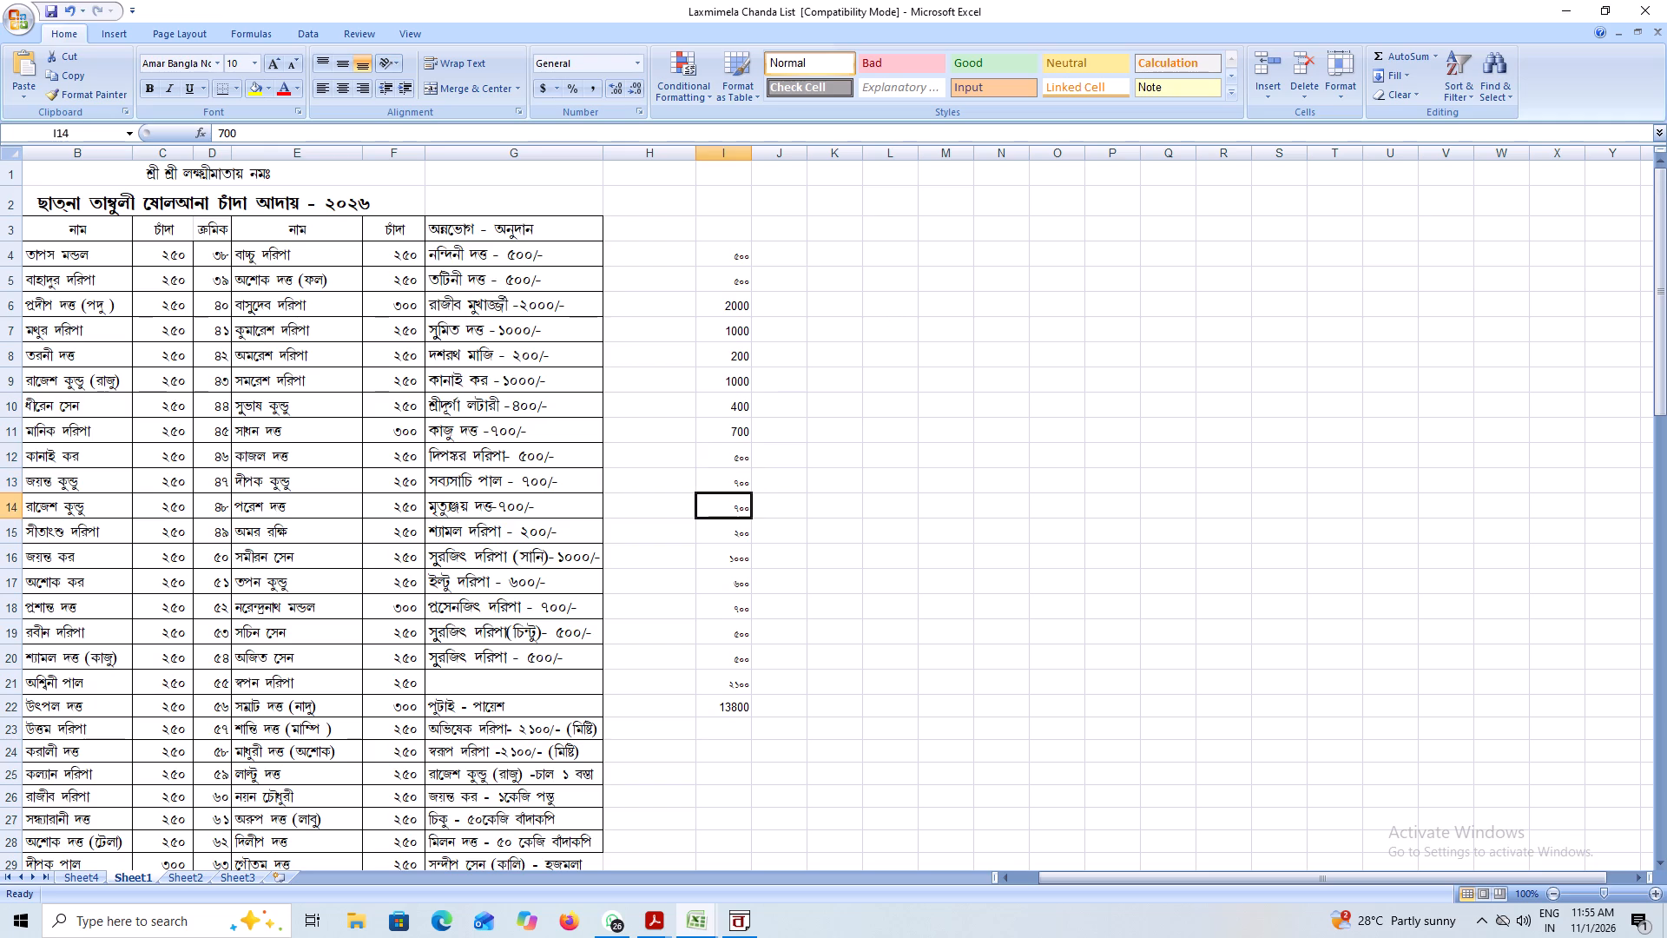
key("Down")
key("Down")
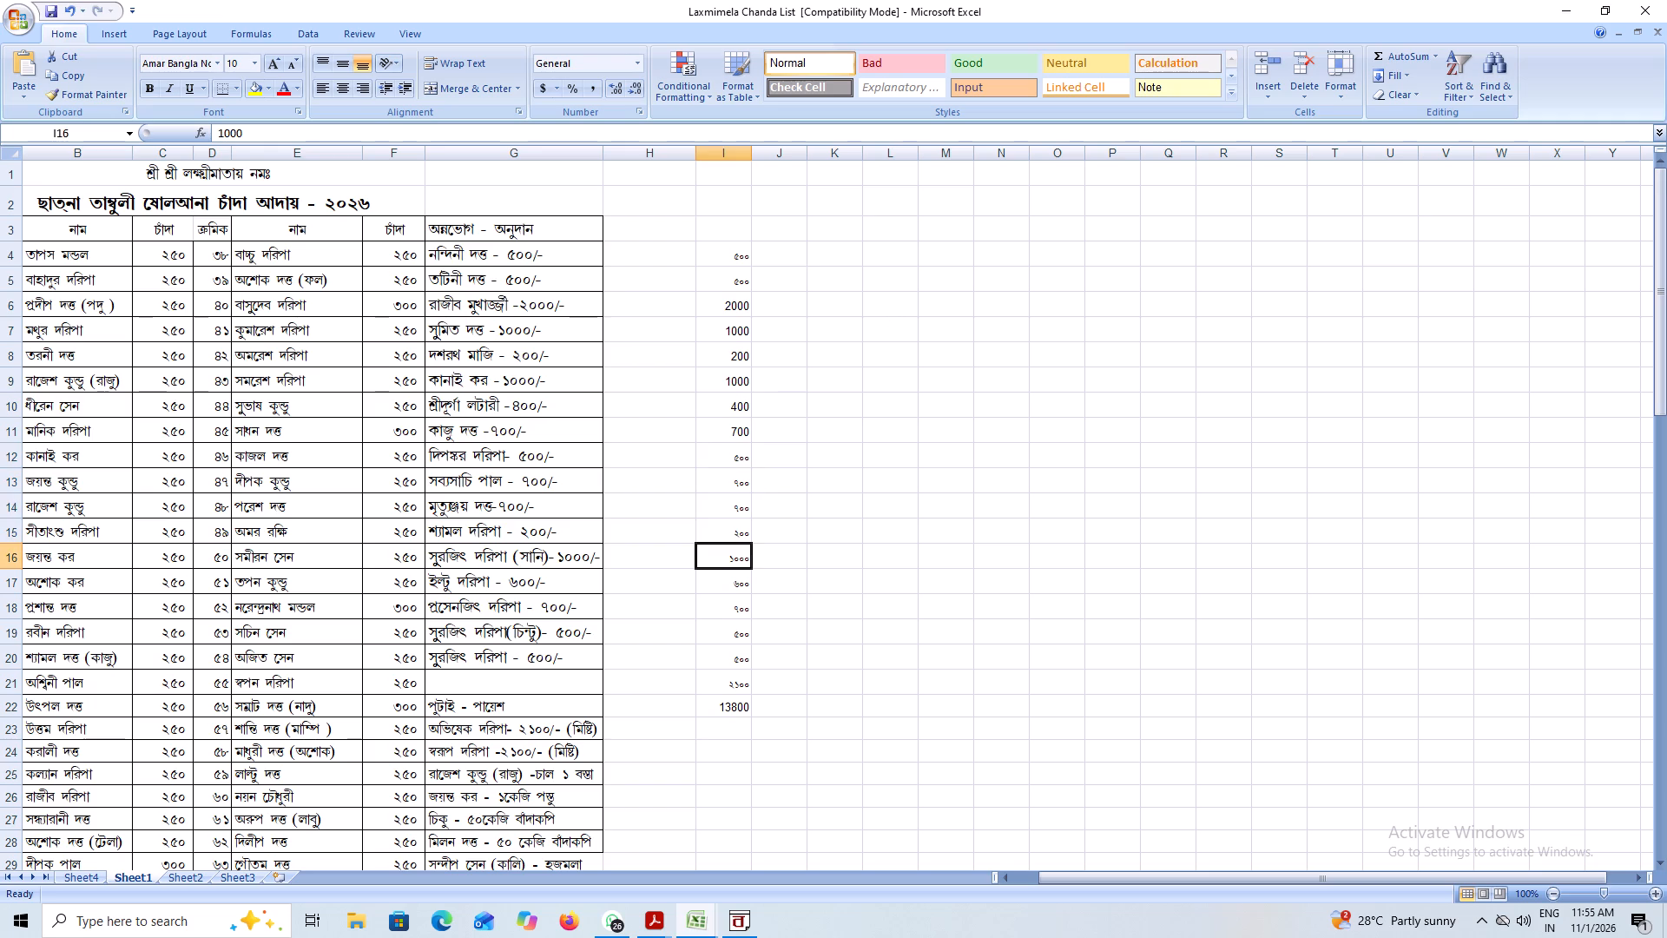
key("Down")
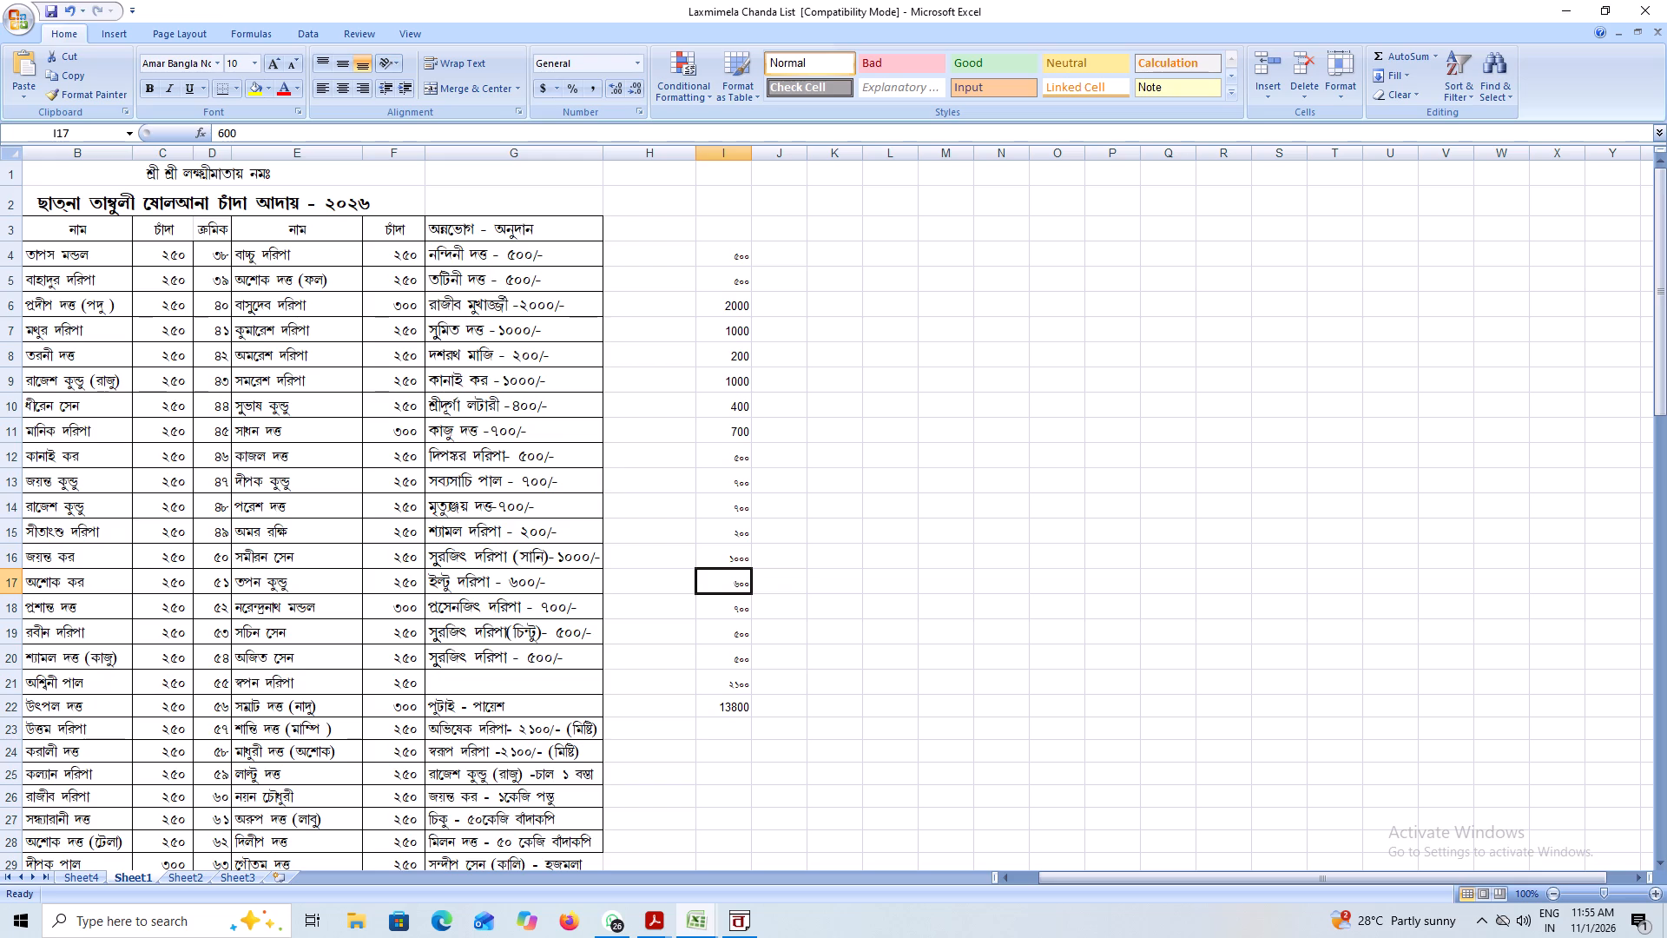
key("Down")
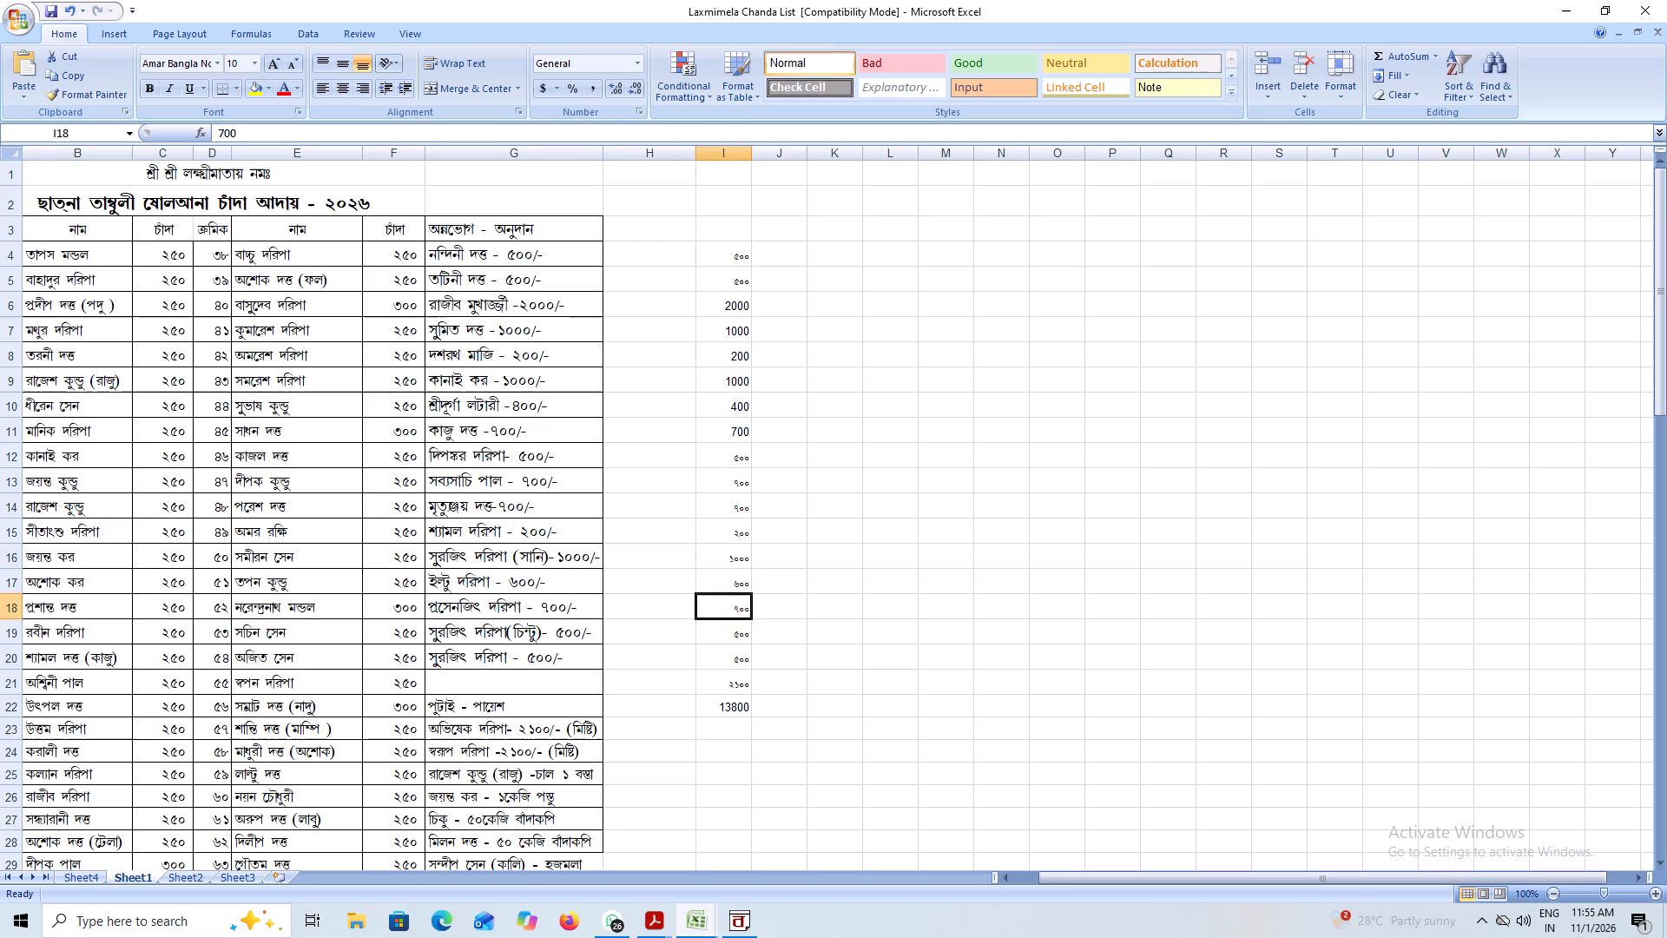
key("Down")
key("Down")
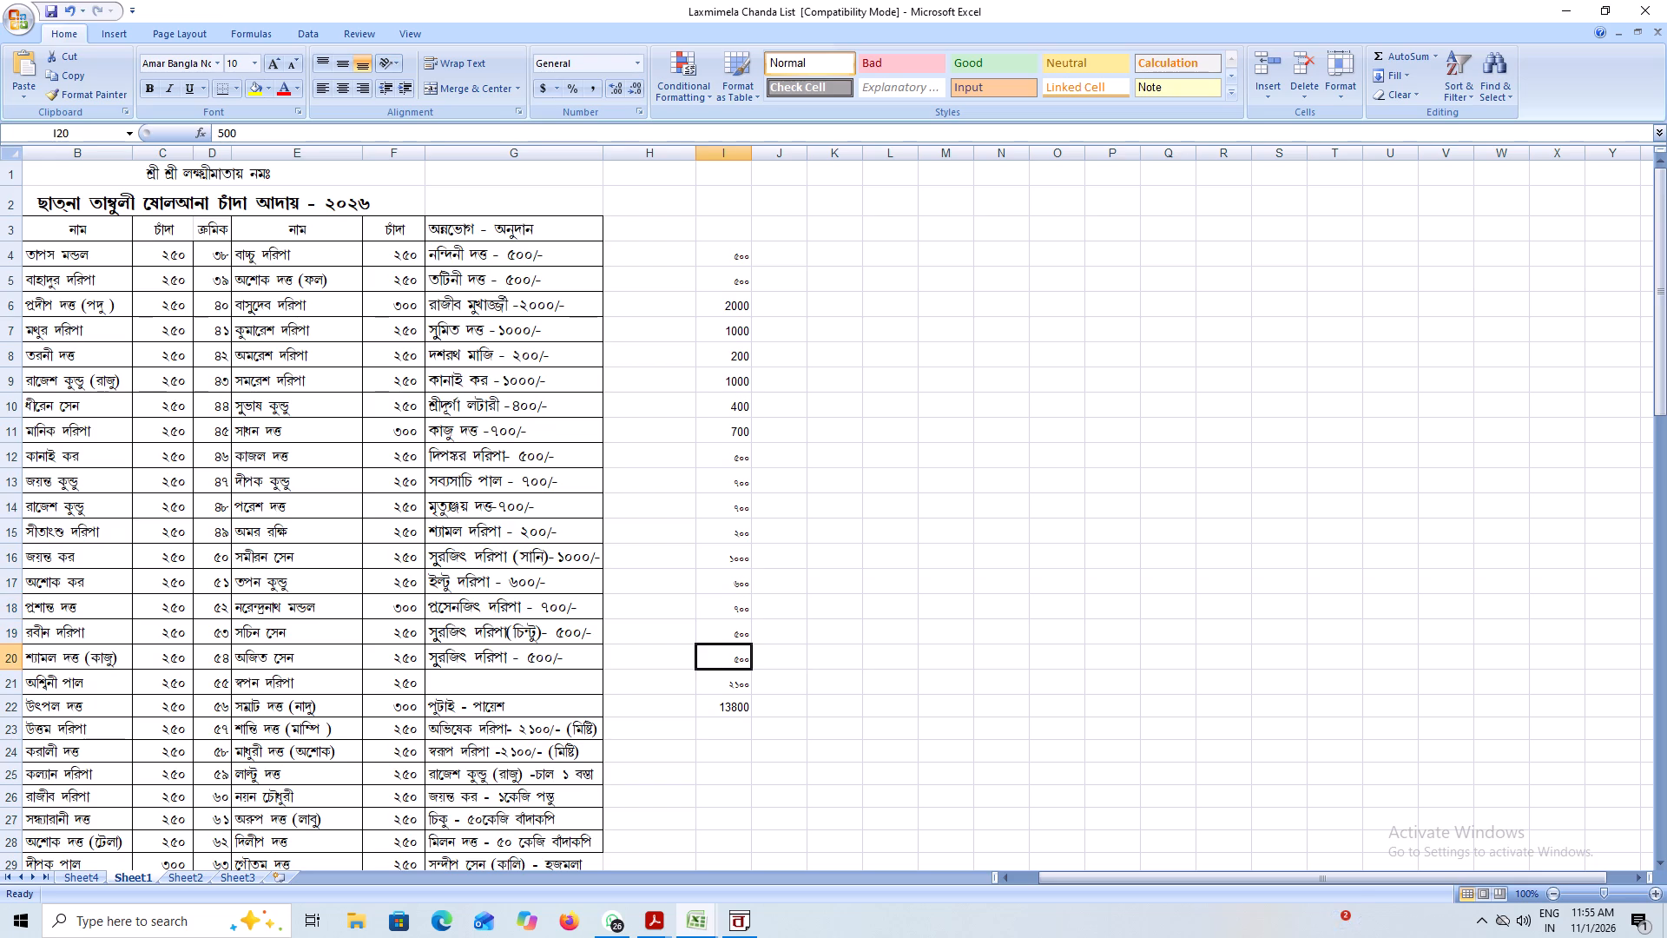
key("Down")
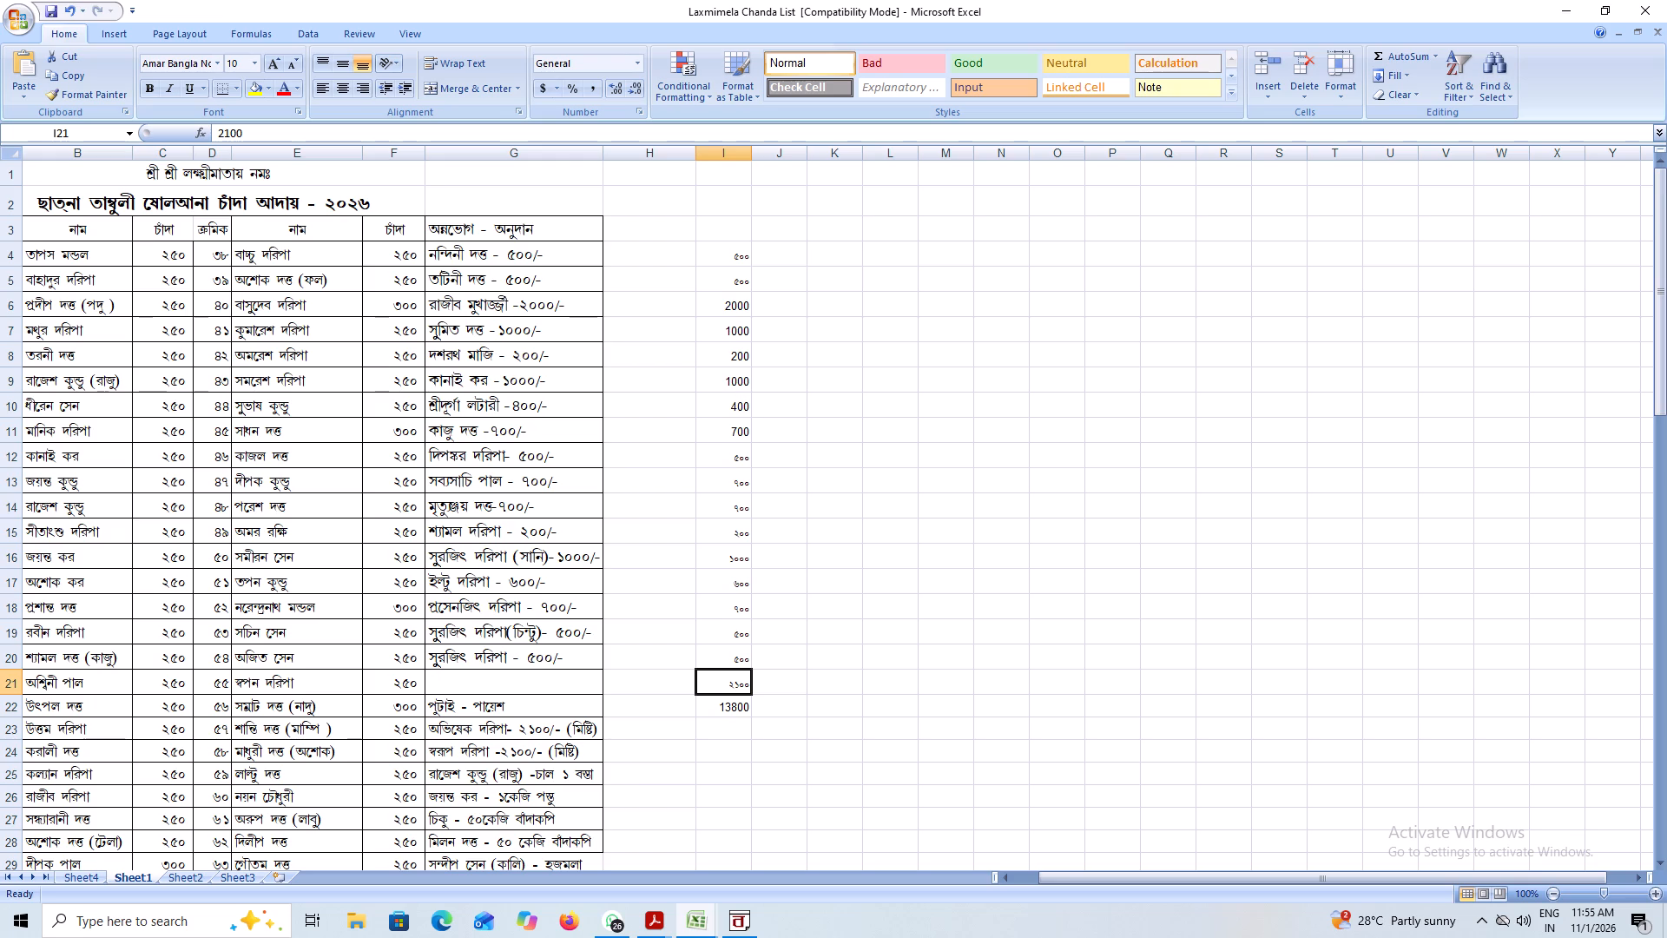
Select the amounts in I4:I21 to check their sum against the total in I22.
left_click(862, 714)
left_click_drag(732, 682, 688, 274)
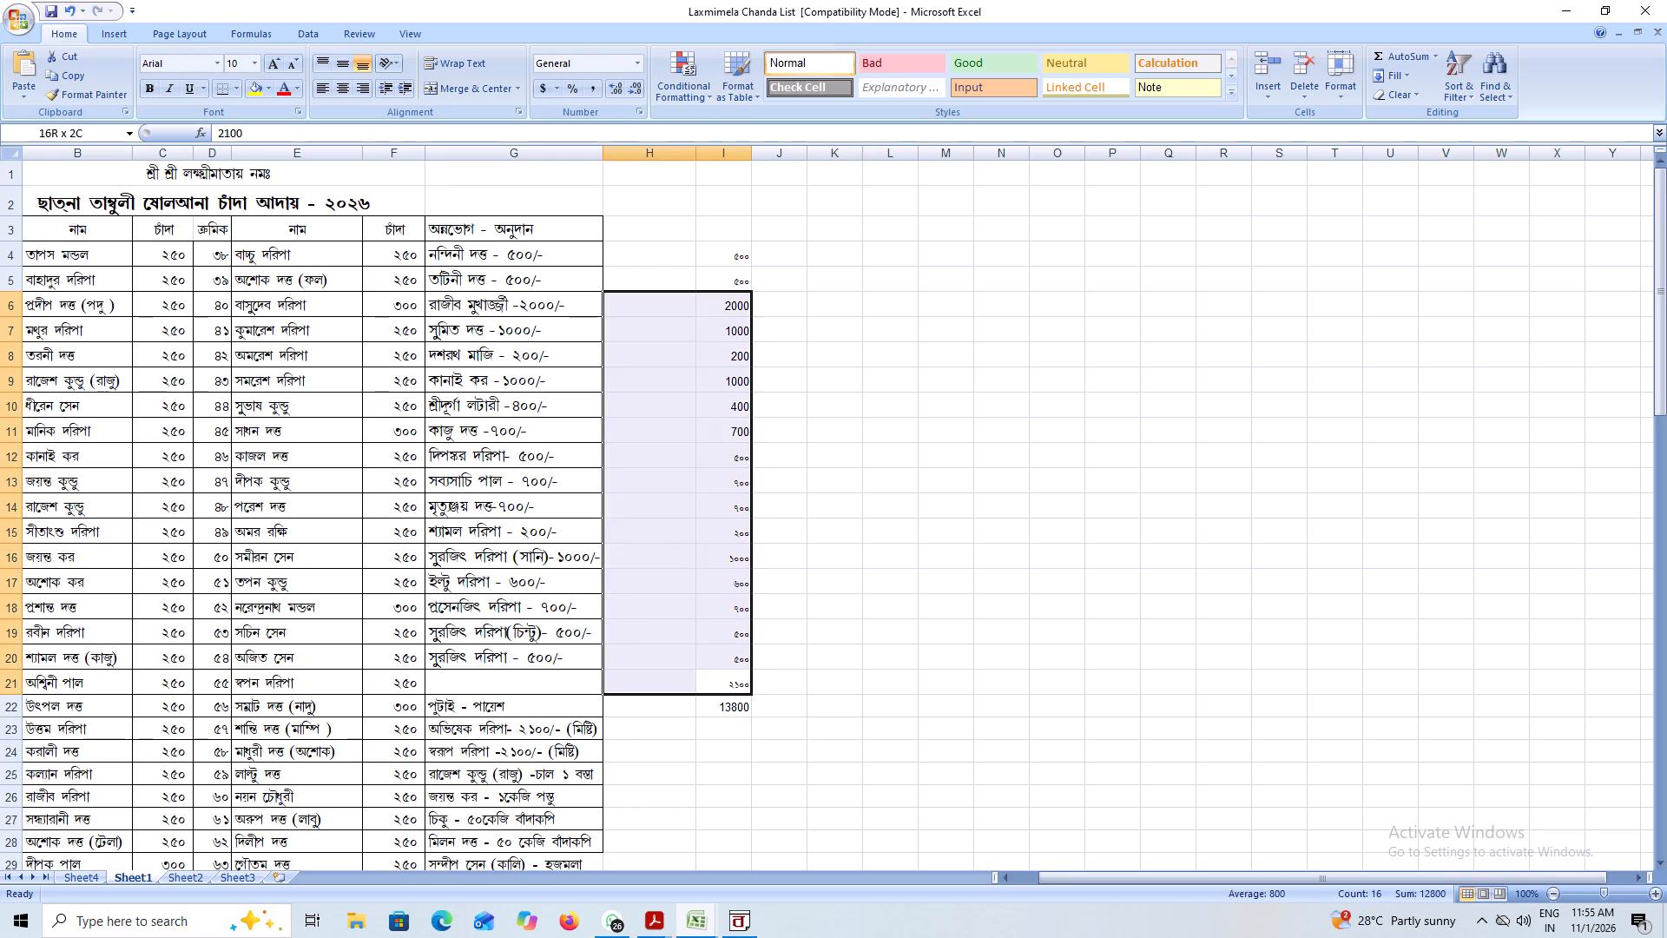
left_click_drag(688, 274, 708, 260)
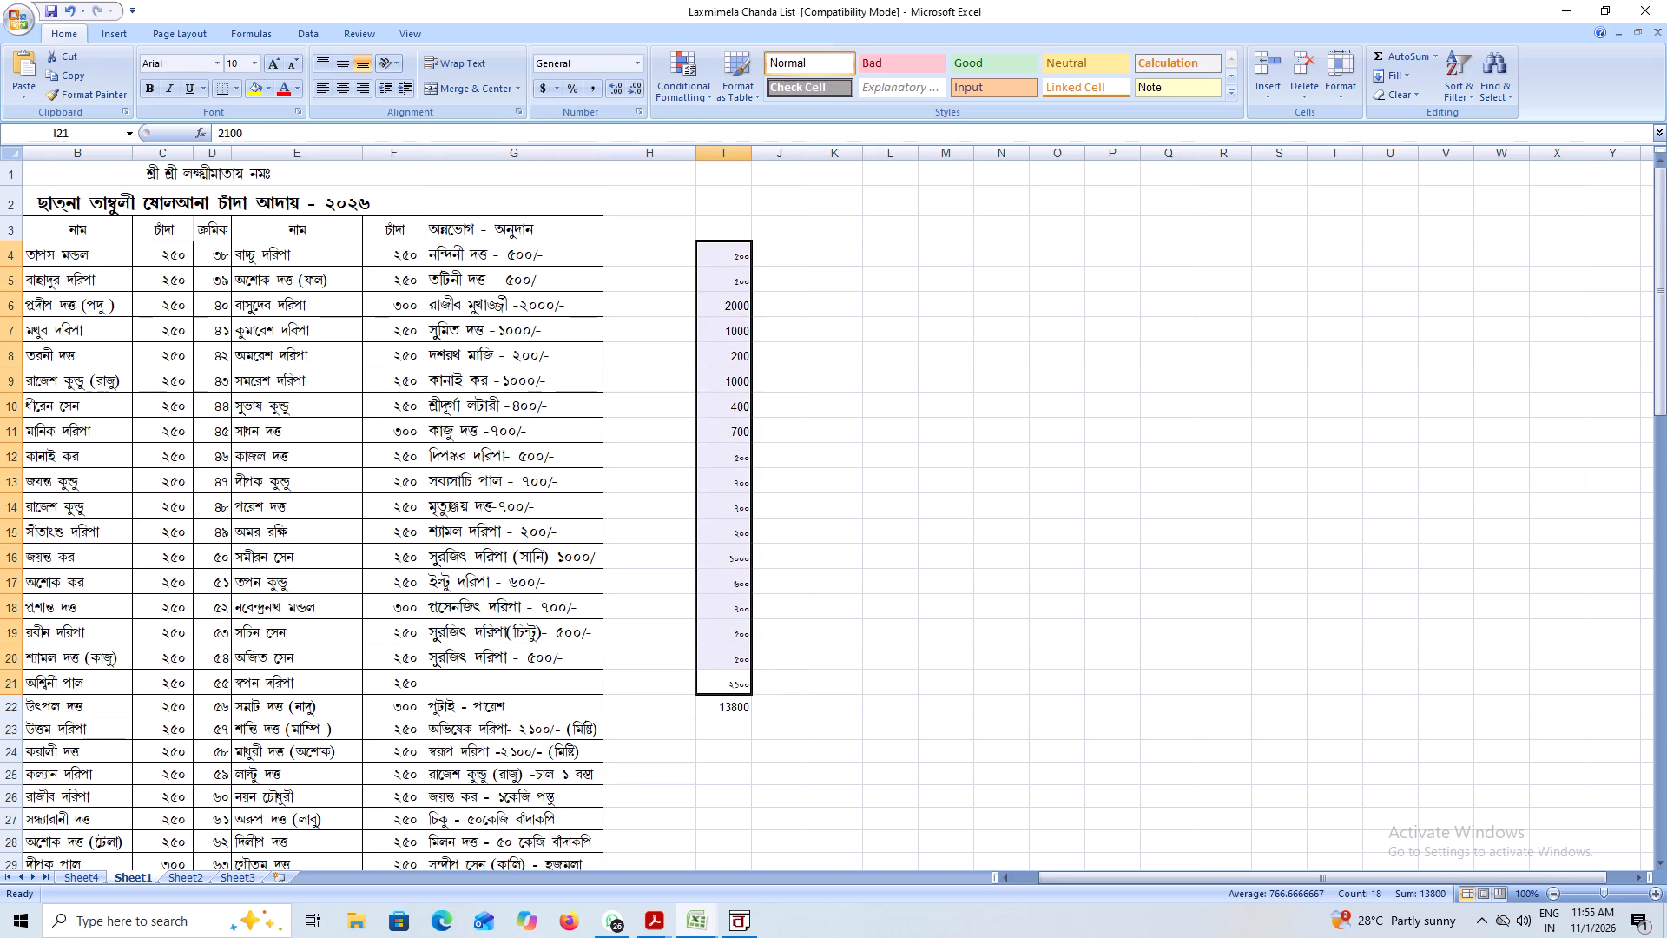
left_click(742, 760)
left_click(737, 711)
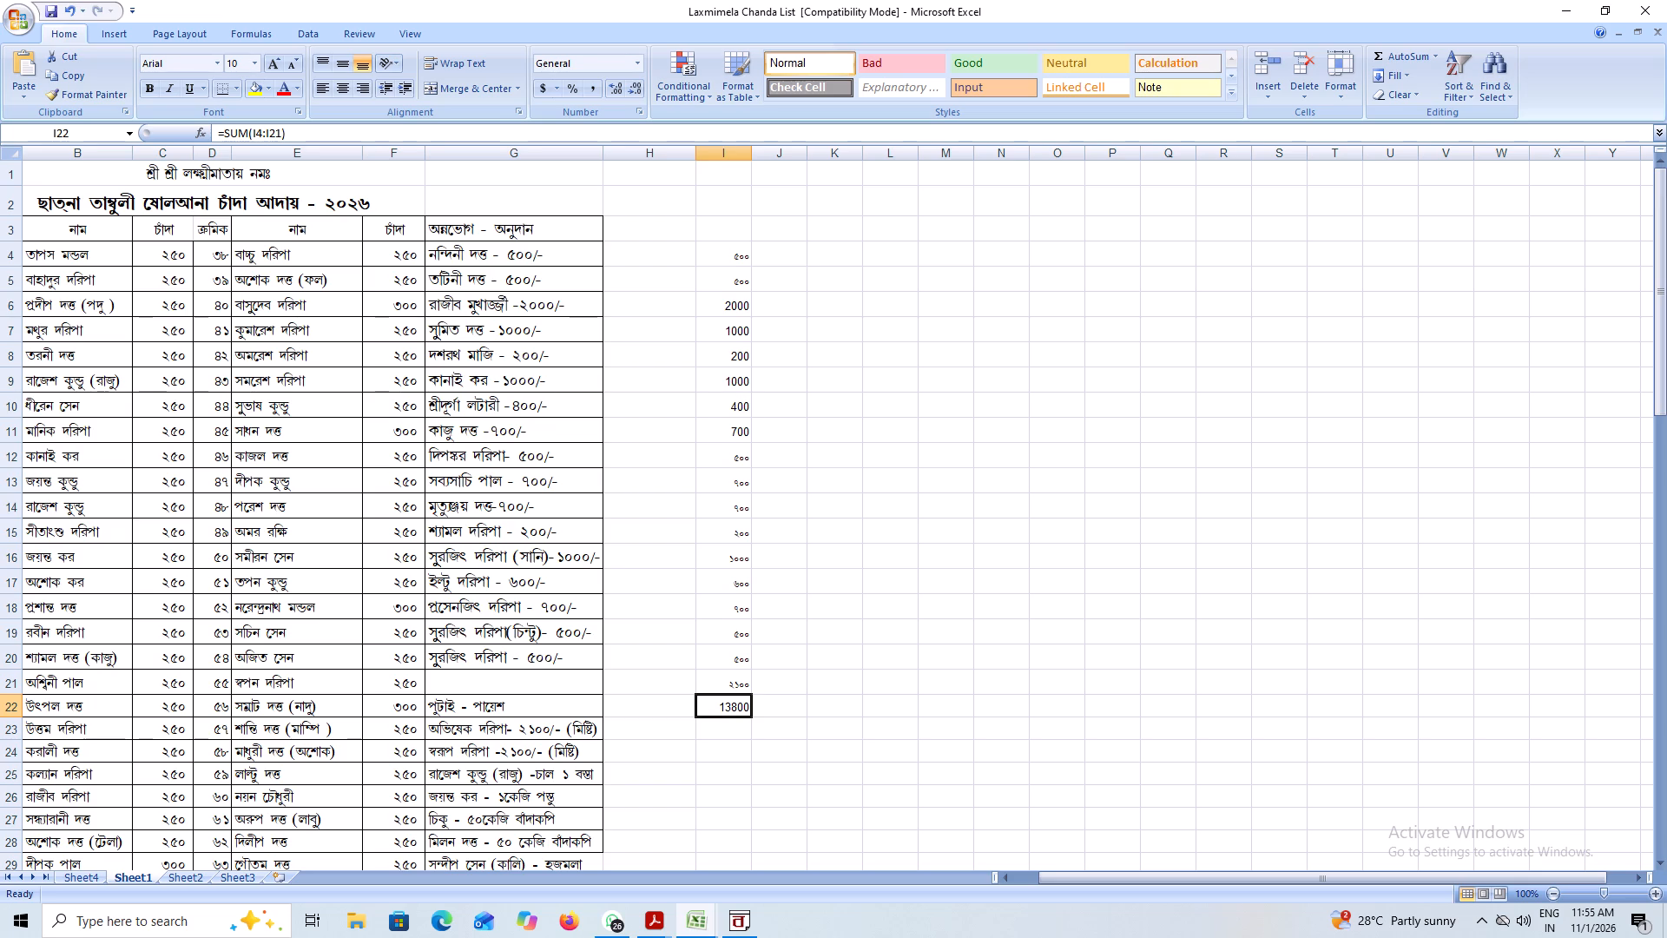
left_click(874, 709)
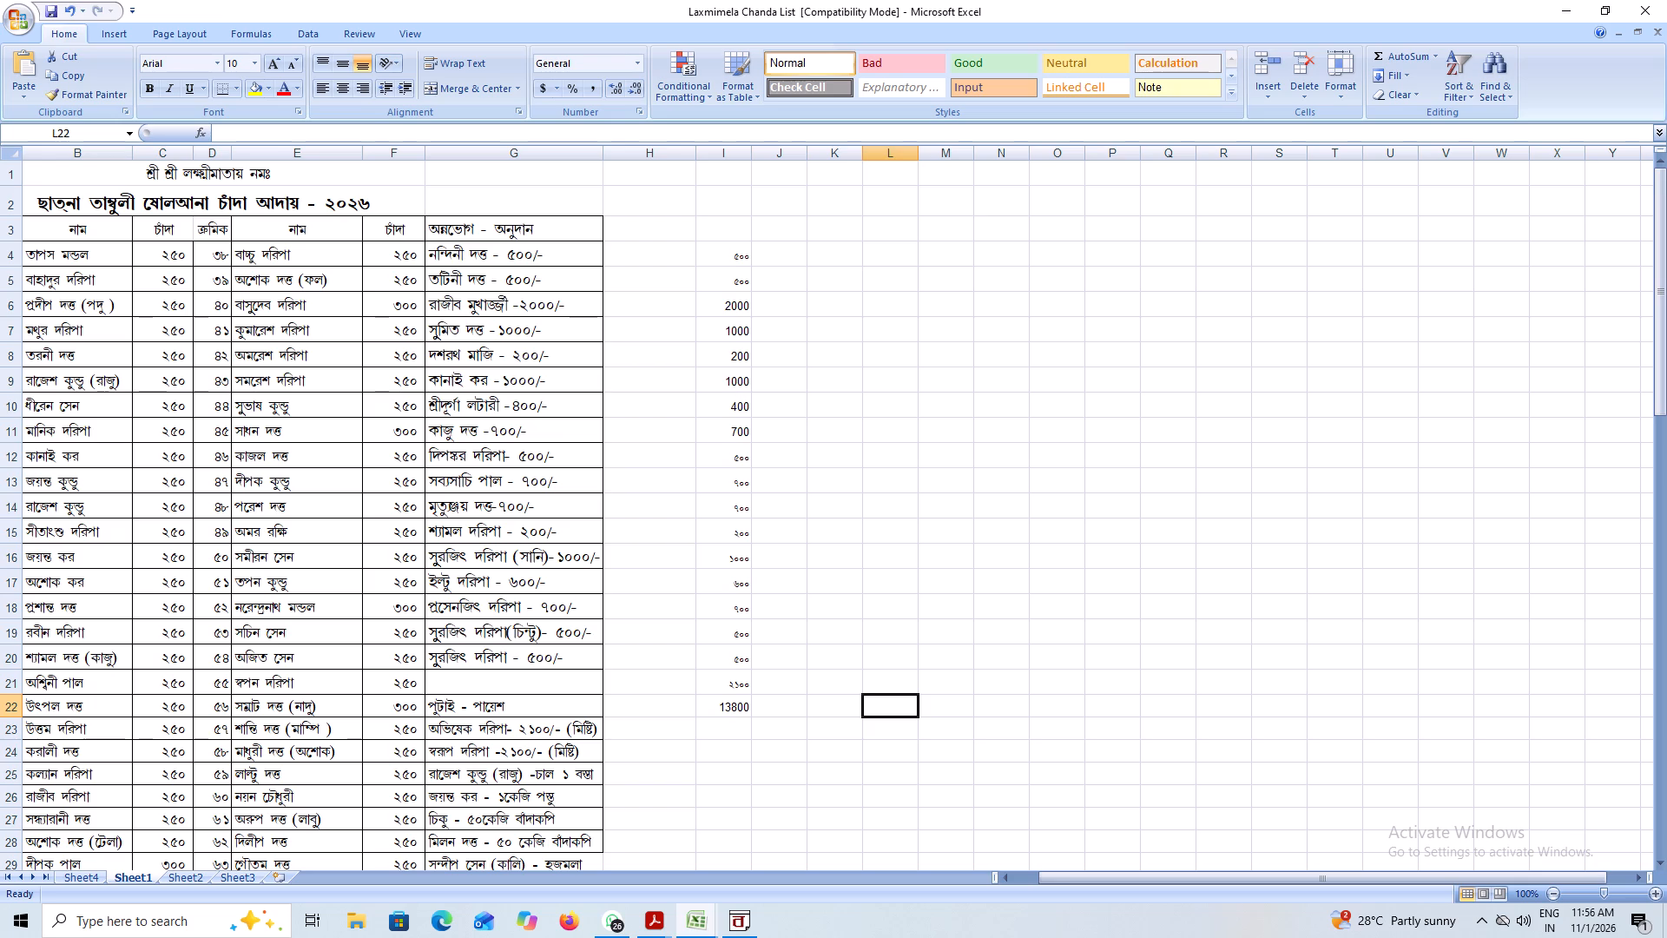
Move the donation entry from G17 to the empty cell G31, below the last donation in column G.
left_click(449, 584)
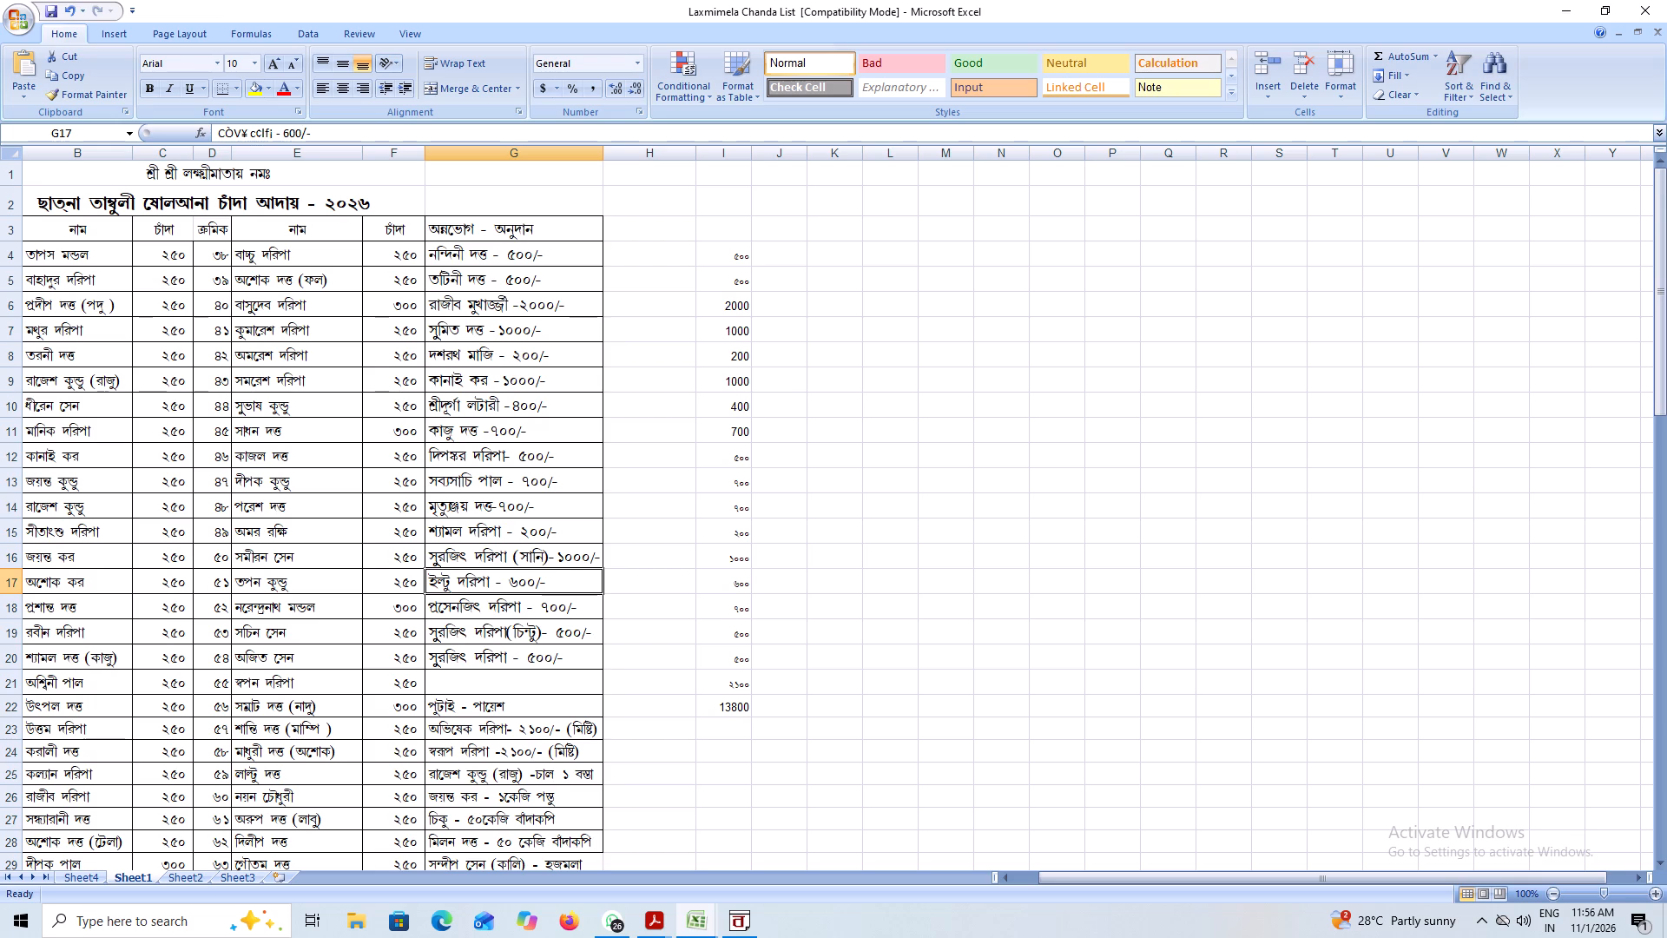
key("ctrl+x")
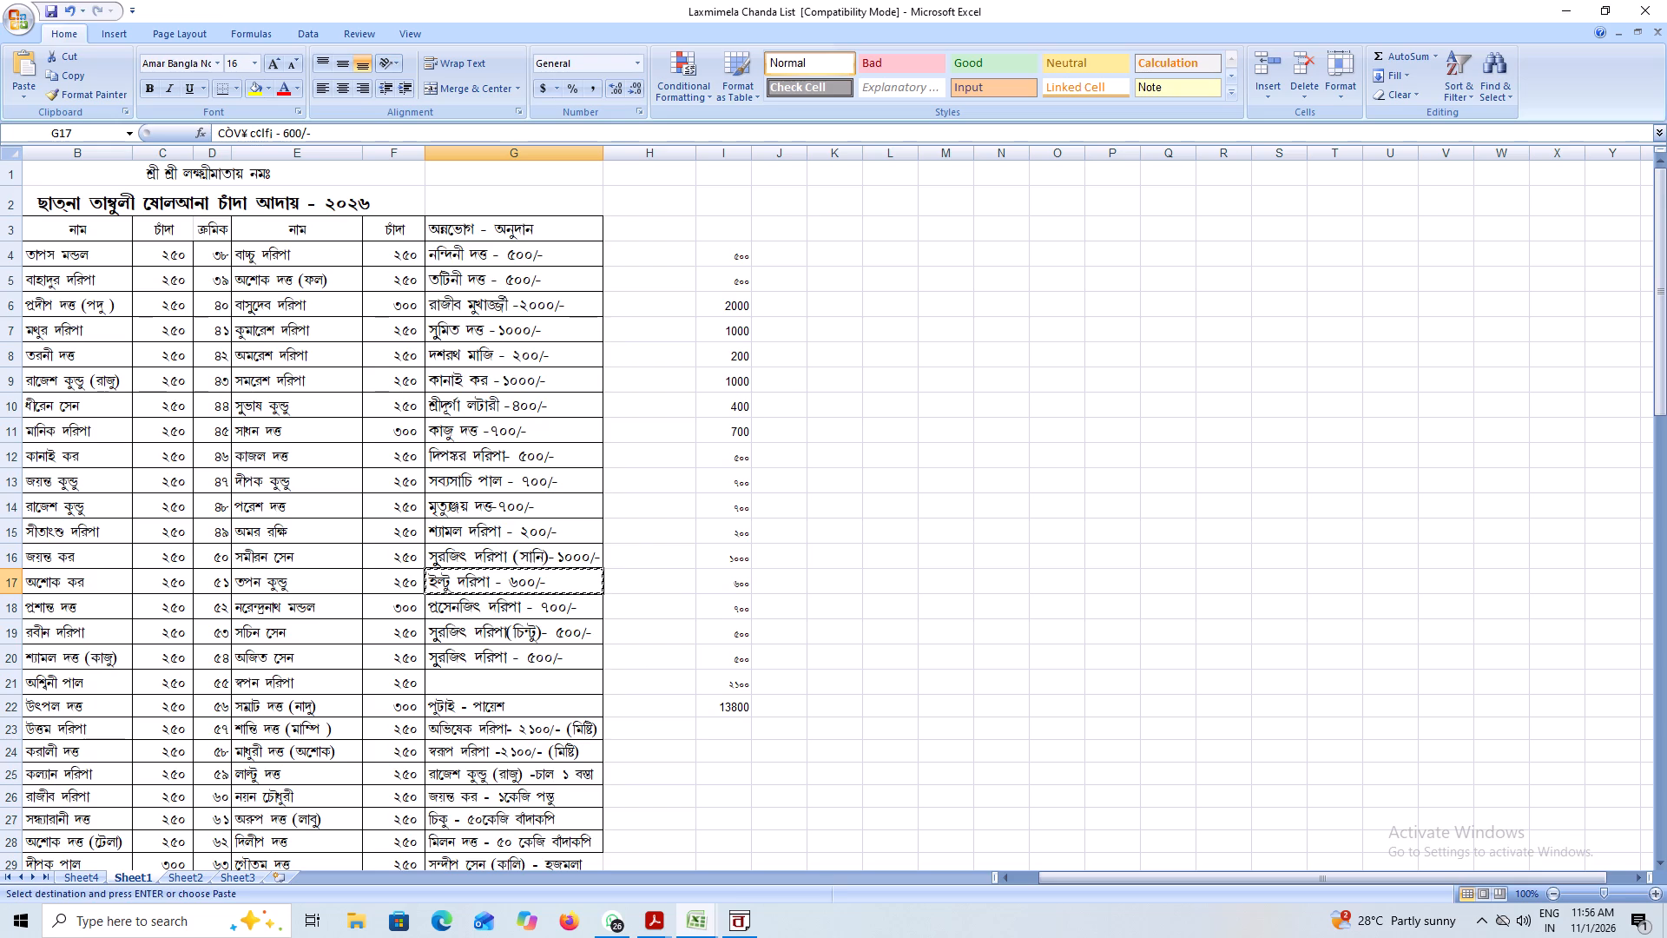
scroll(527, 703, "down", 3)
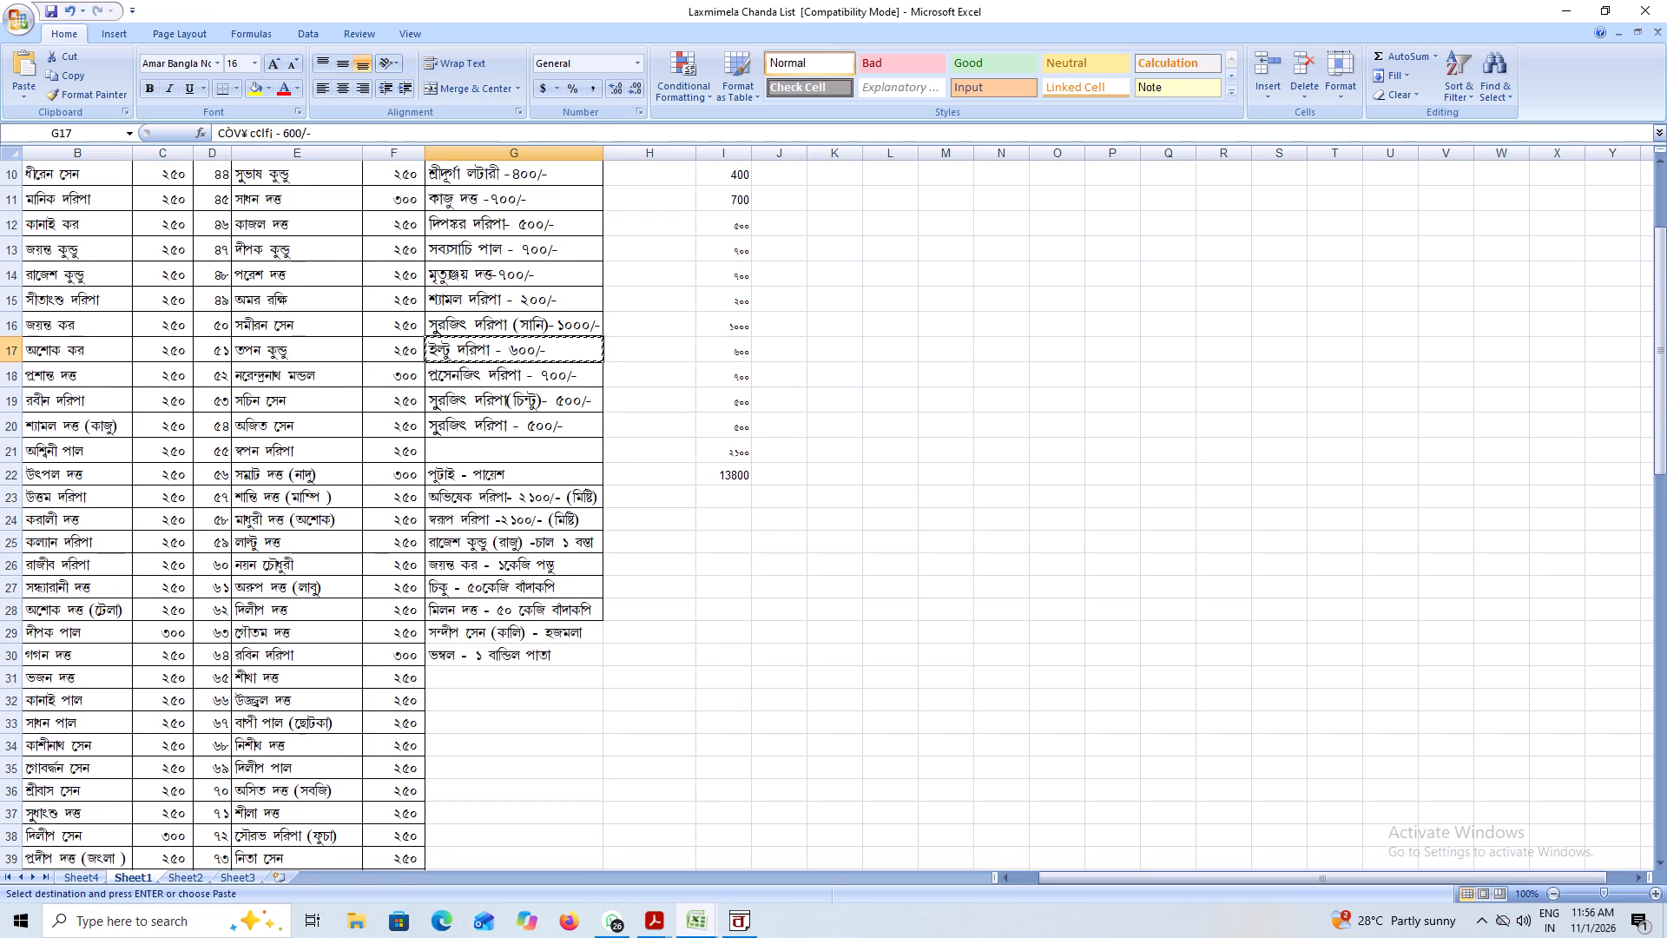
left_click(455, 676)
key("ctrl+v")
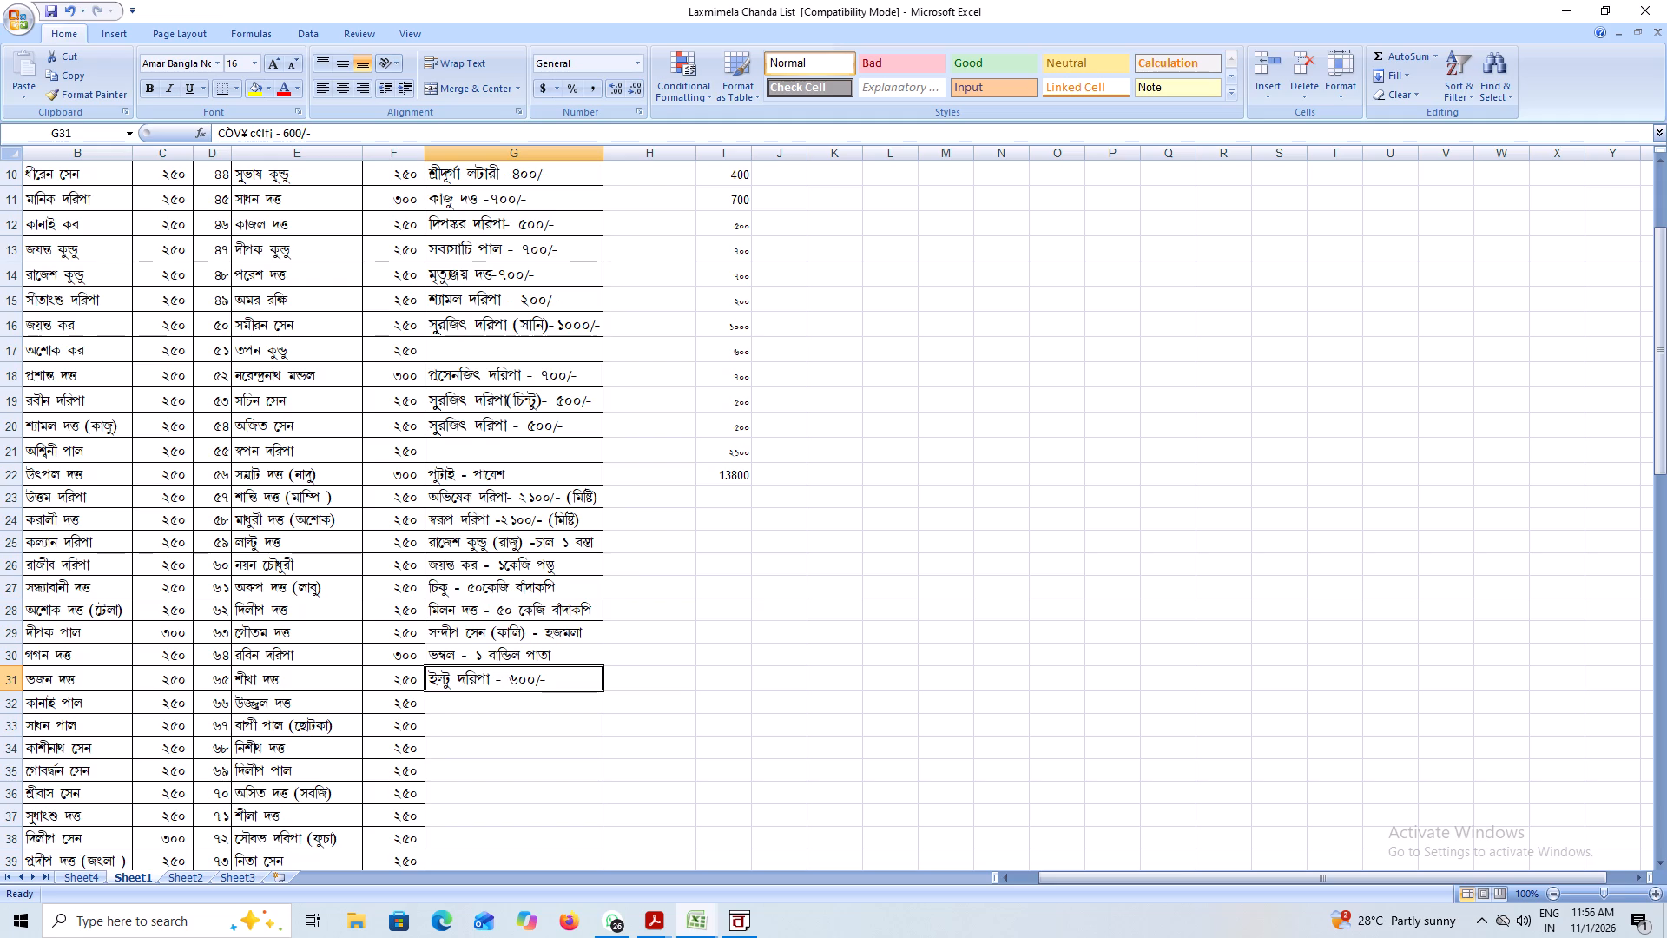
Delete the amount after the dash in G31, keeping the donor name and dash.
left_click(513, 681)
left_click_drag(283, 129, 381, 154)
key("Delete")
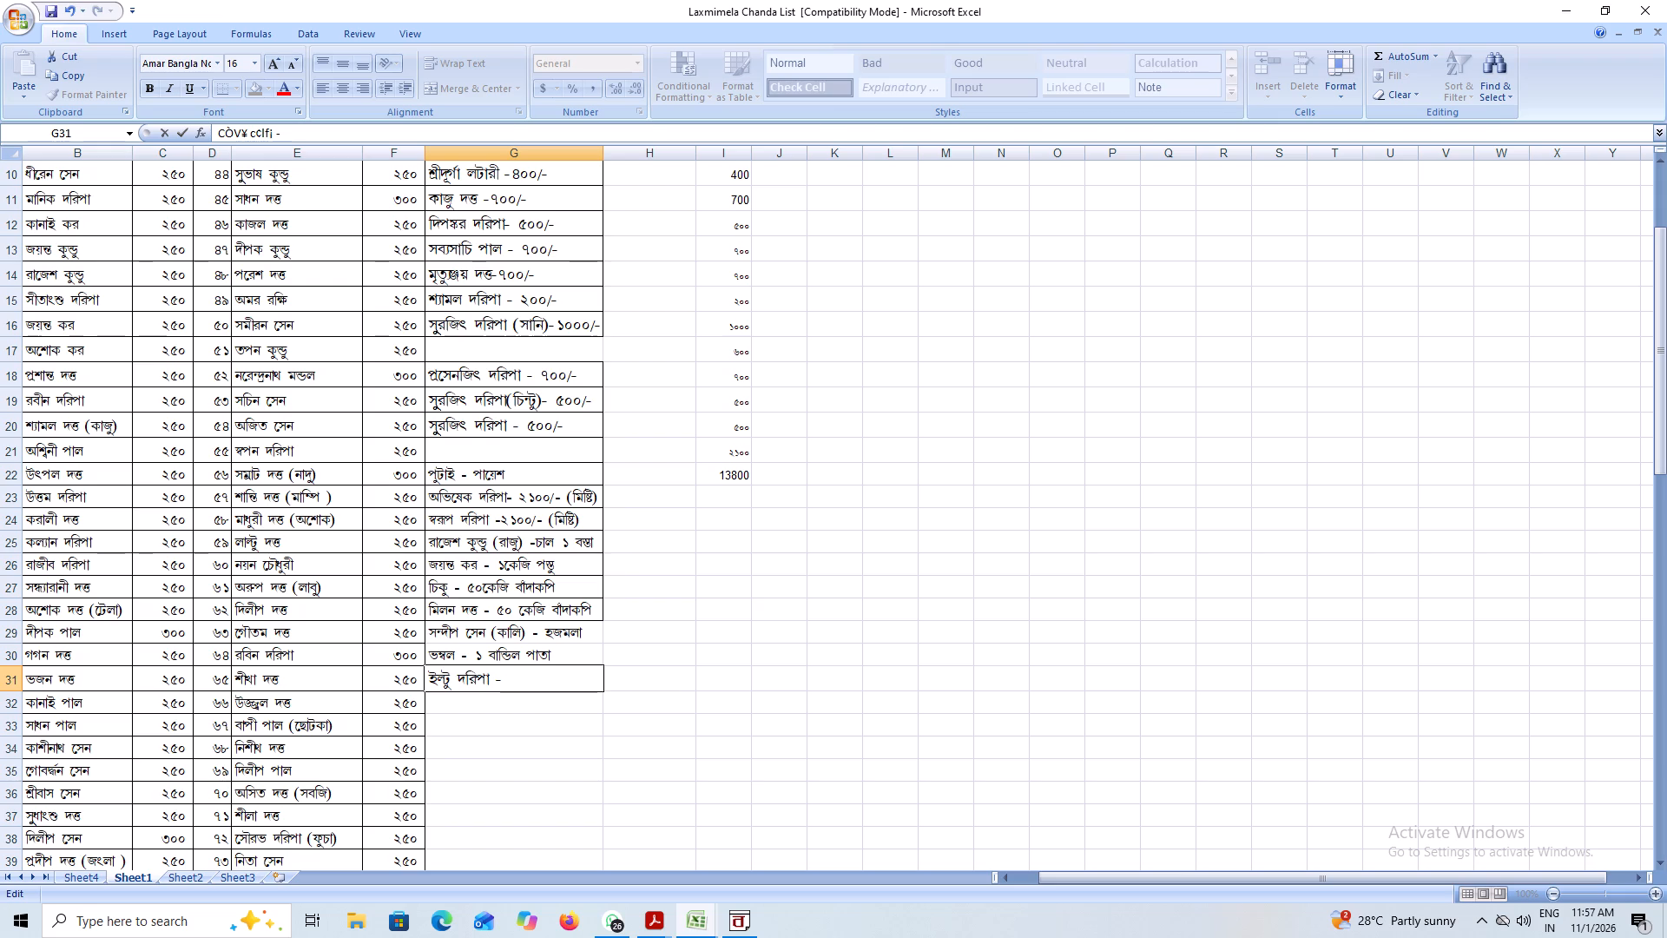
left_click(495, 763)
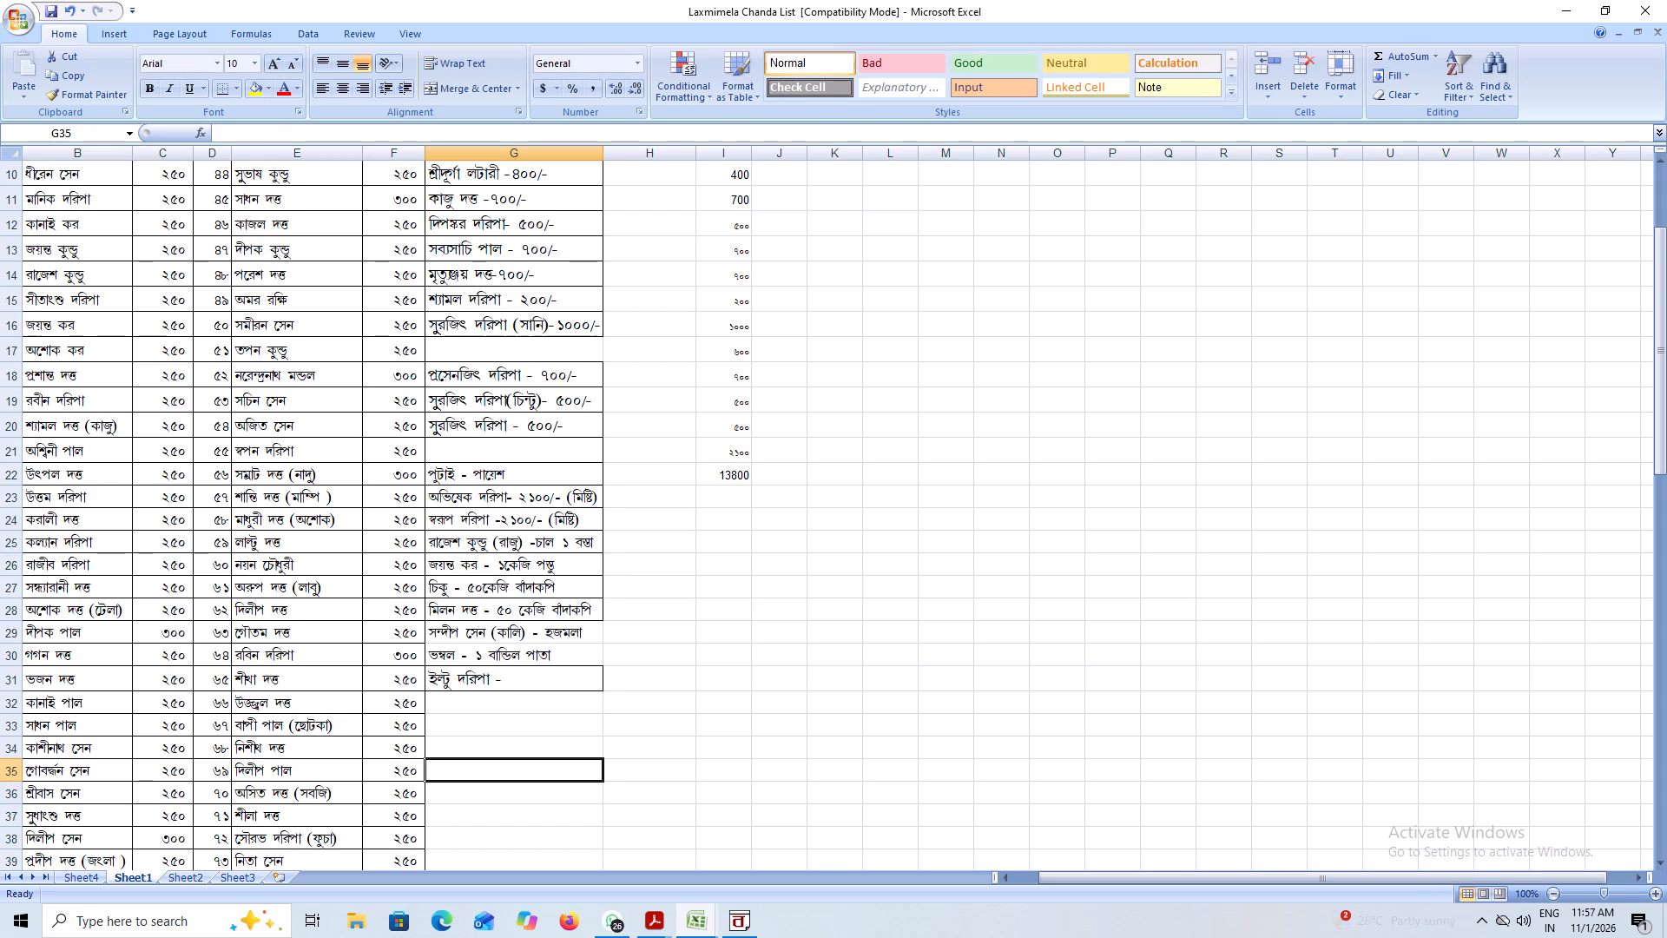
Copy the entry in G31 and paste it as a new last line in BanglaWord.
left_click(472, 675)
key("ctrl+c")
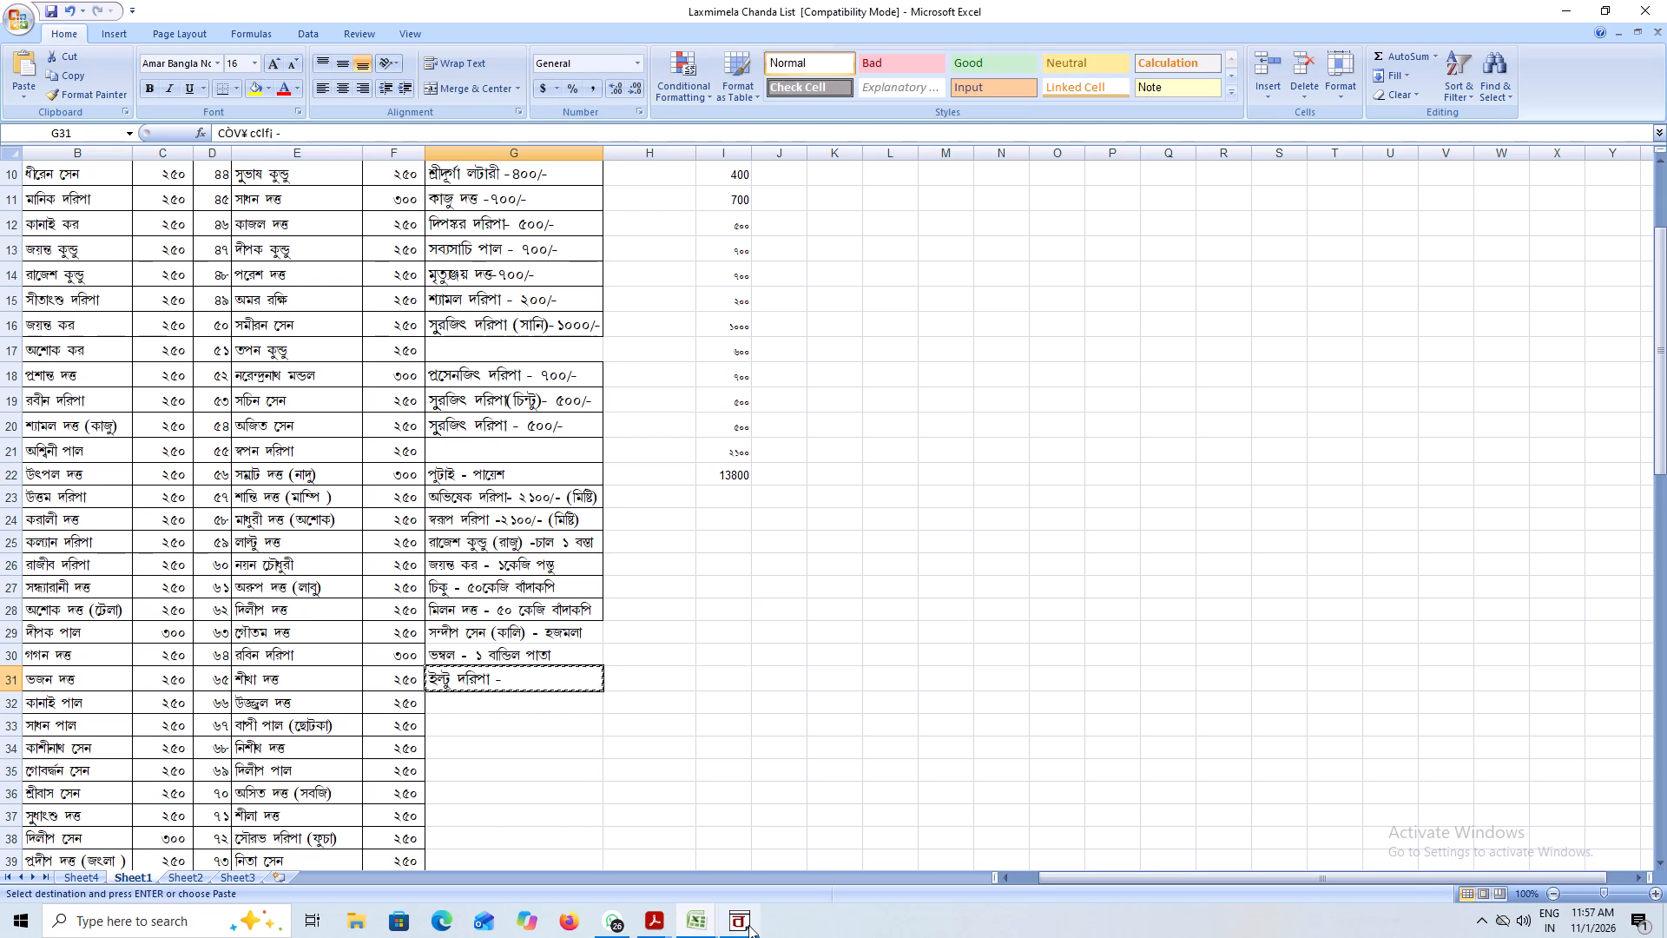
left_click(747, 923)
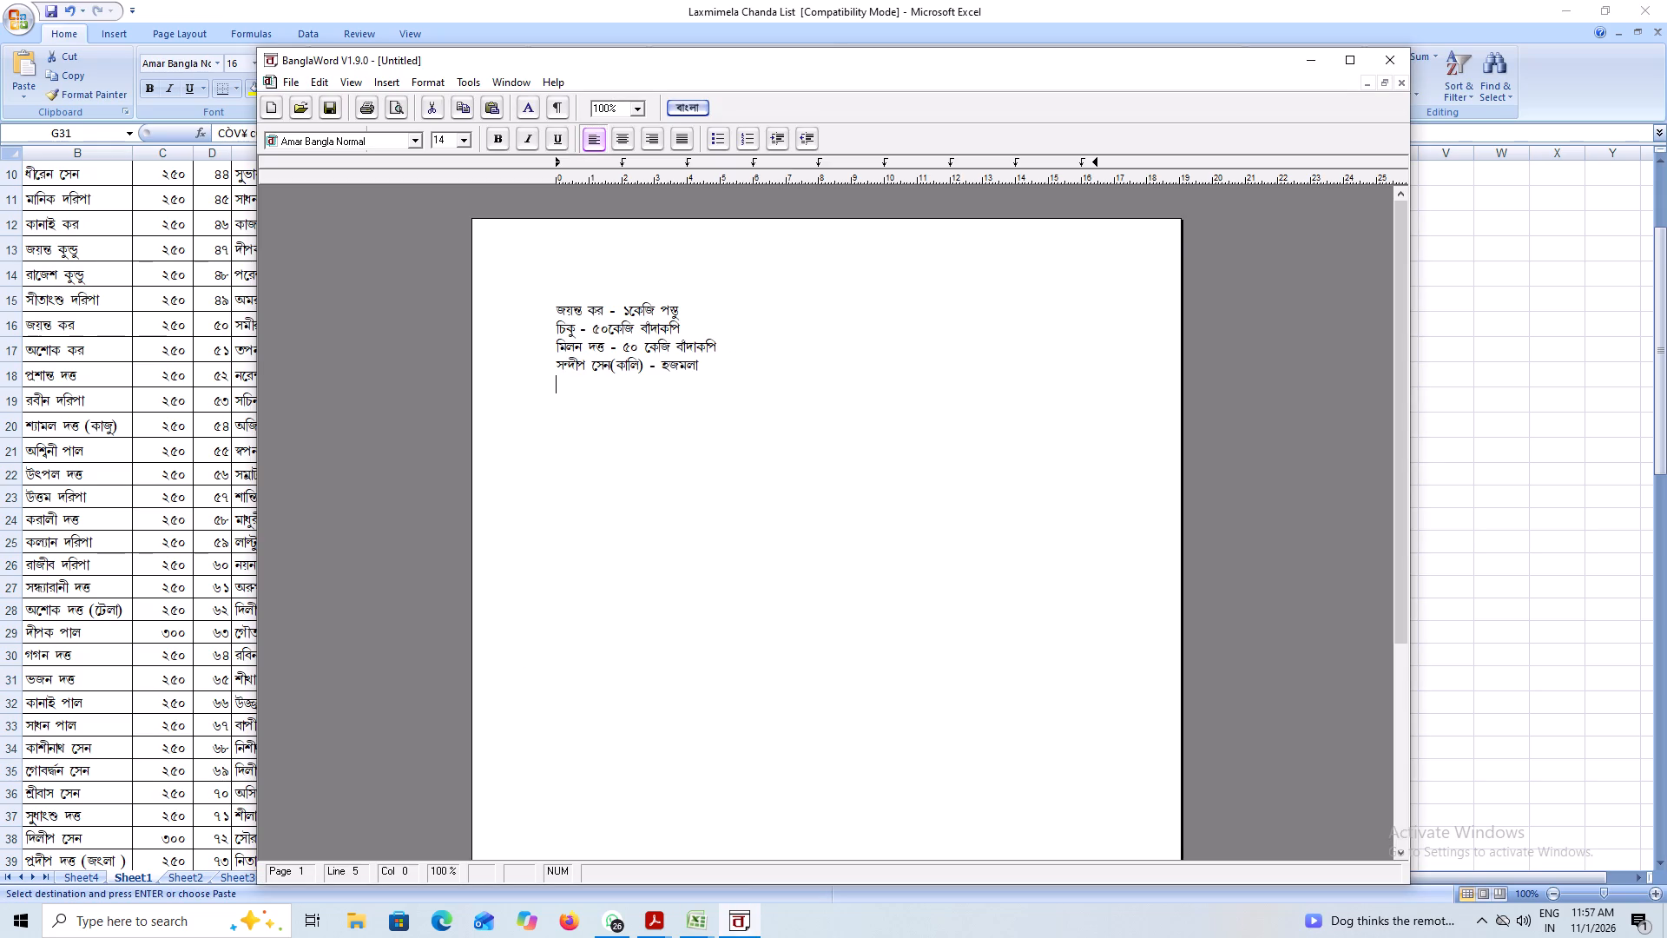
key("ctrl+v")
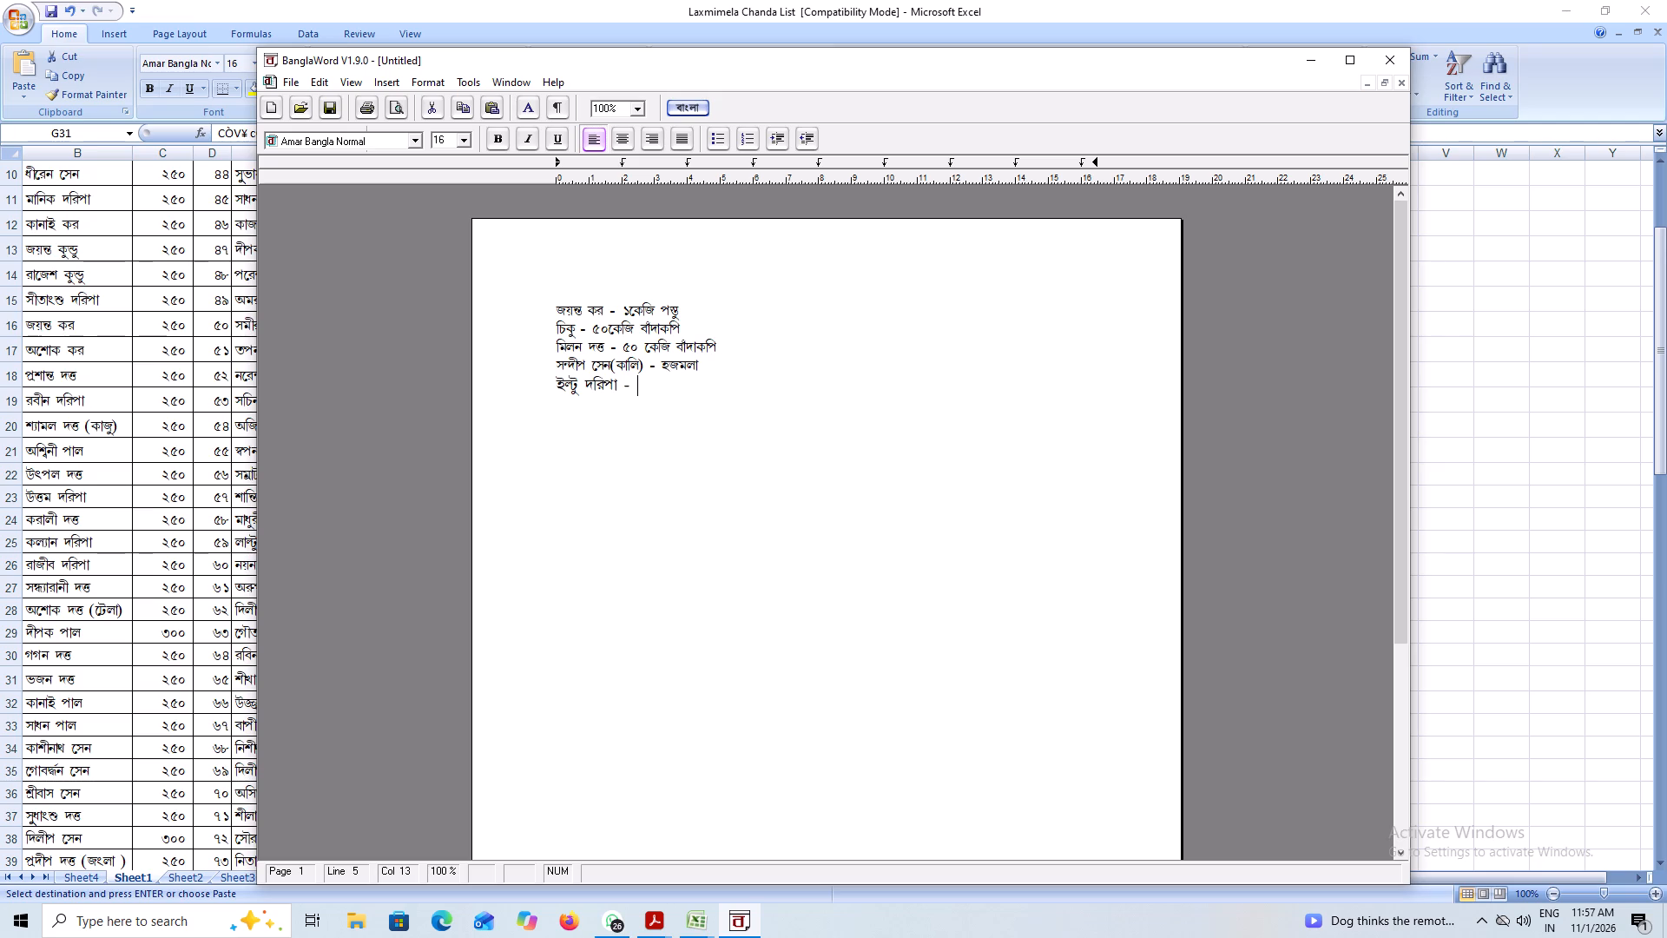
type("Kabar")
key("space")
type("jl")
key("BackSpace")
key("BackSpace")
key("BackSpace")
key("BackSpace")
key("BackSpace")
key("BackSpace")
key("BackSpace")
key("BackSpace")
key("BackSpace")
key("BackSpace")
Complete the last line after the donor name with a dash and the donated item জল বোতল.
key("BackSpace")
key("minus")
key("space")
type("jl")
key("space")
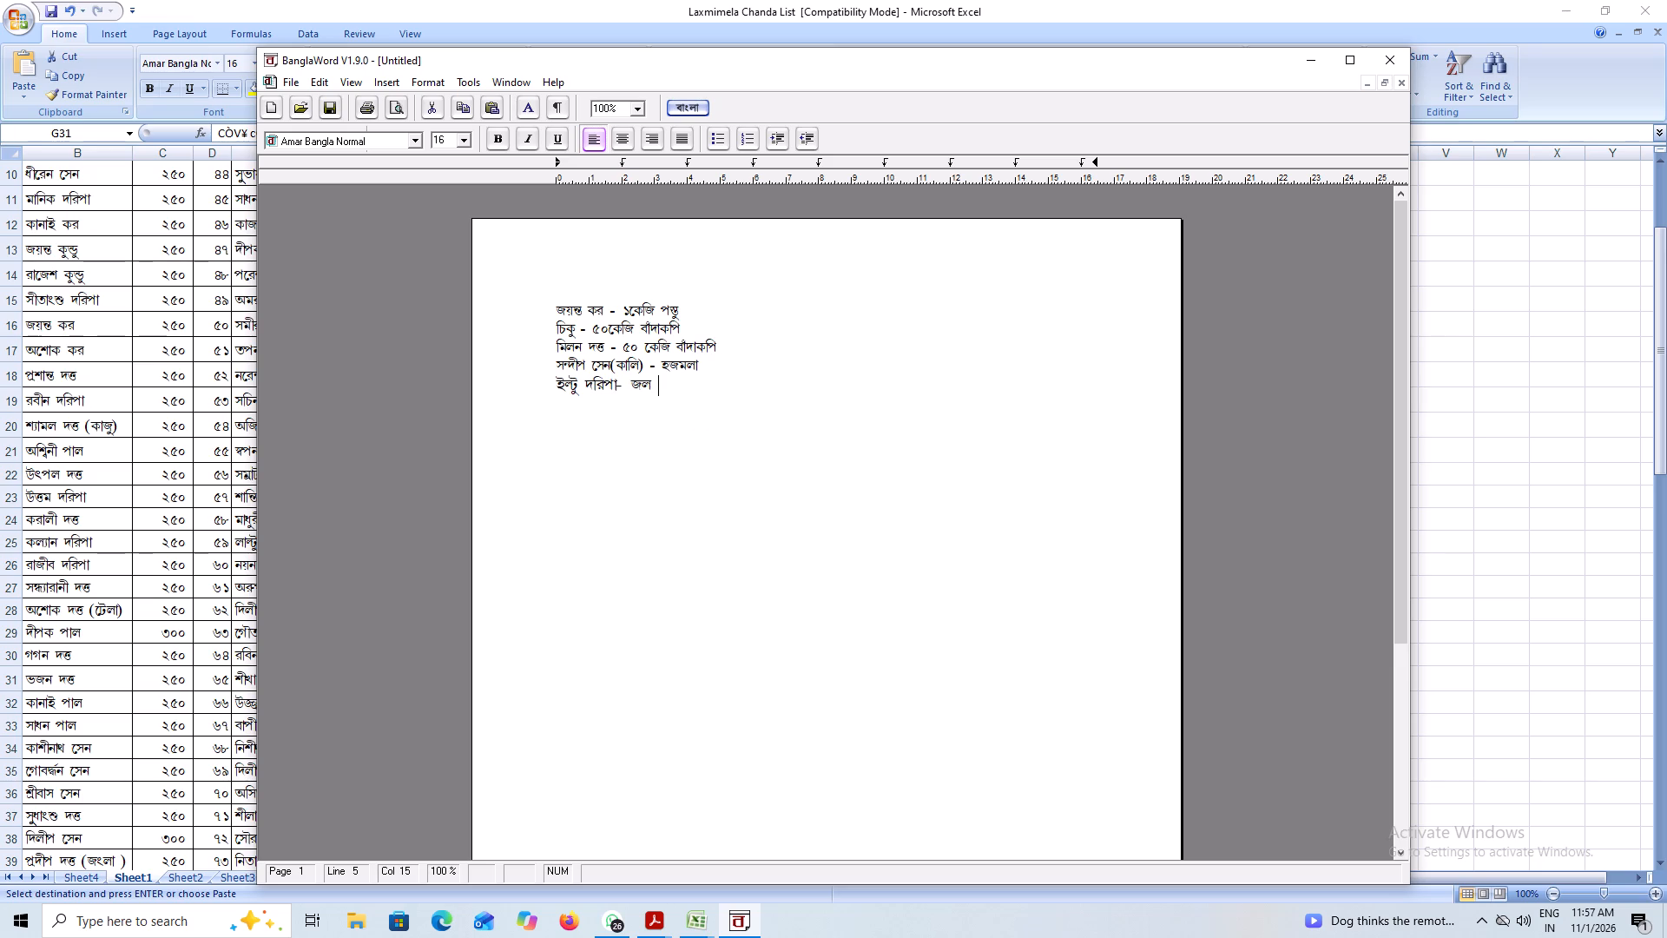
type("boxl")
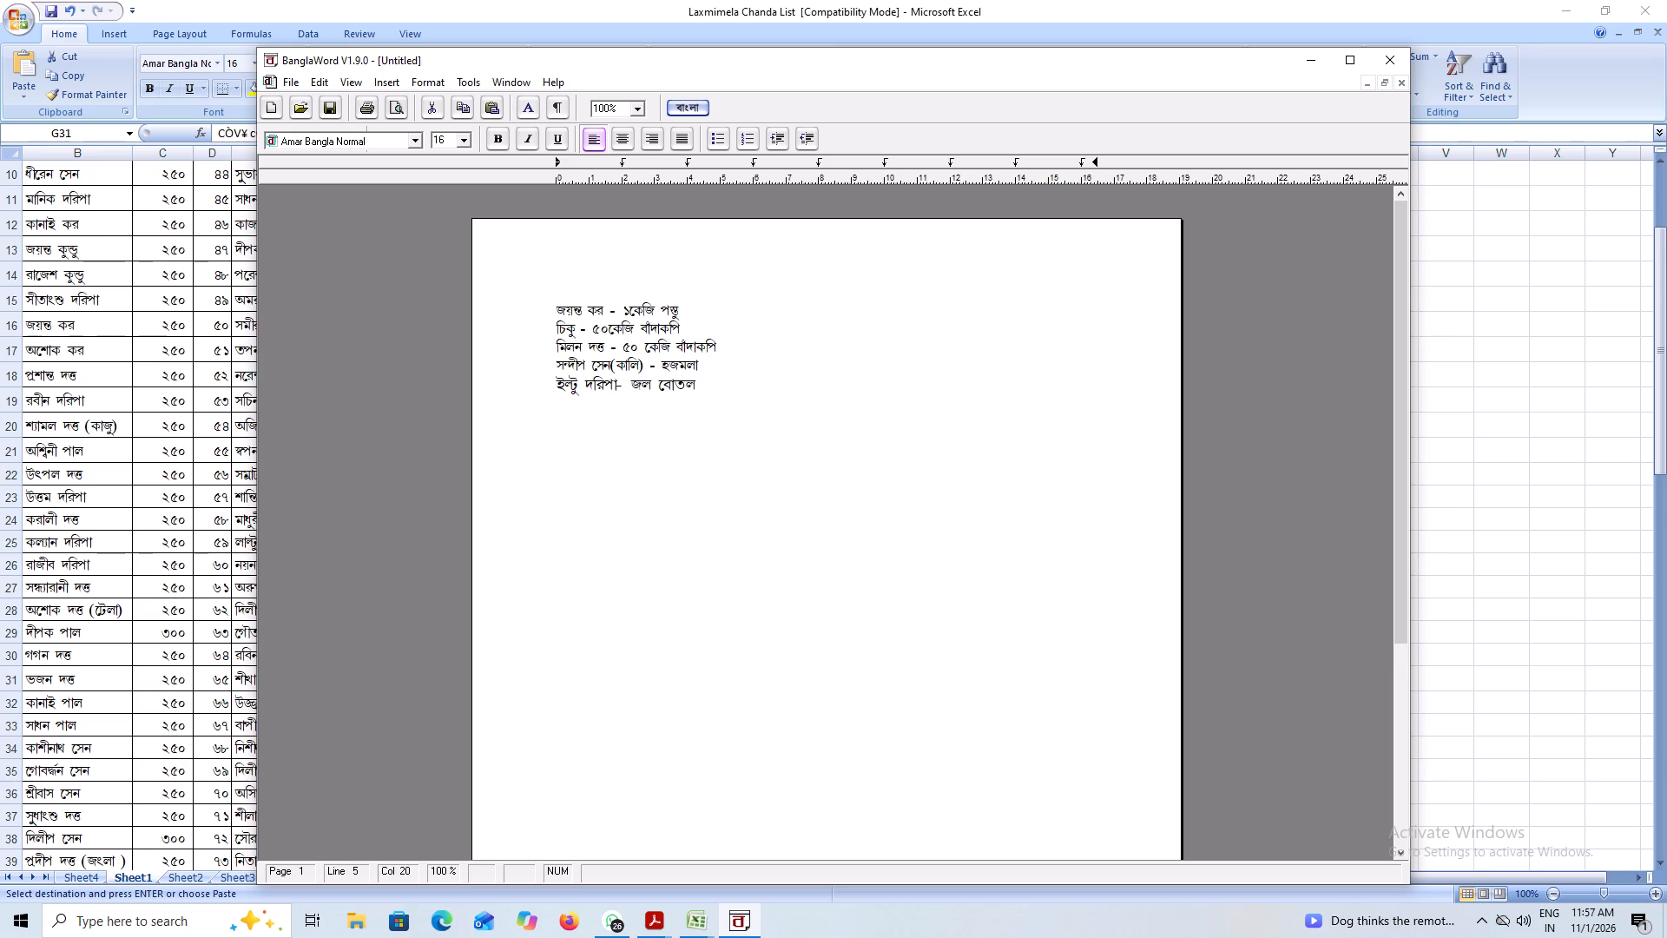
Cut the finished জল বোতল line from BanglaWord and paste it over cell G31 in Excel.
left_click(708, 439)
left_click_drag(557, 386, 623, 380)
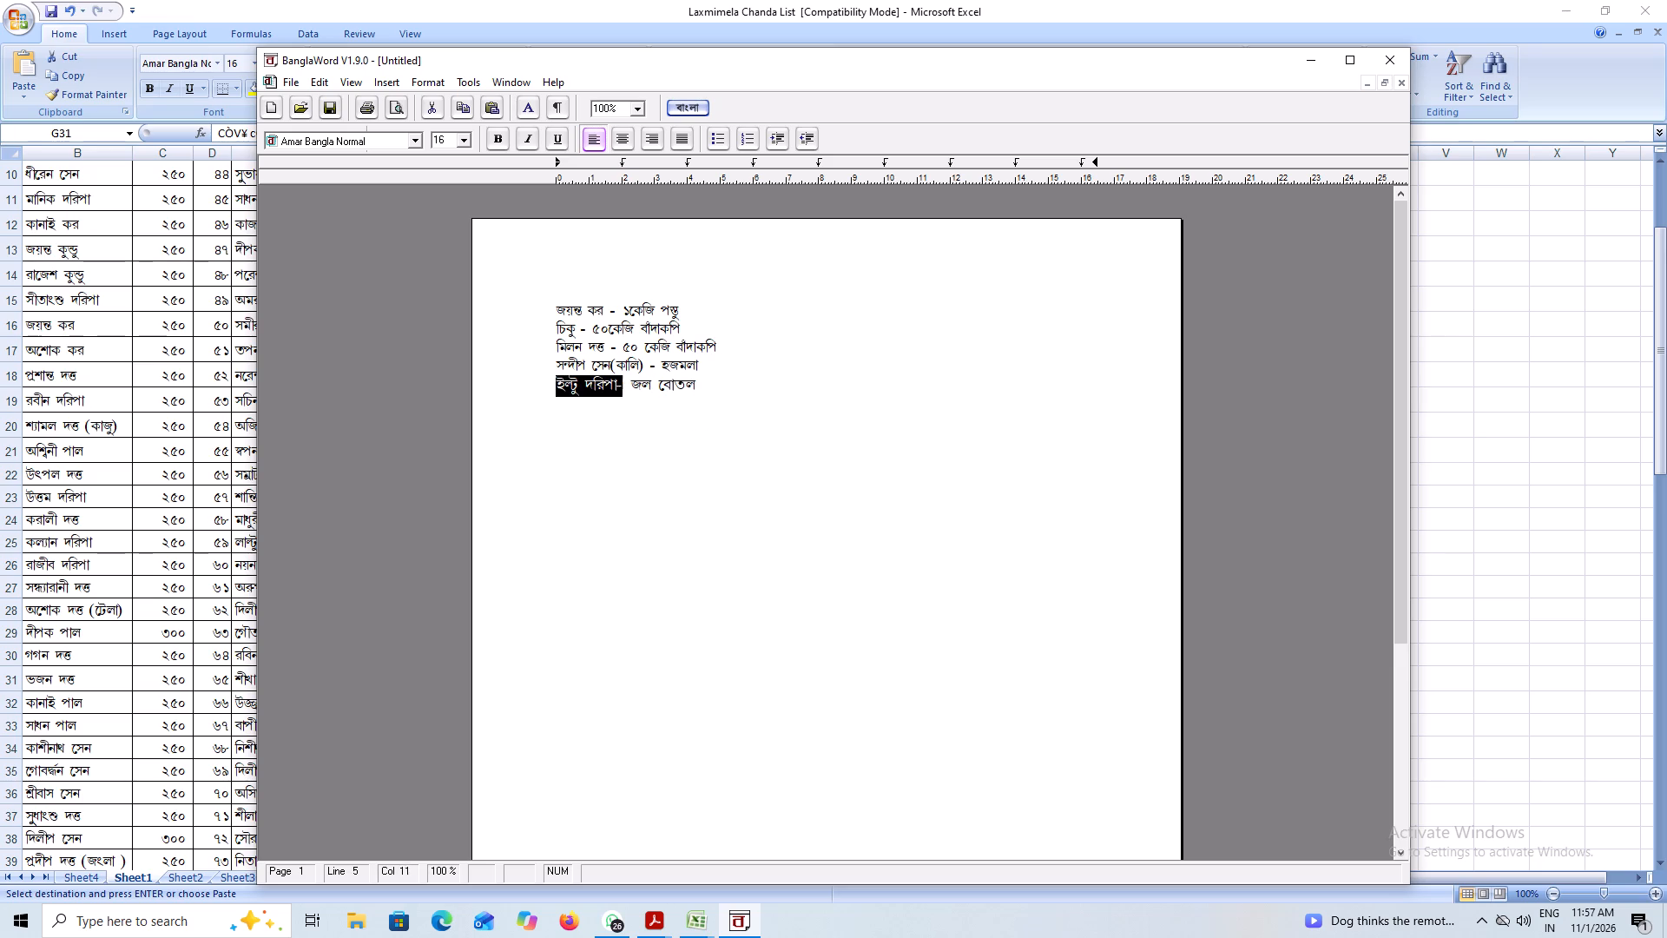
left_click_drag(623, 380, 704, 380)
key("ctrl+x")
left_click(698, 916)
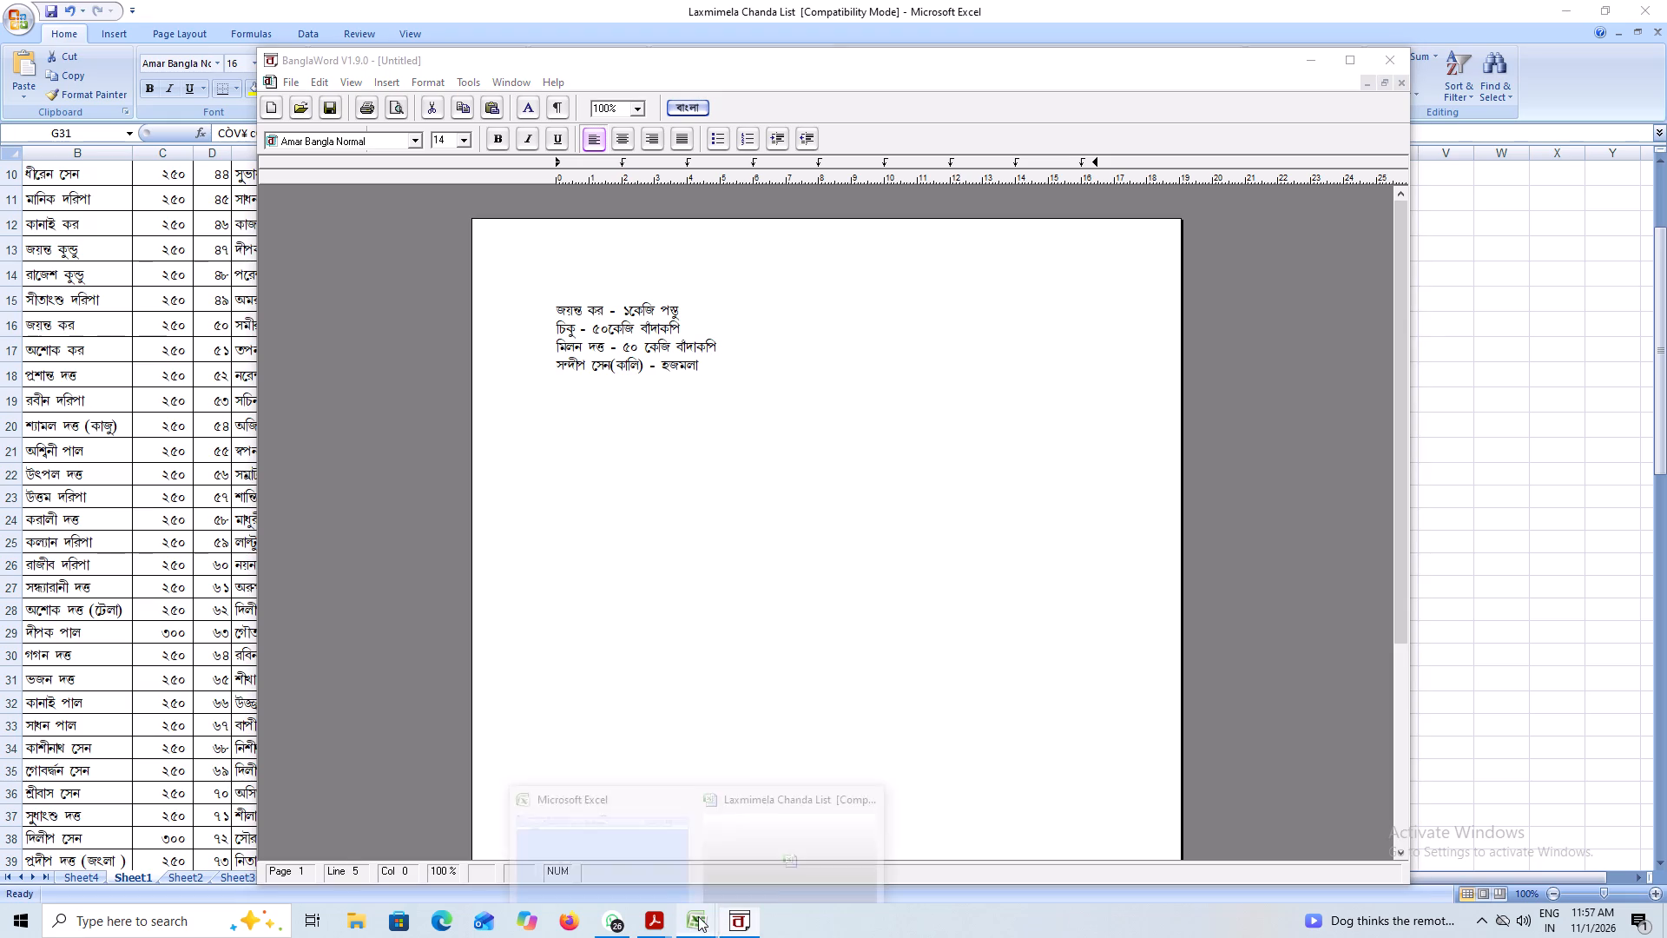
left_click(755, 842)
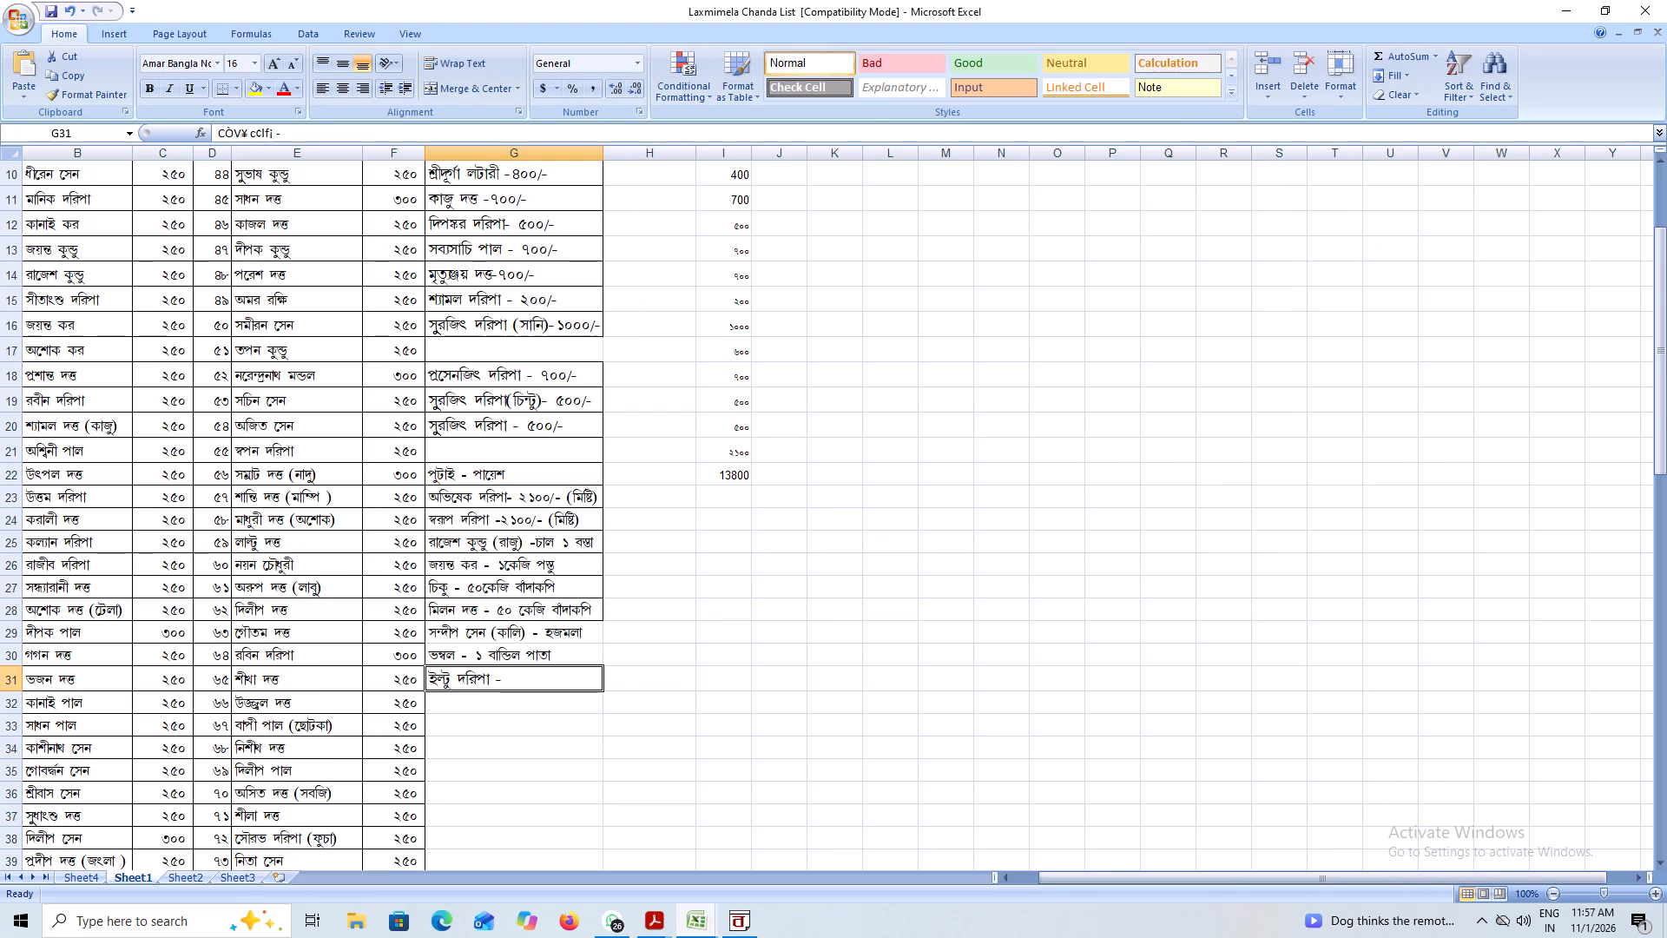
key("ctrl+v")
left_click(501, 776)
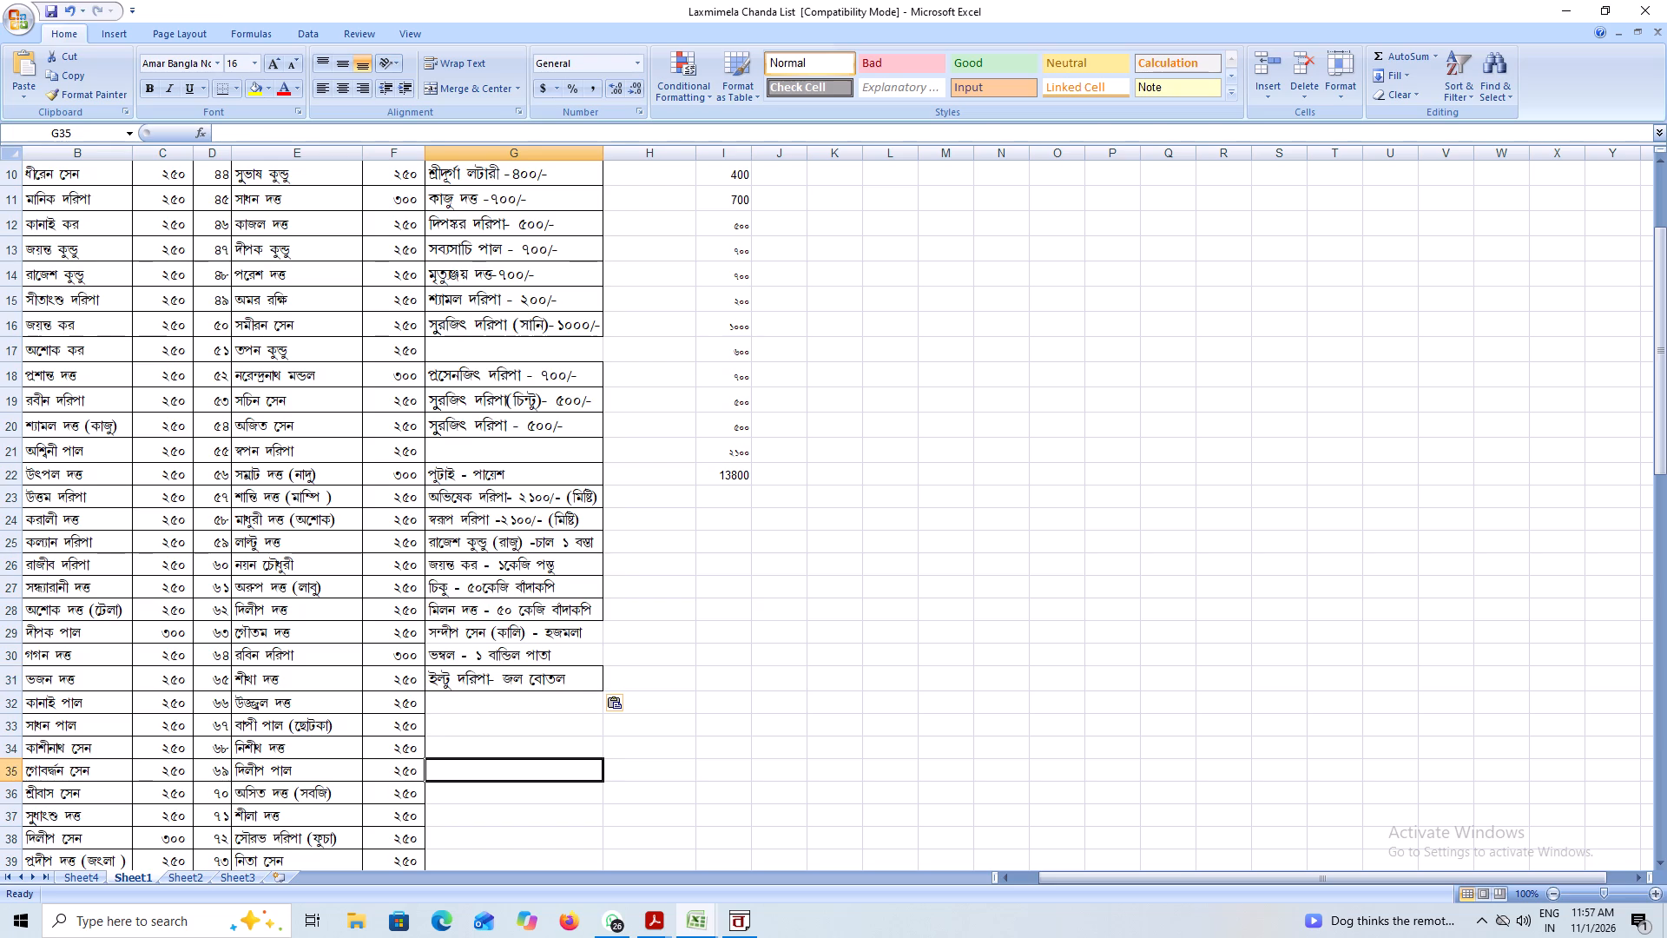
Set the font size of the entry in G31 to 14.
left_click(481, 737)
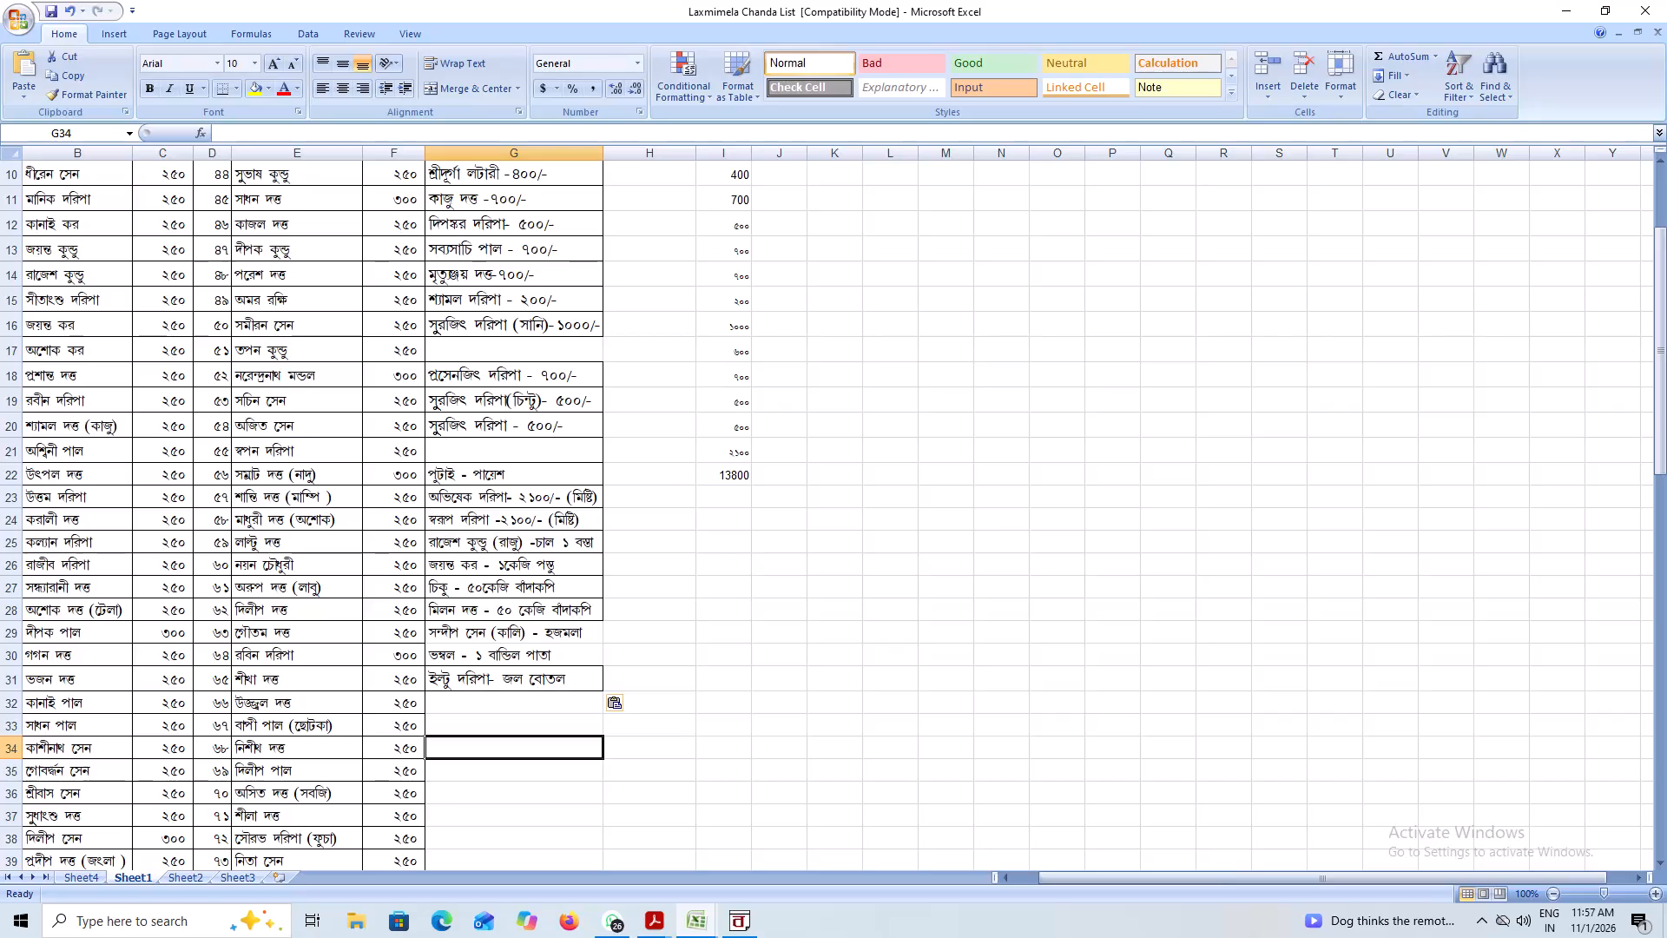
left_click(477, 705)
left_click(462, 679)
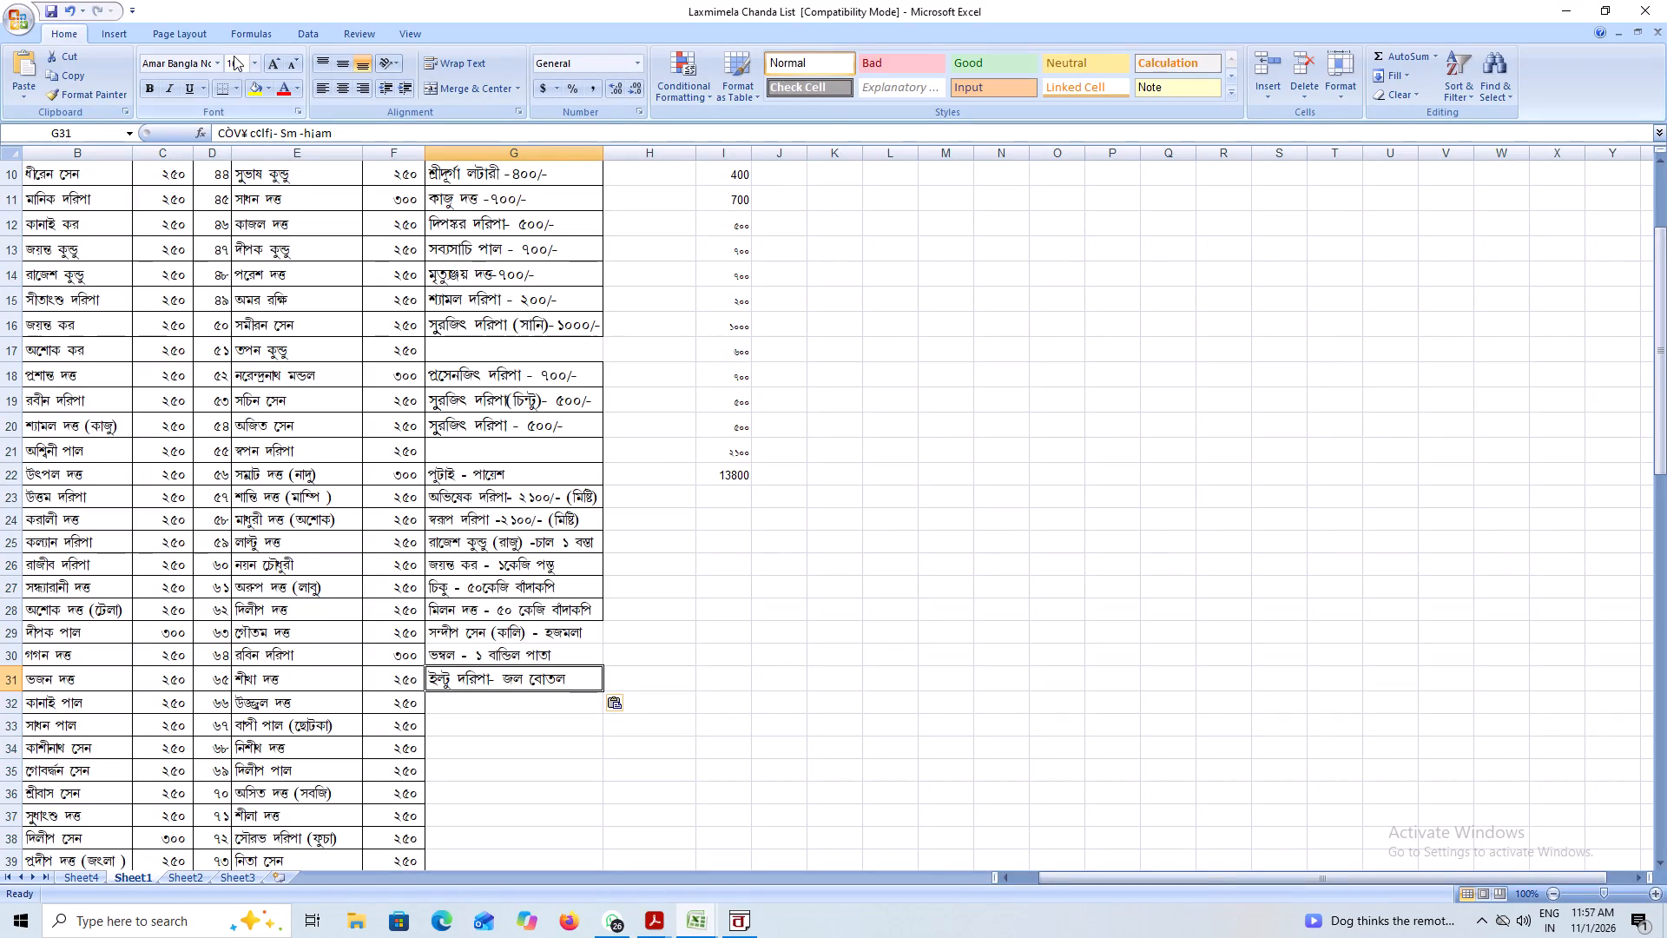
left_click(251, 63)
left_click(234, 154)
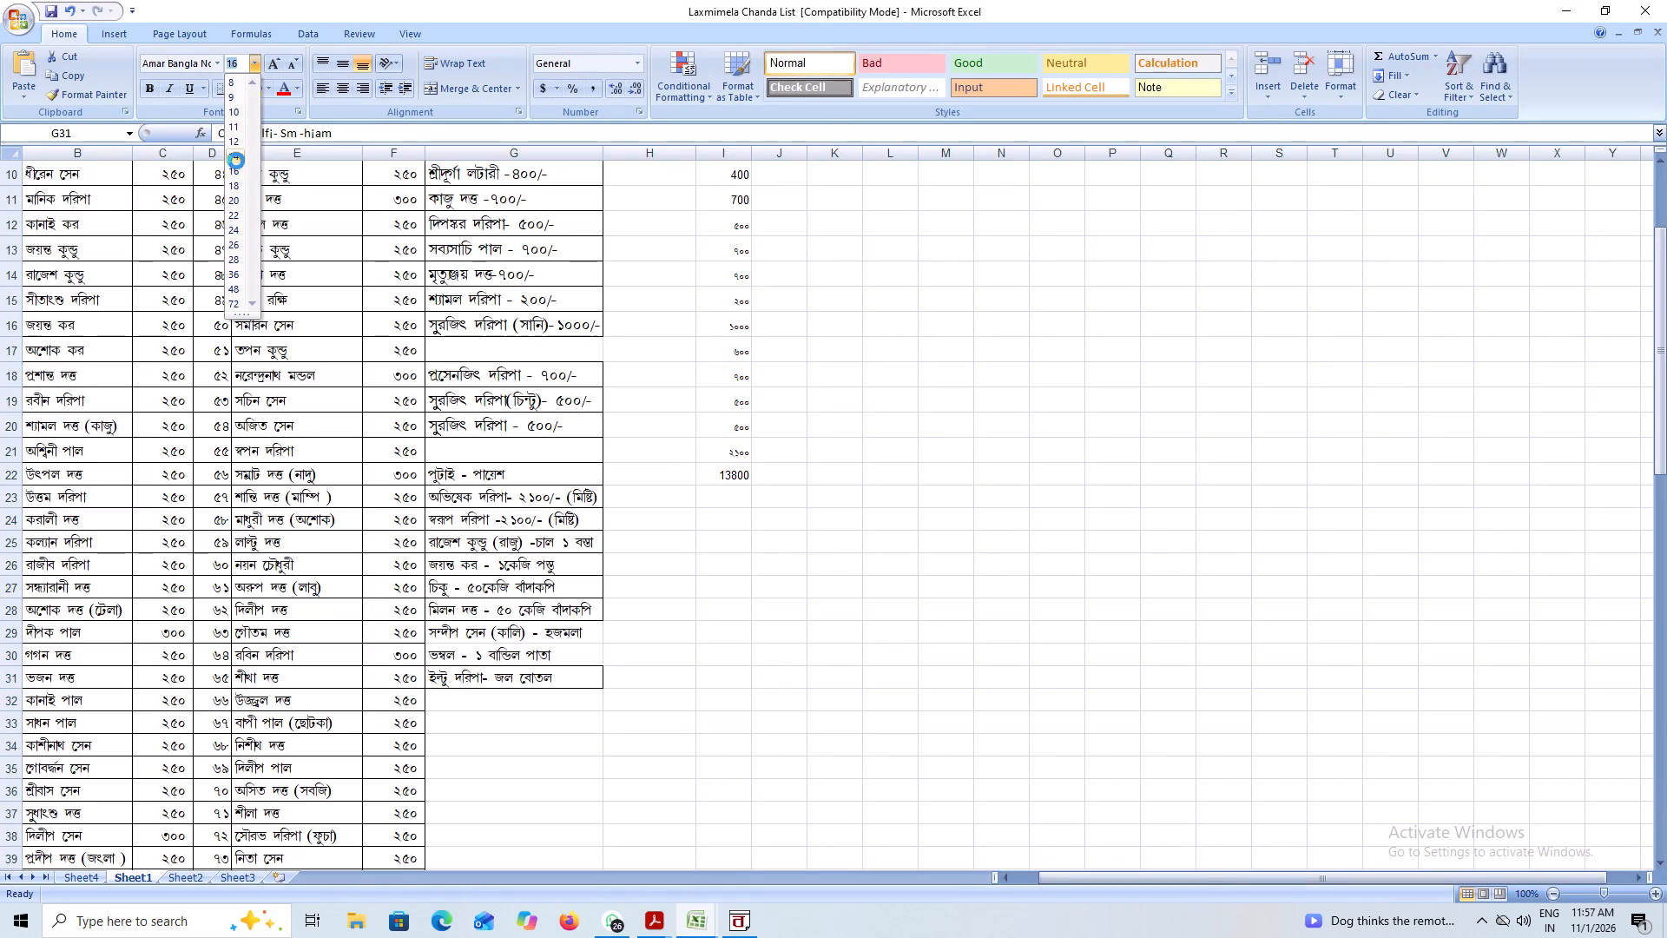
left_click(490, 744)
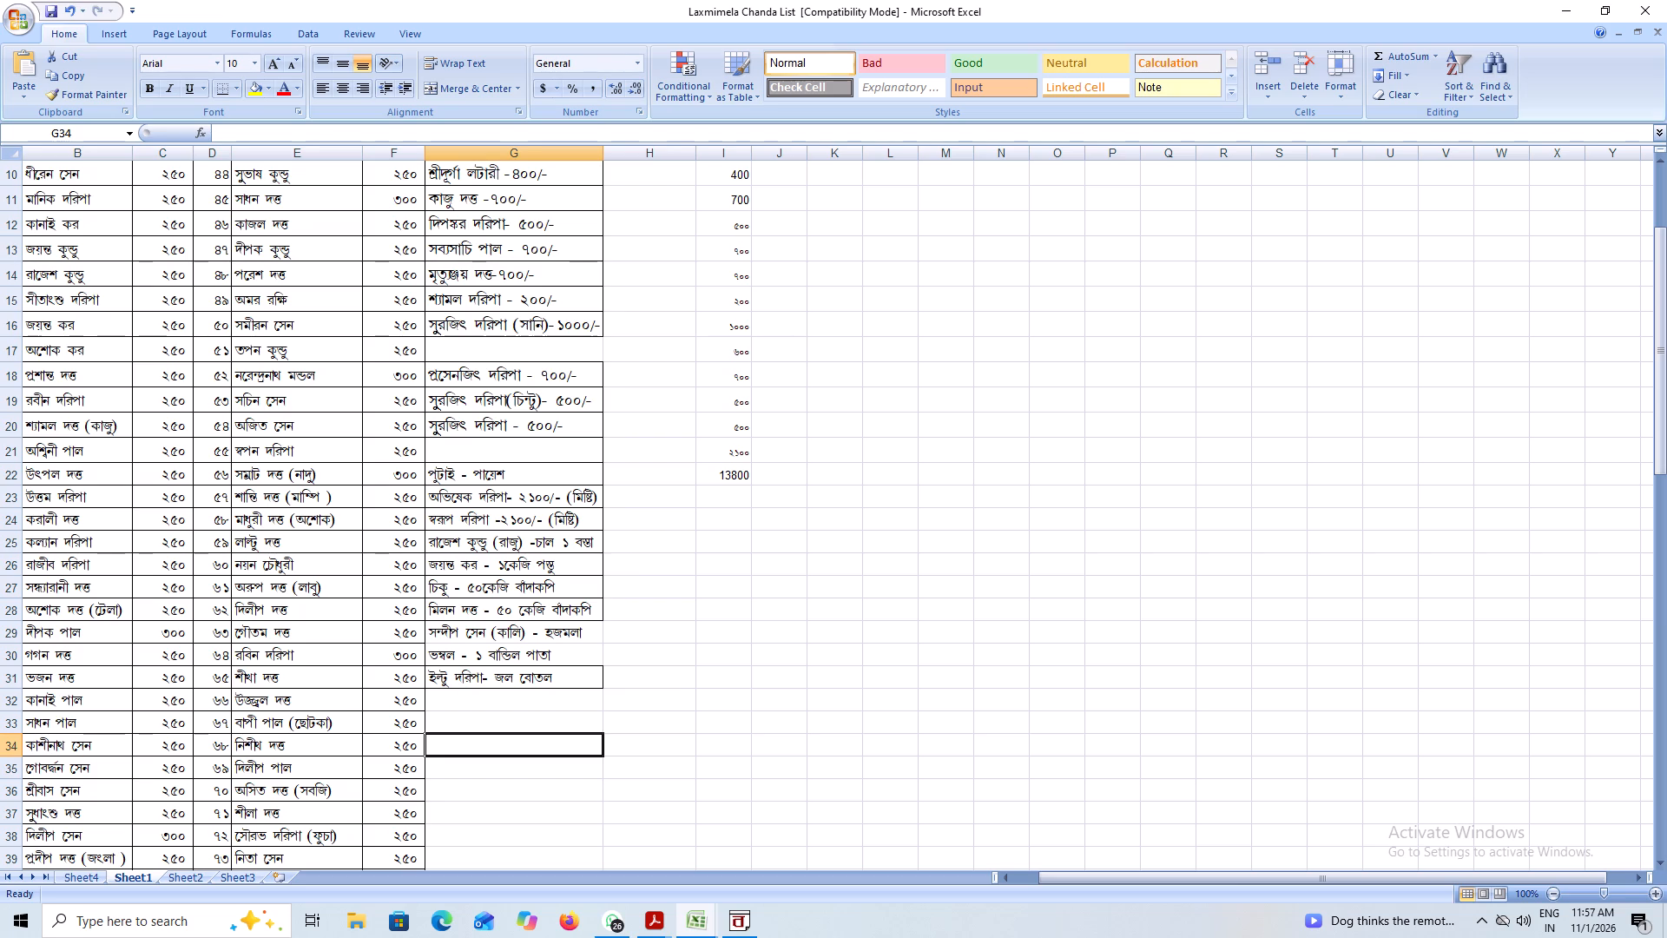
Select the empty cell G32 and switch to BanglaWord.
left_click(448, 698)
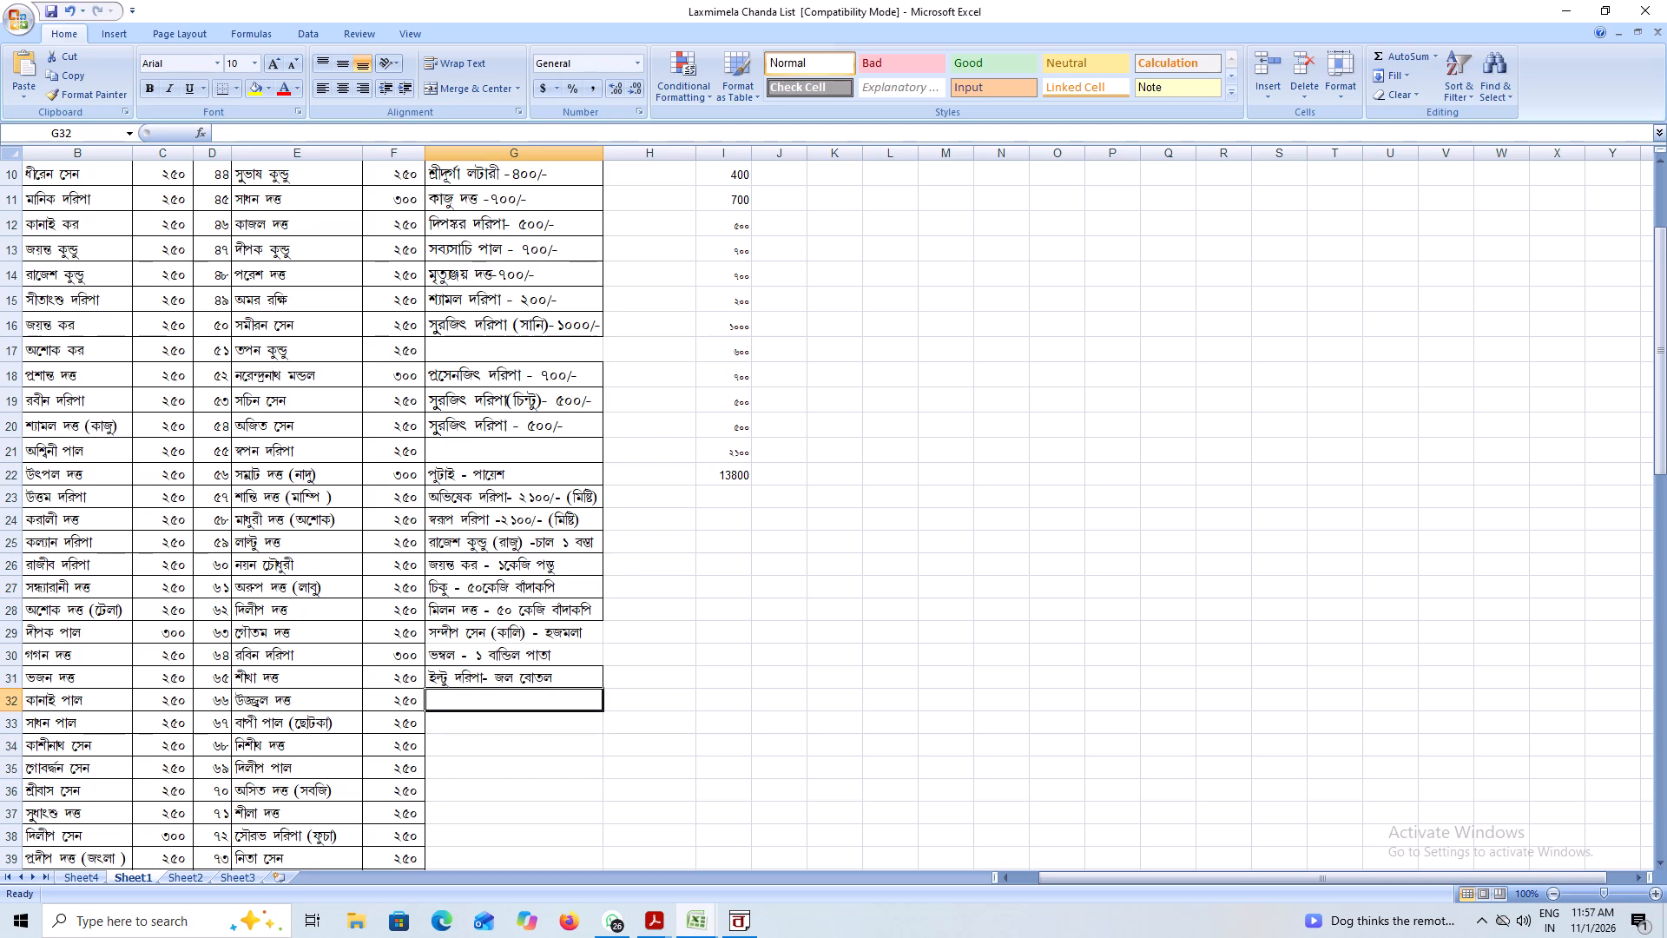
left_click(740, 920)
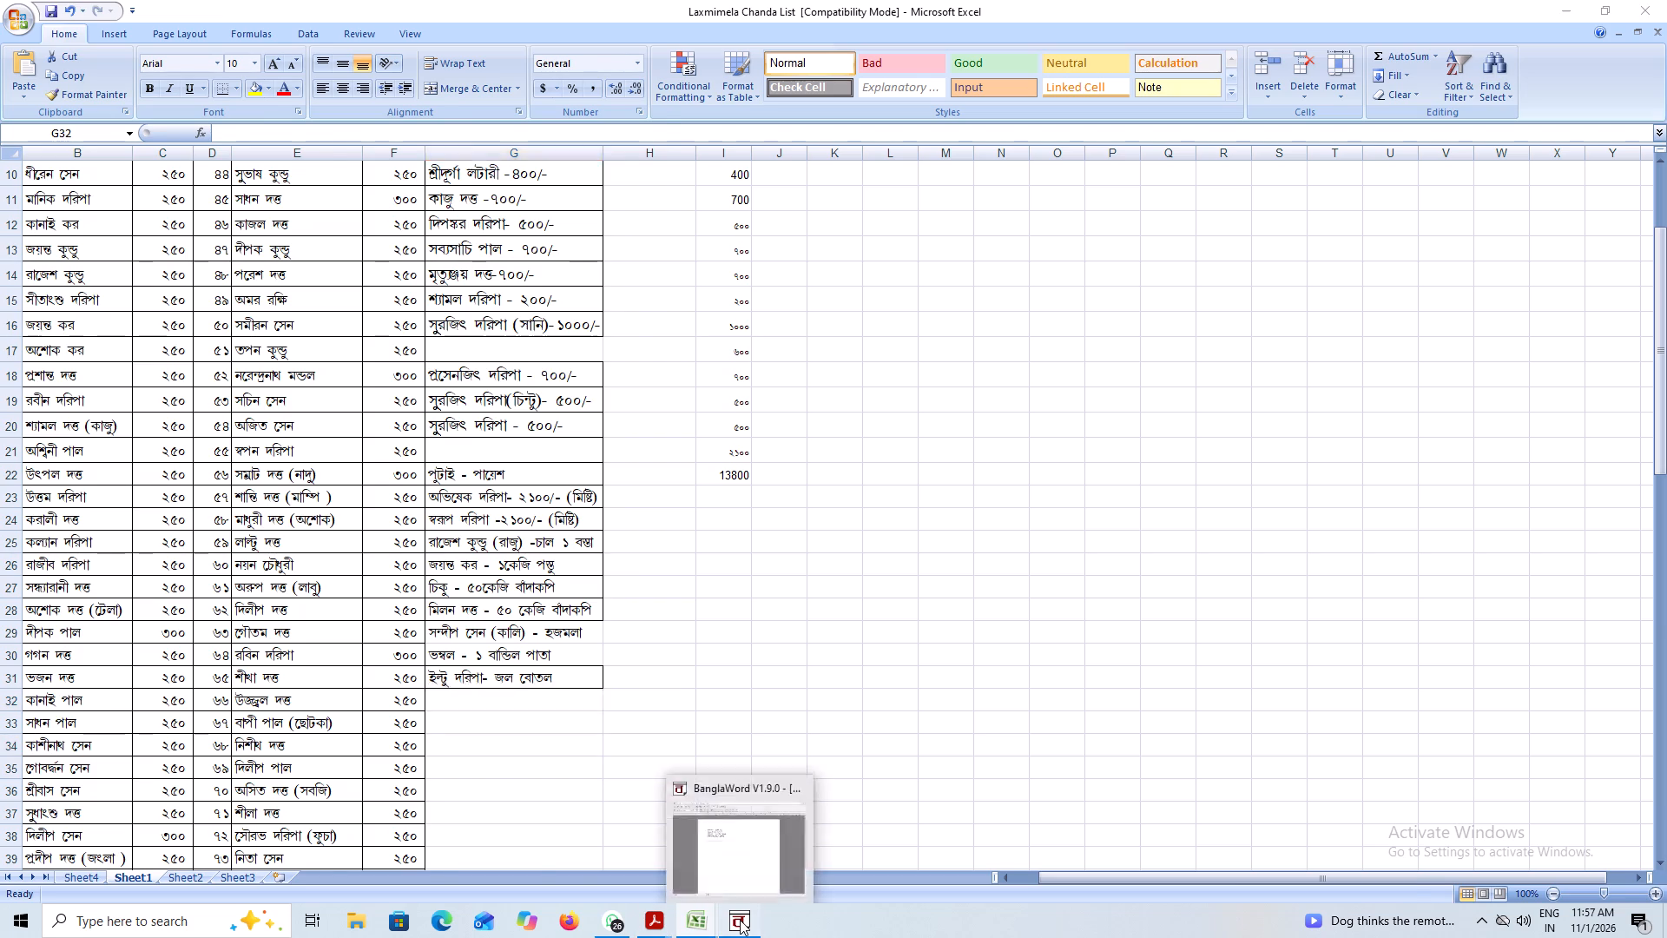
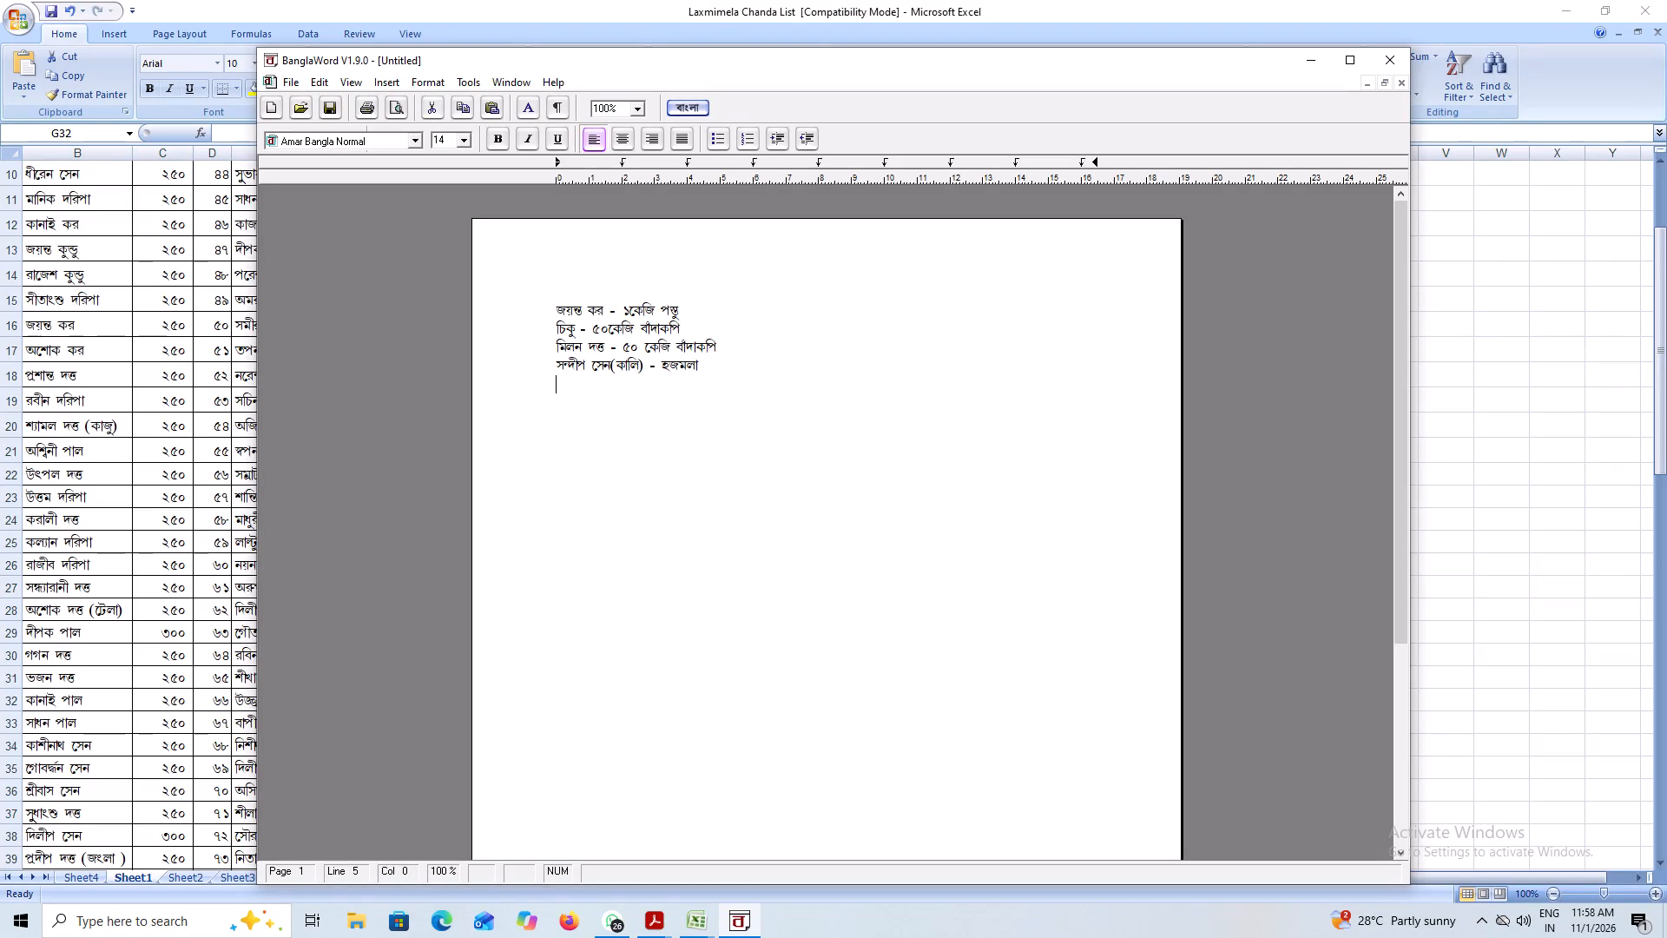
Insert a space before the bracketed nickname (কালি) in the হজমলা line.
left_click(745, 471)
left_click(609, 371)
key("space")
left_click(695, 486)
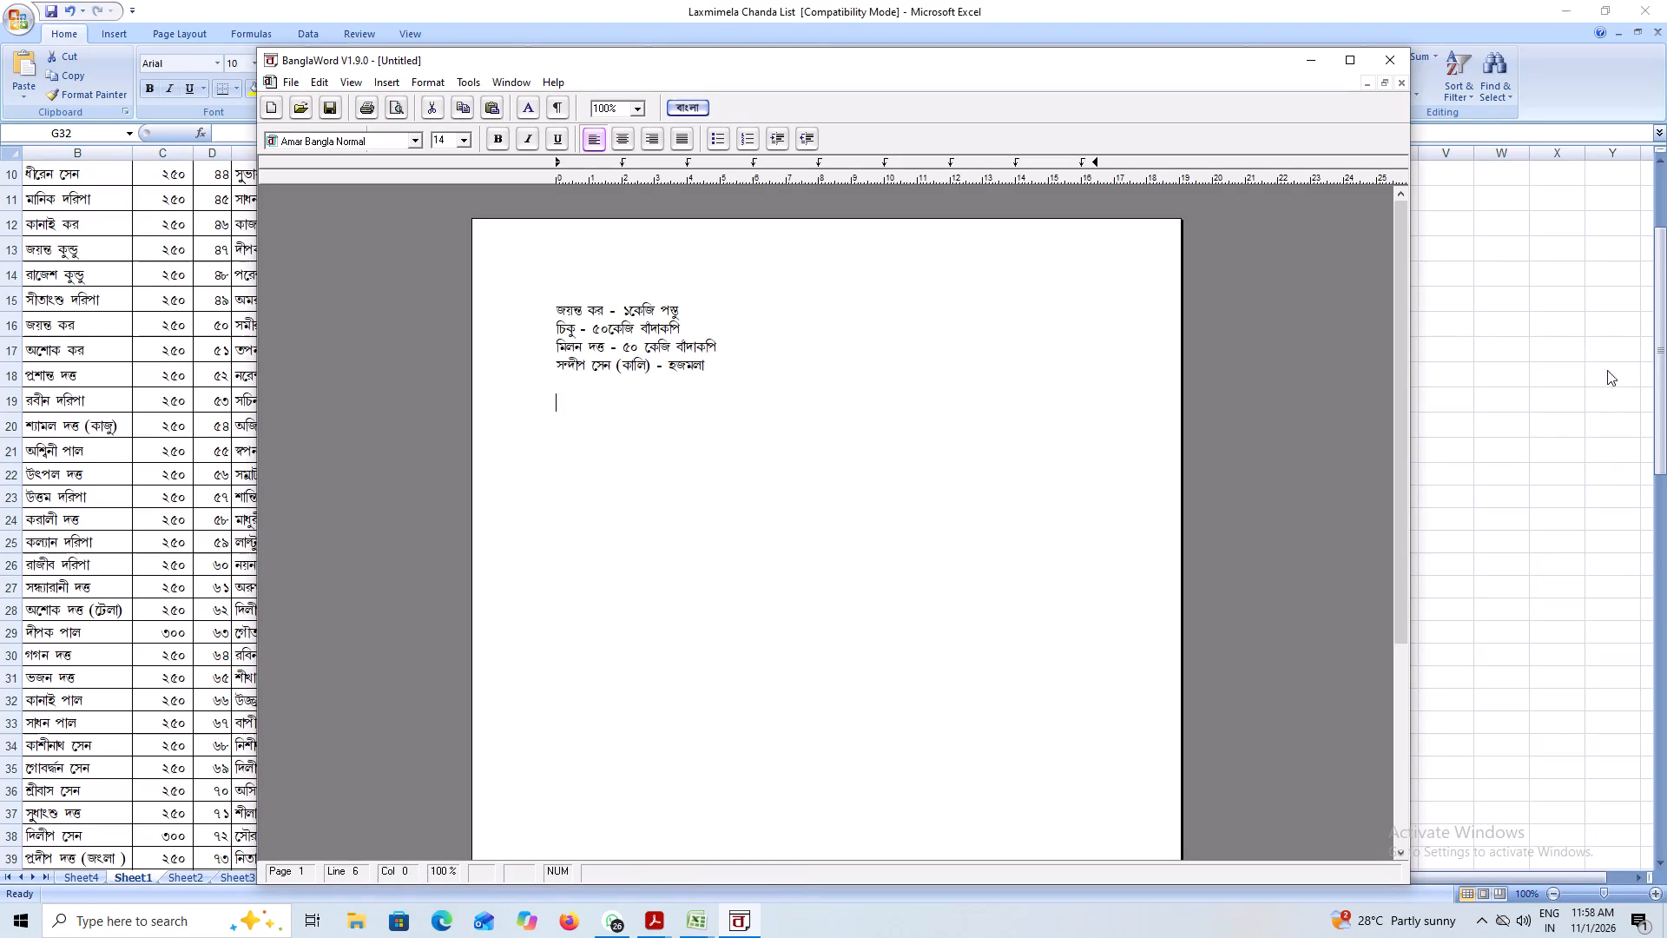
Switch to Excel and insert a space before the dash in the জল বোতল entry in G31.
left_click(1312, 56)
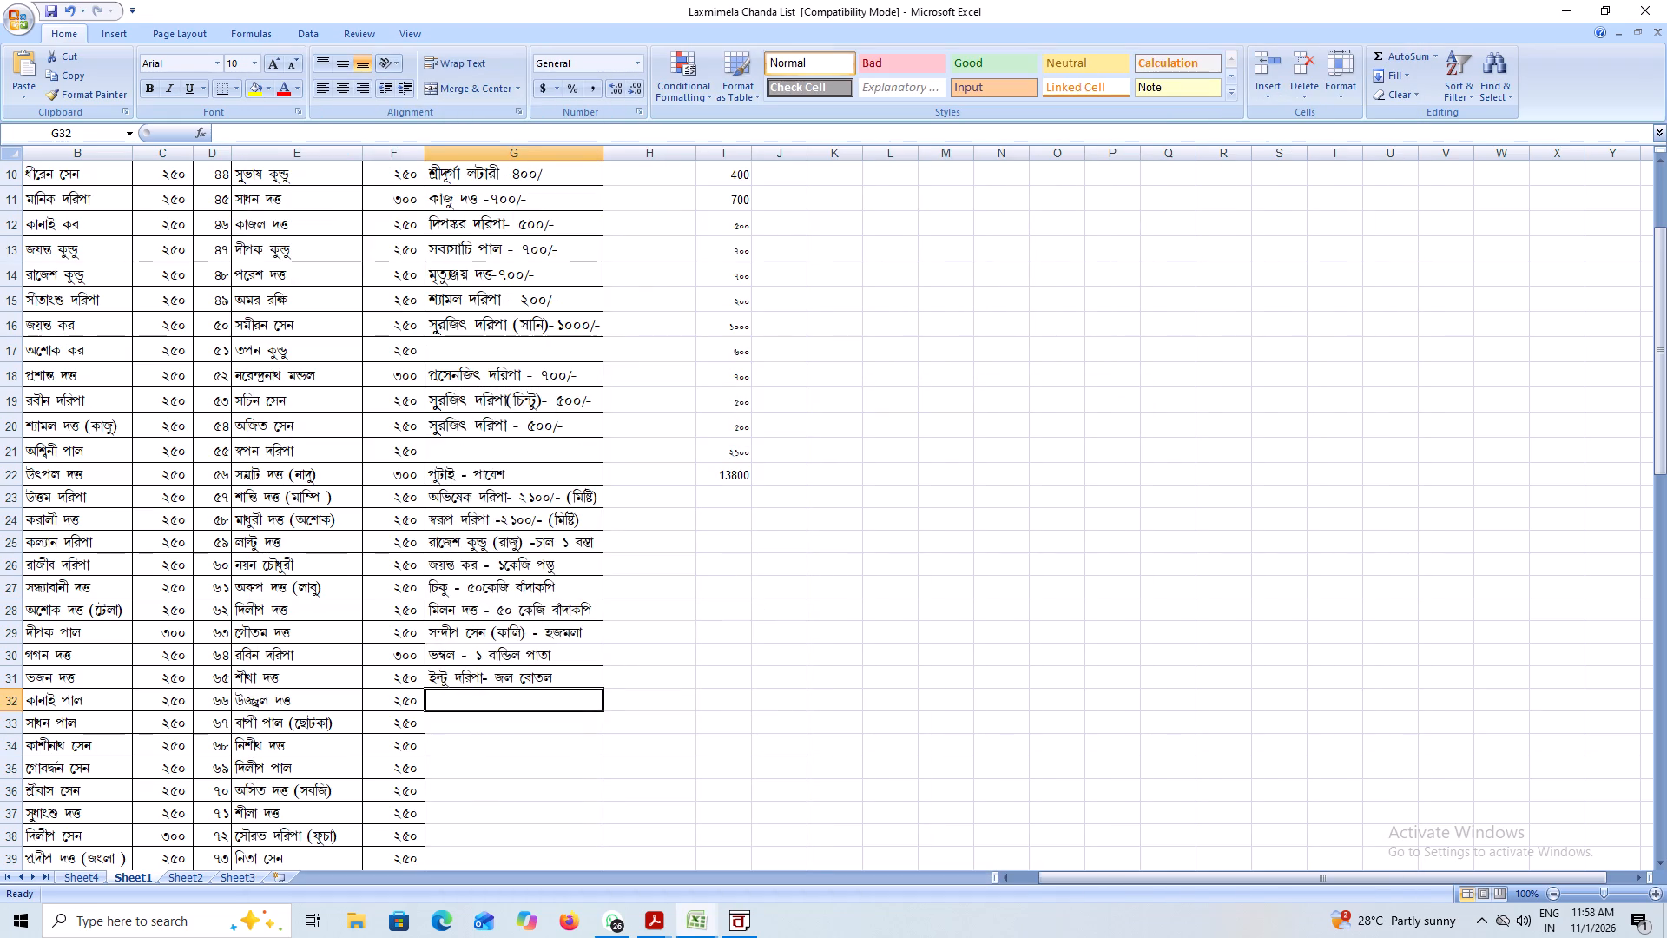
left_click(701, 694)
left_click(445, 701)
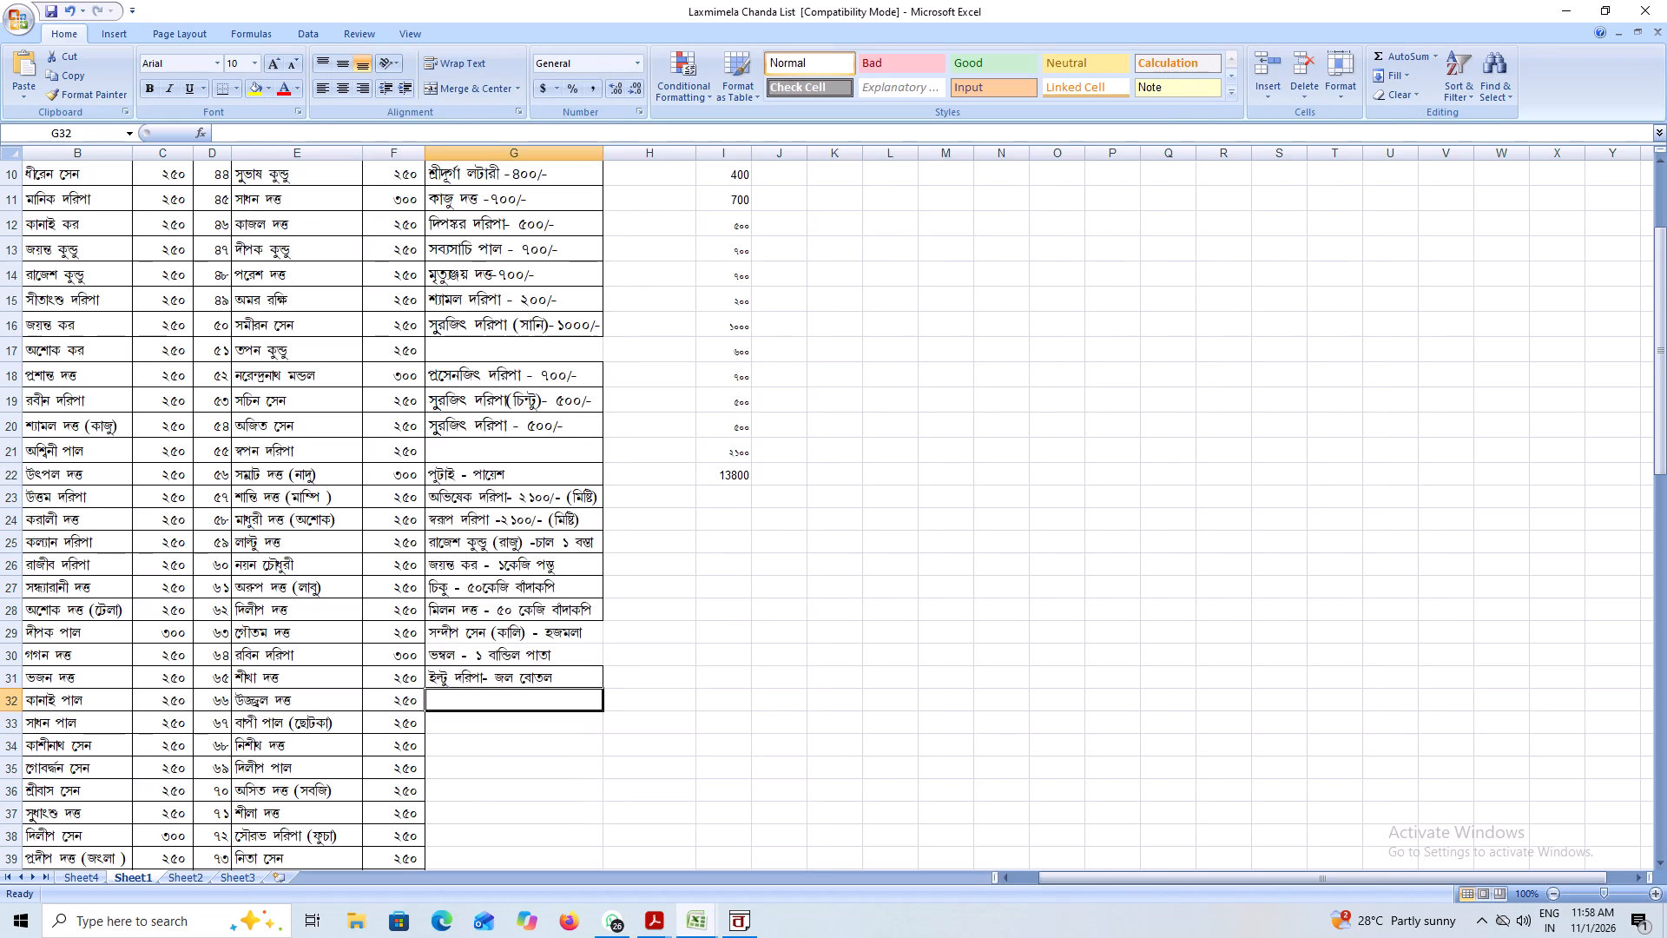
left_click(450, 685)
double_click(273, 129)
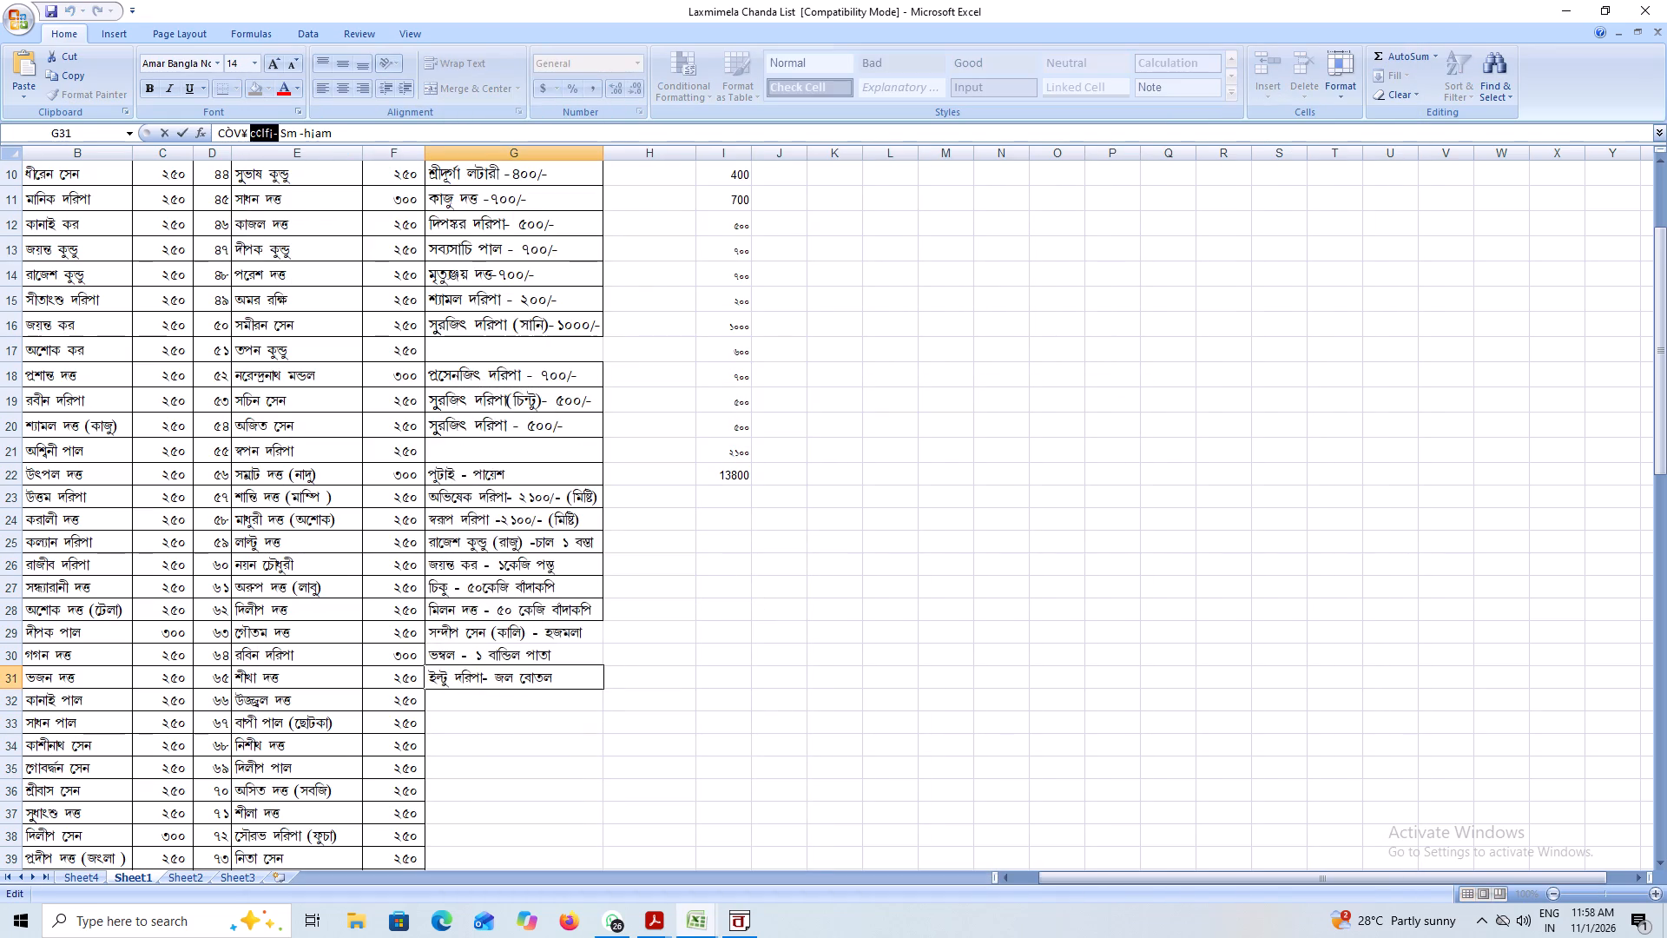
left_click(271, 134)
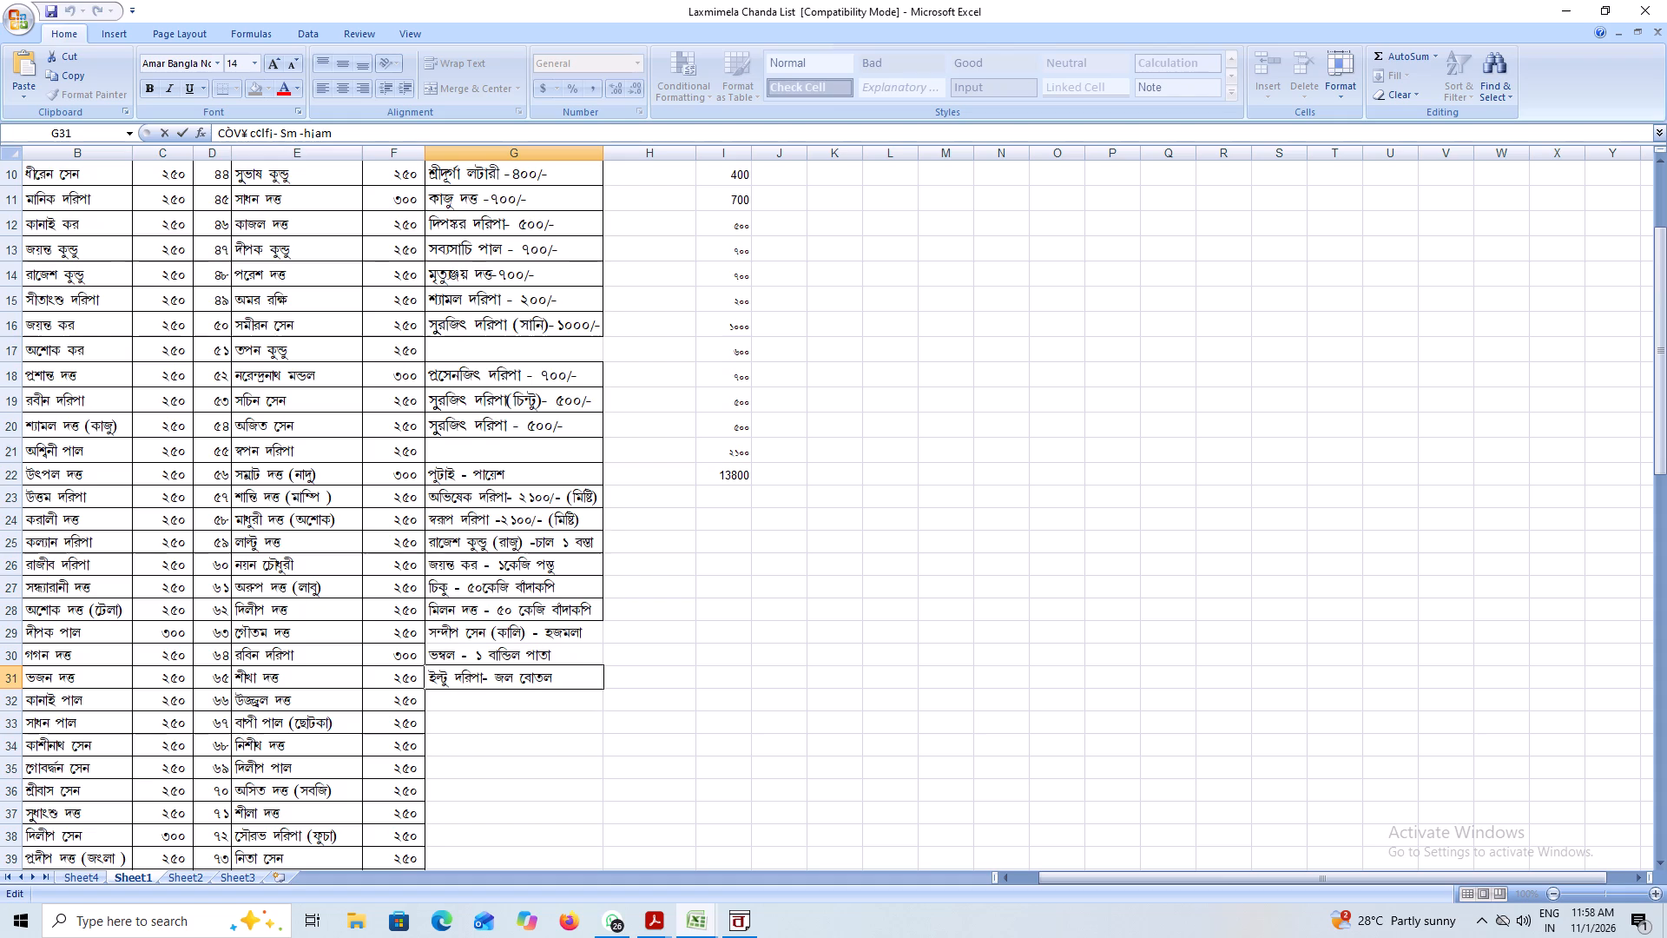
left_click(273, 134)
key("space")
left_click(775, 567)
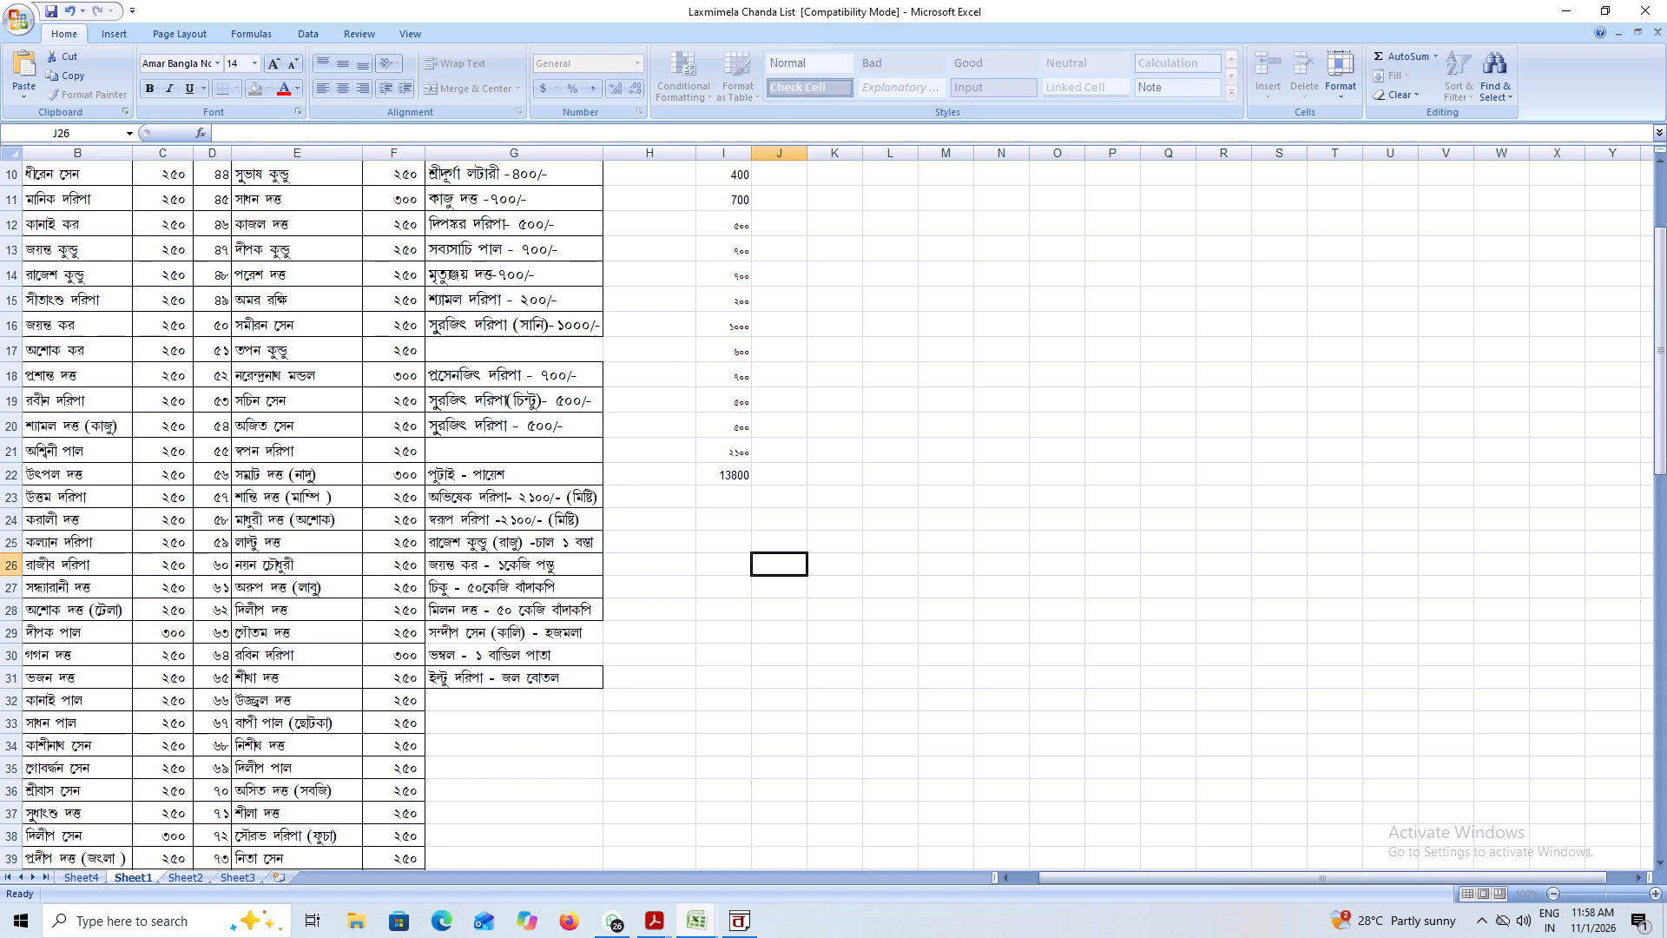
left_click(446, 698)
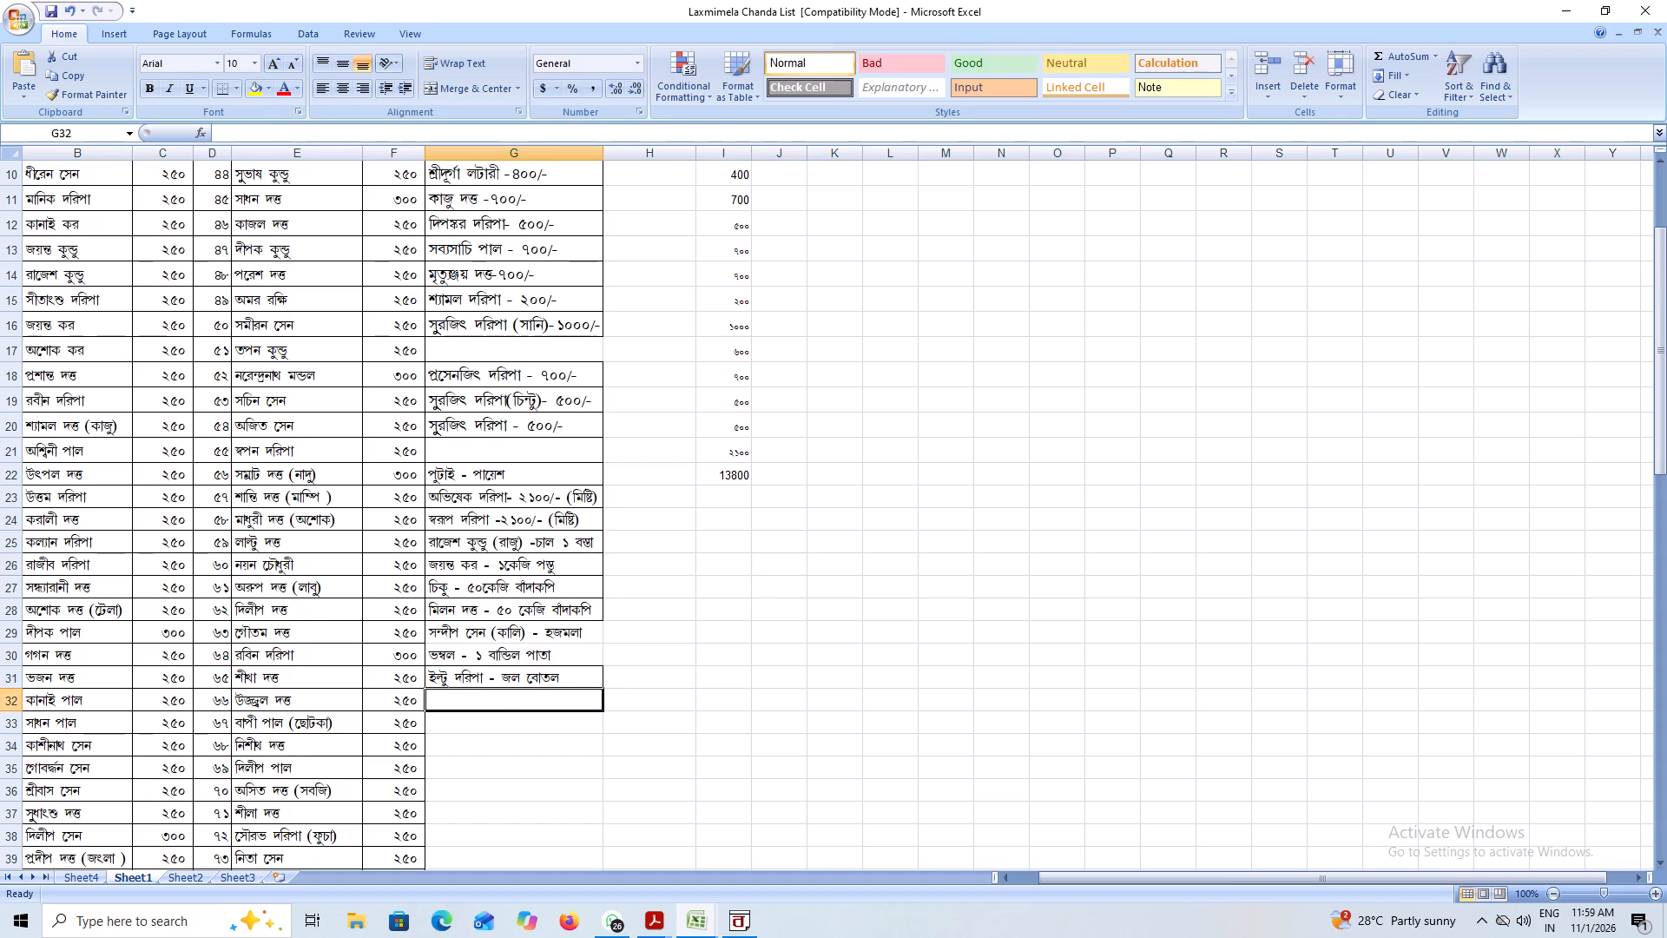
Apply all borders to the পাতা entry in cell G30.
left_click(472, 636)
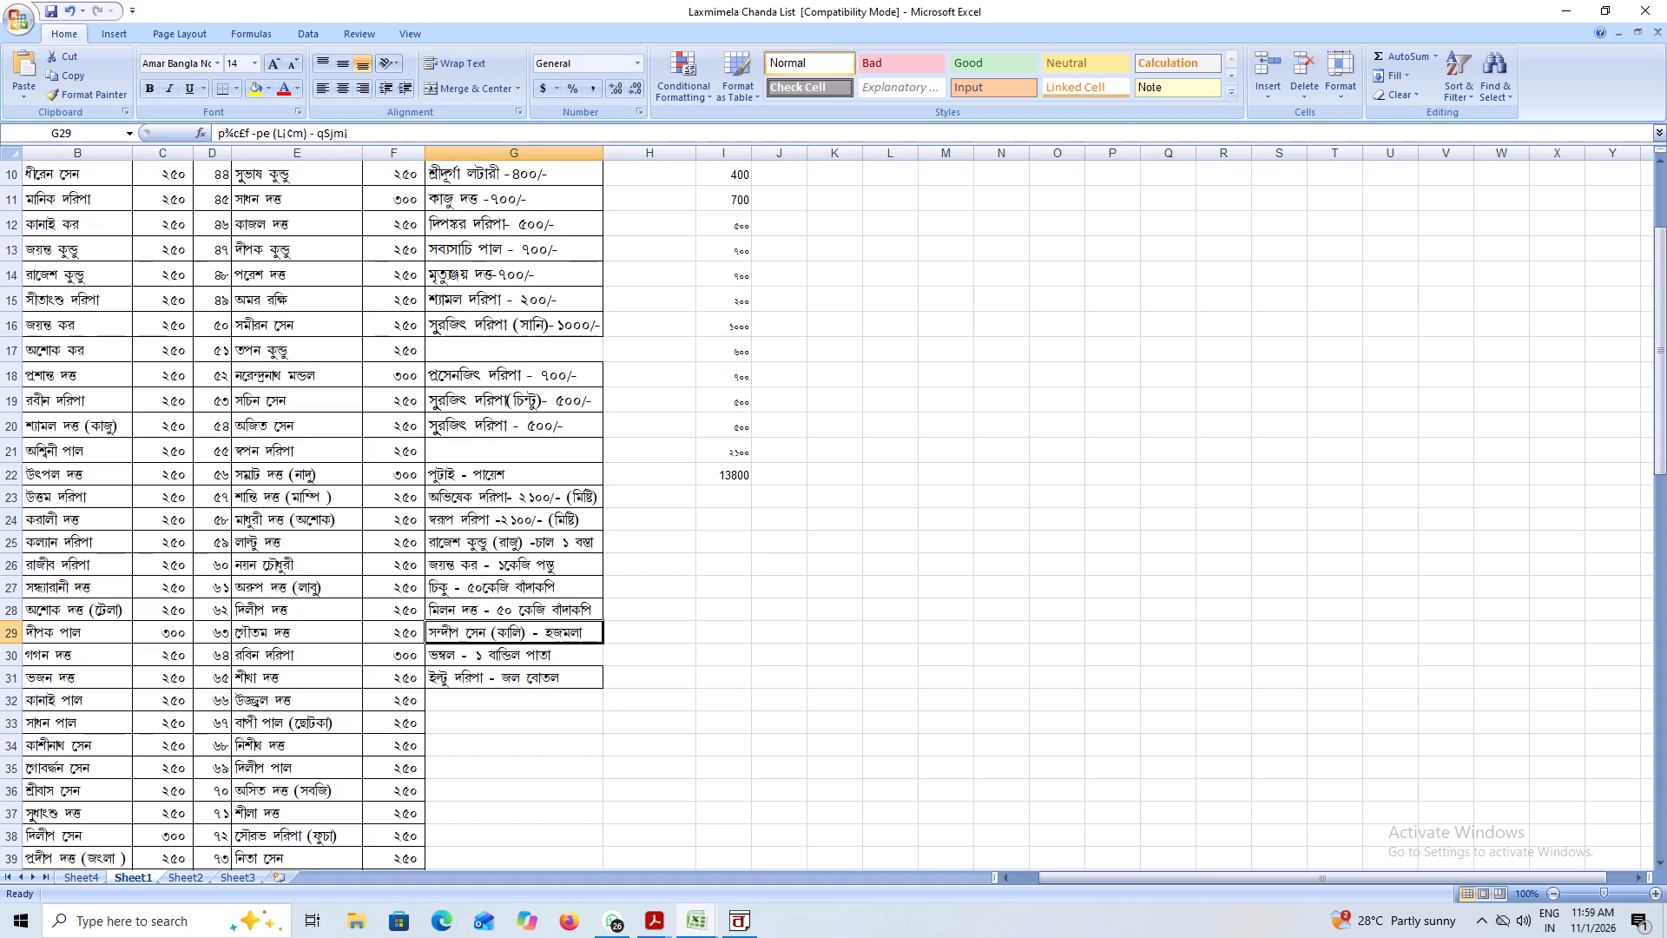
left_click_drag(500, 631, 499, 651)
left_click(499, 651)
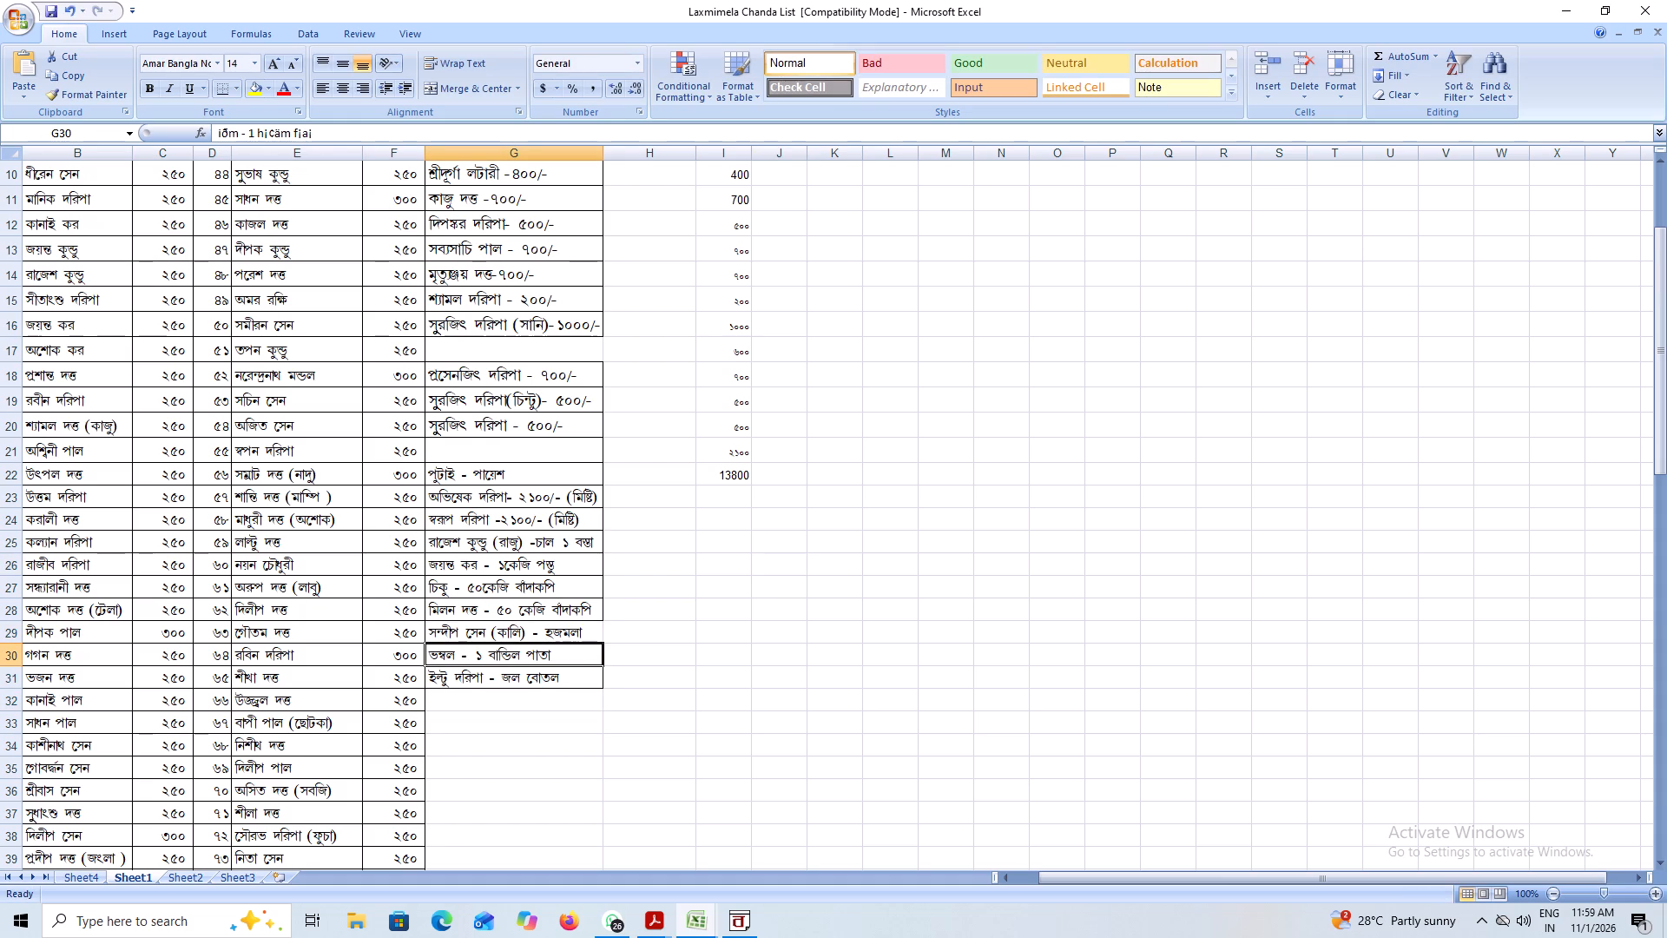
left_click(234, 94)
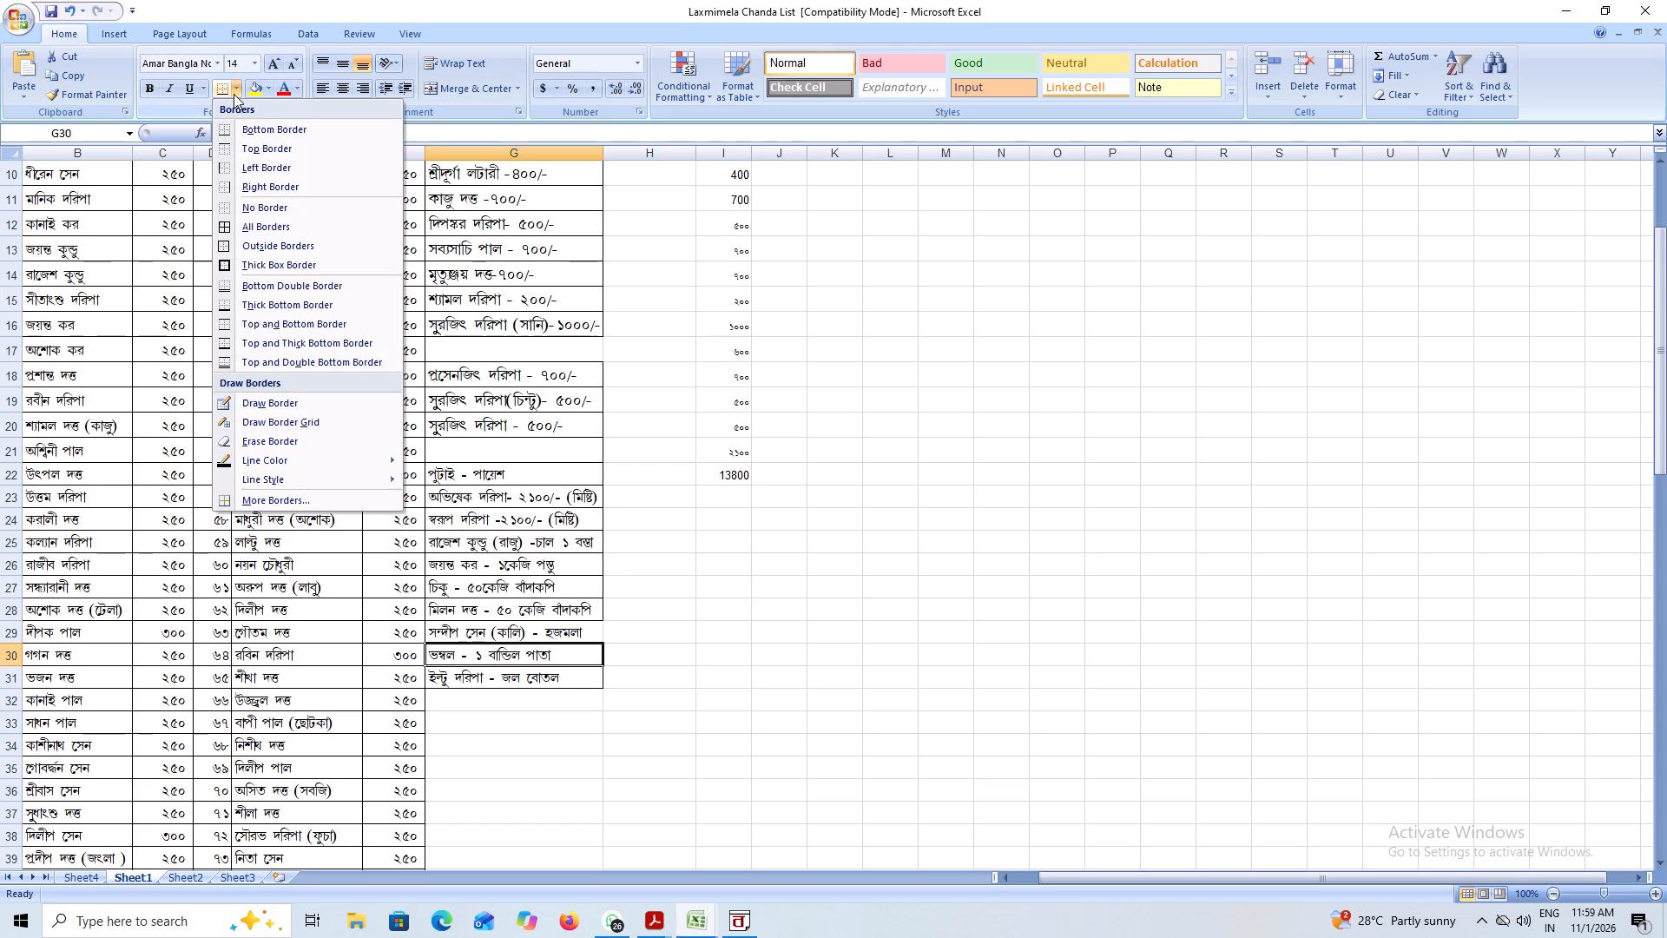
left_click(226, 228)
left_click(842, 680)
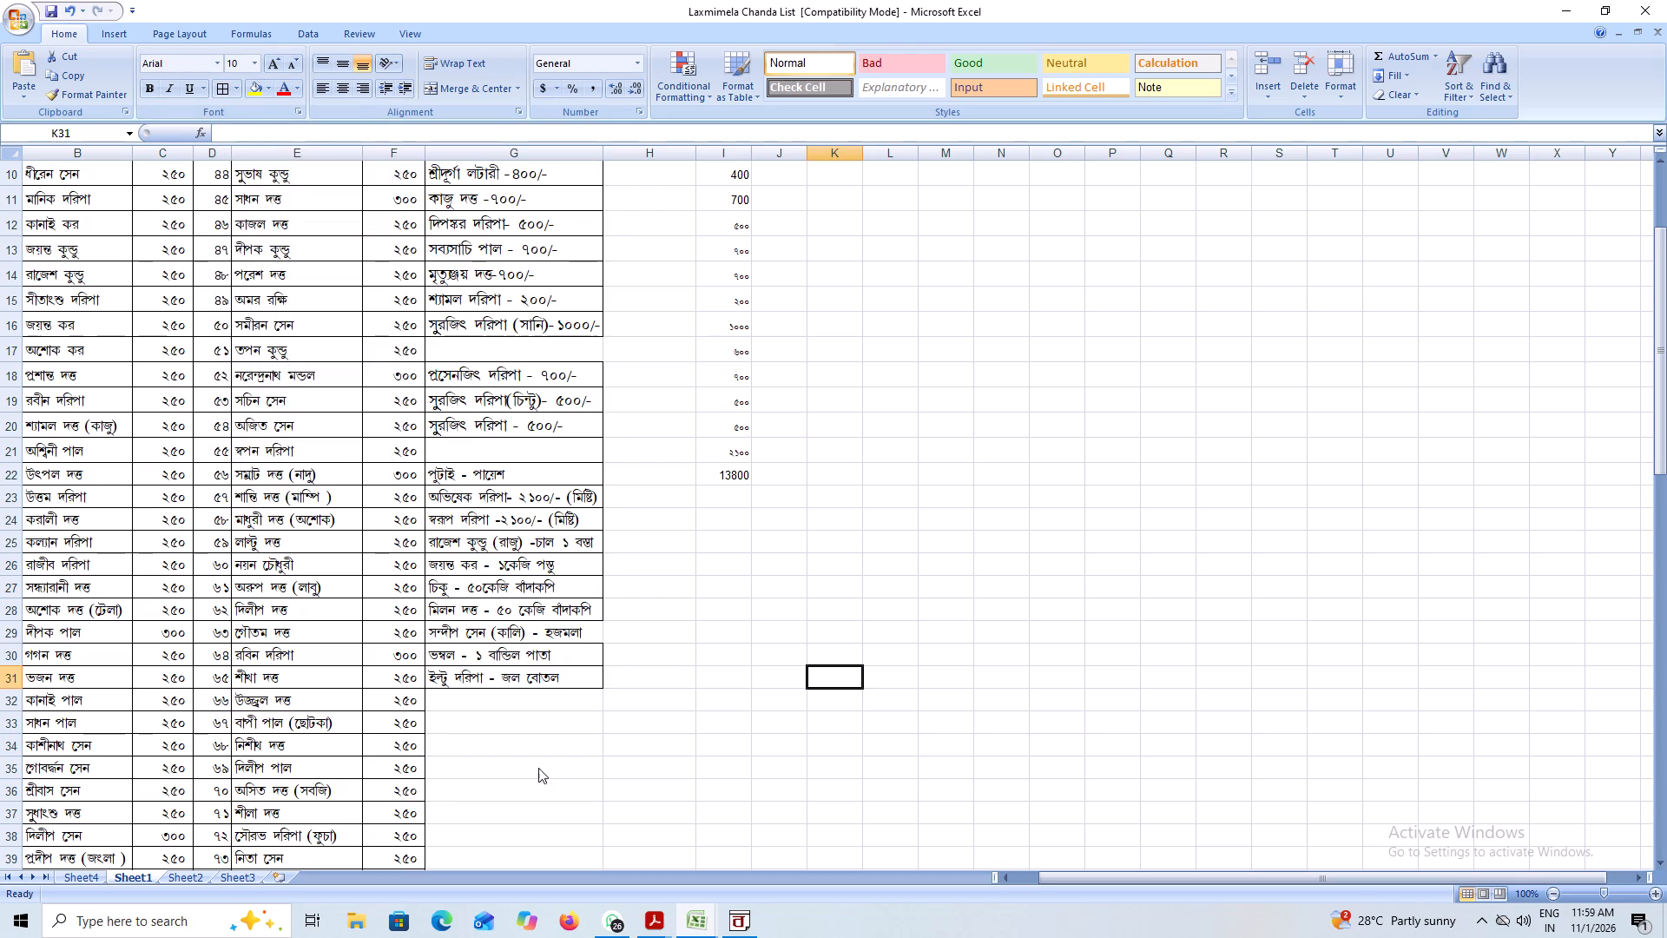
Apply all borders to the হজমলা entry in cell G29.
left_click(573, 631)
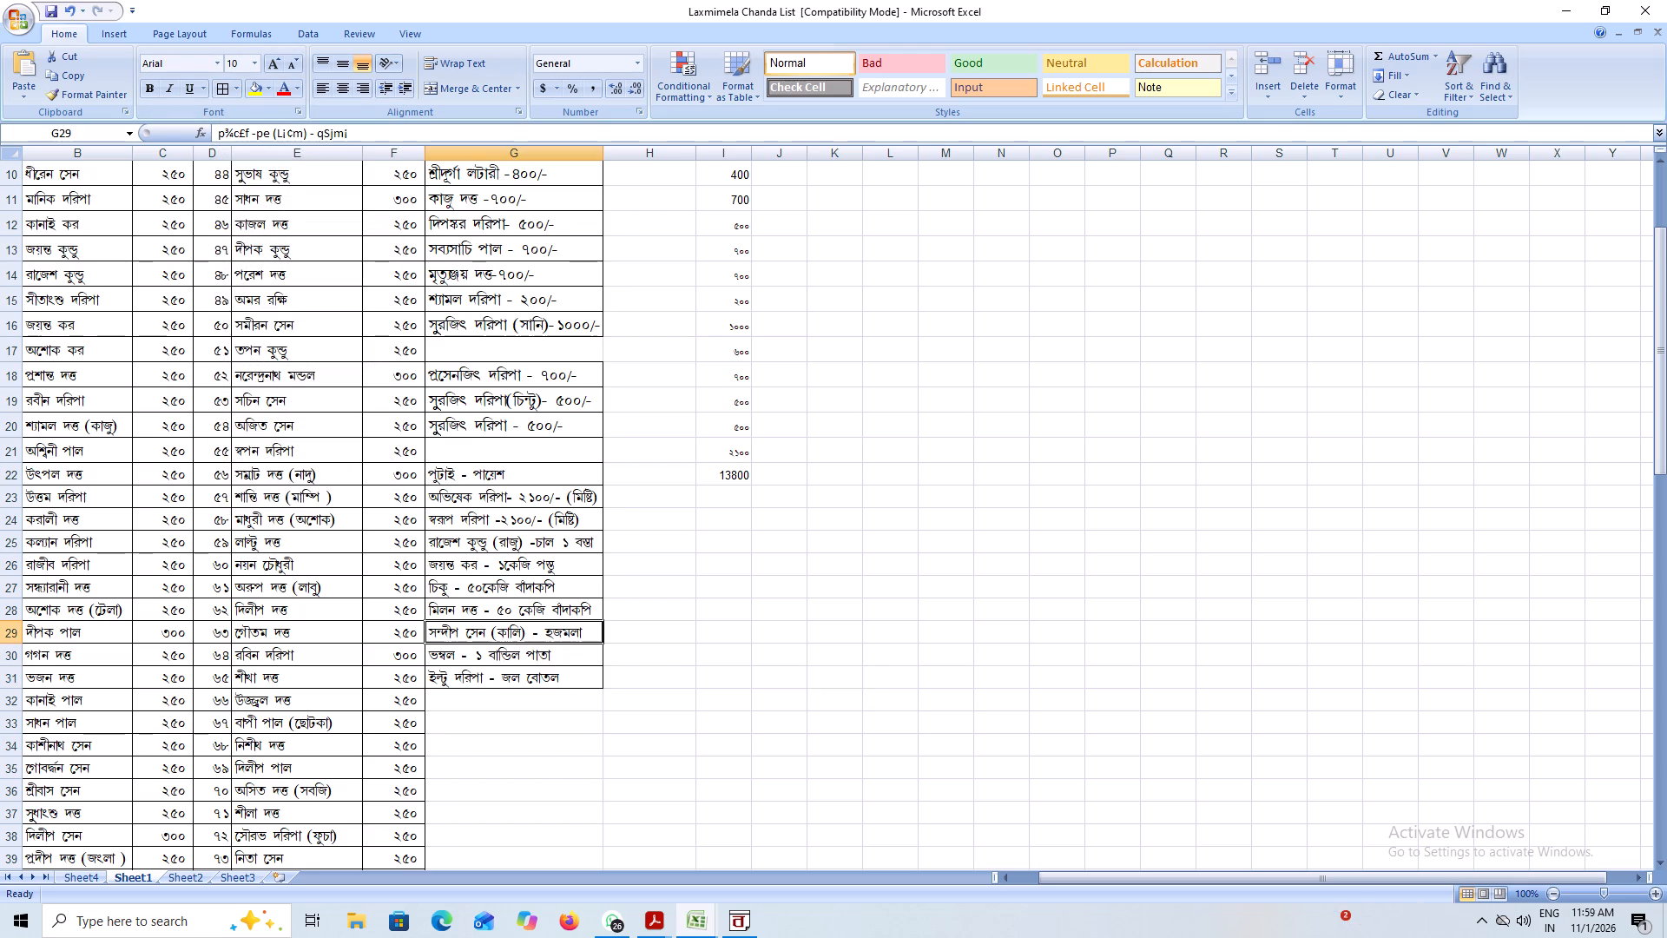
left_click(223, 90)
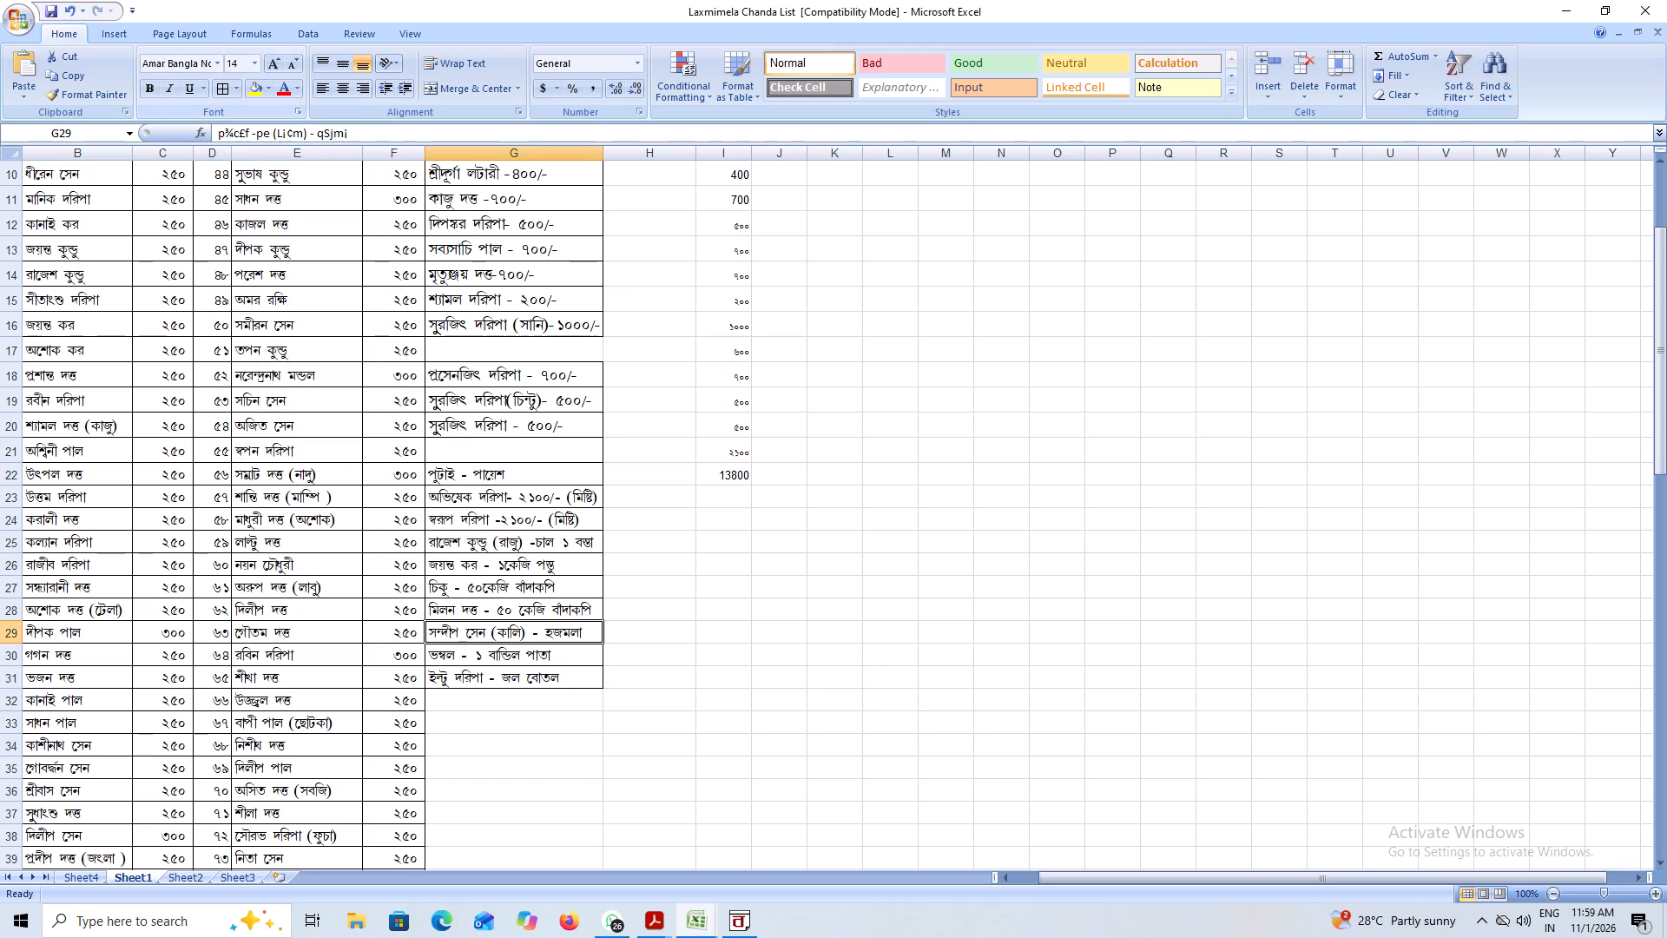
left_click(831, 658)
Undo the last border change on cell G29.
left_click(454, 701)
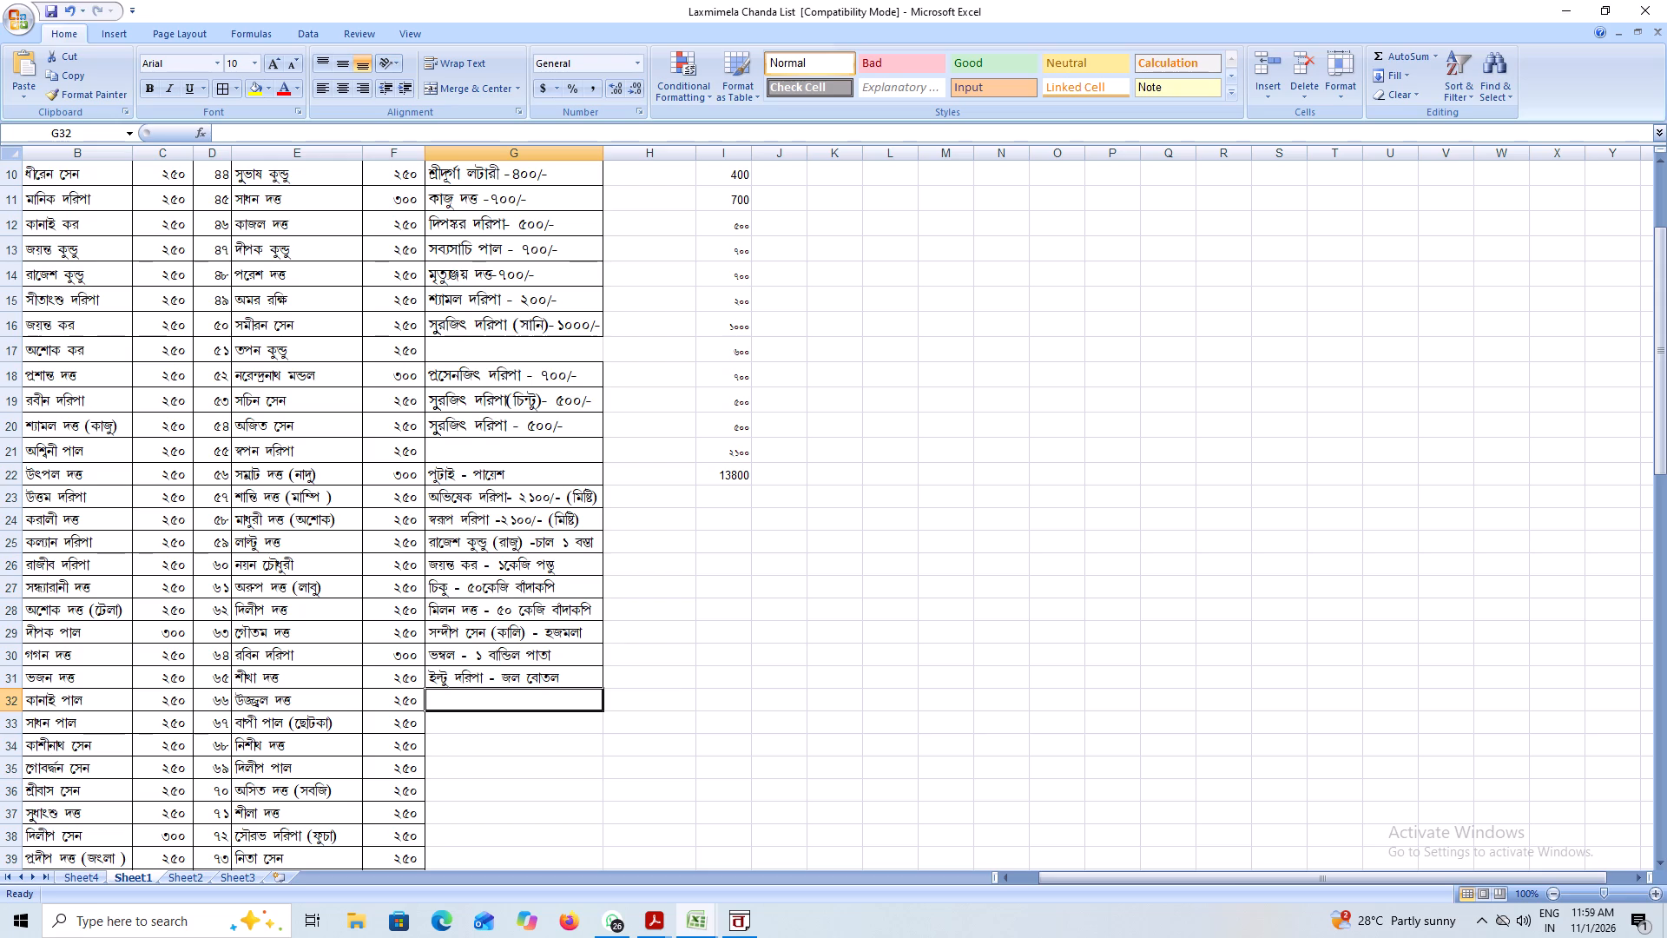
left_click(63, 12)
Move the জল বোতল entry from G31 to the empty cell G17.
left_click(453, 681)
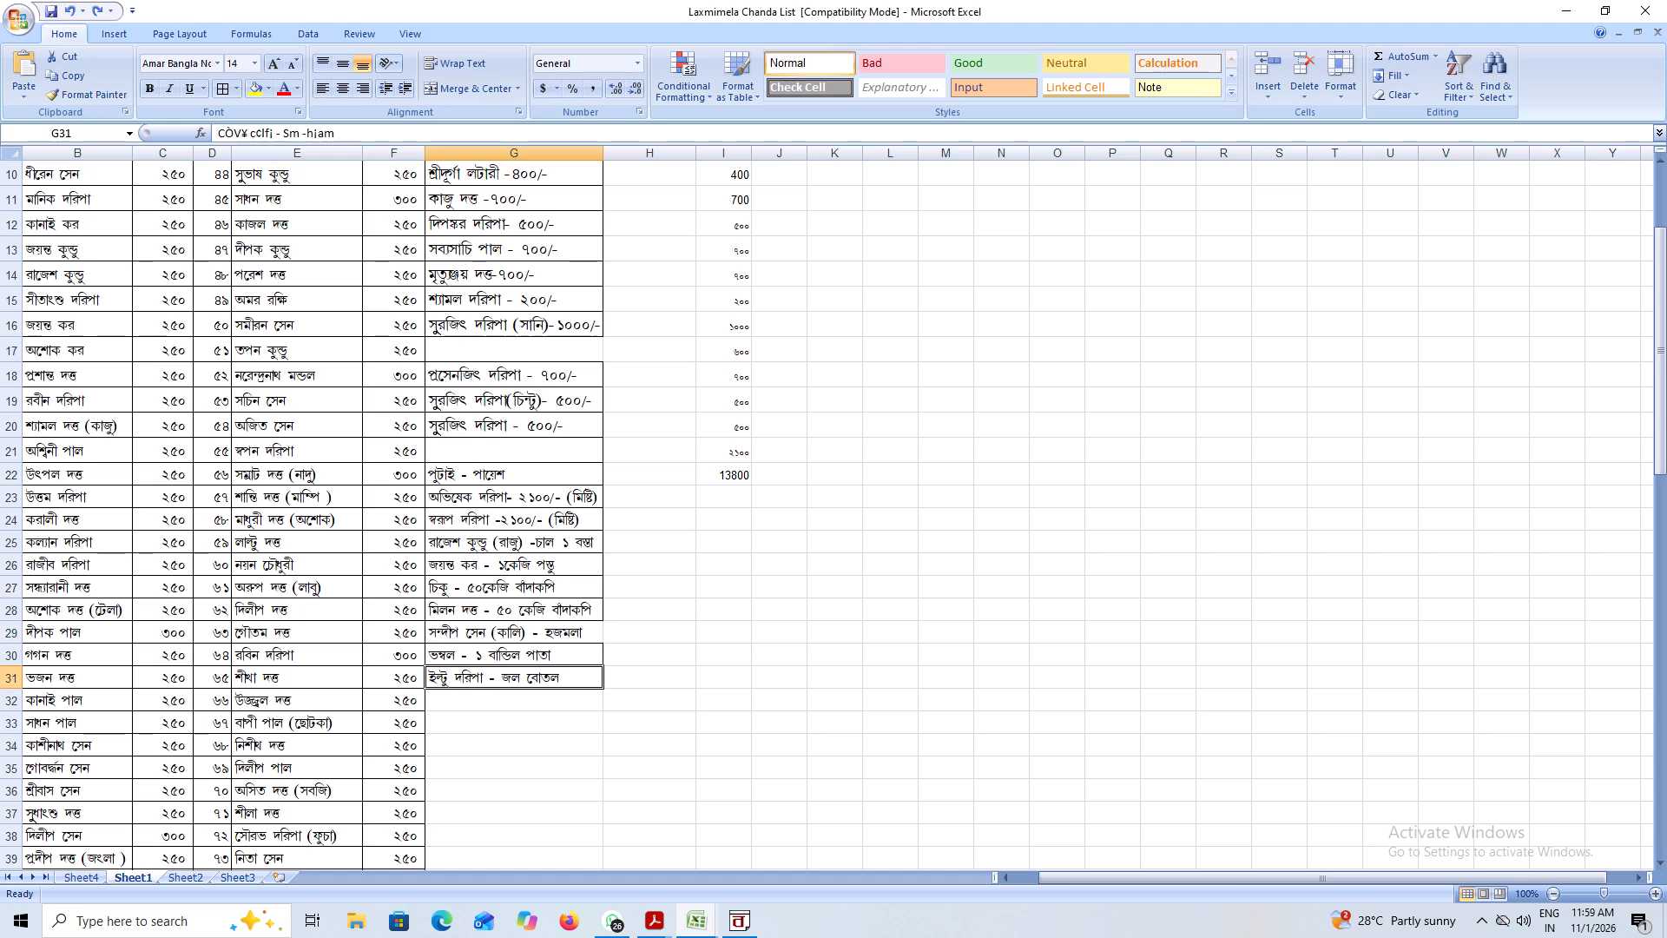
key("ctrl+x")
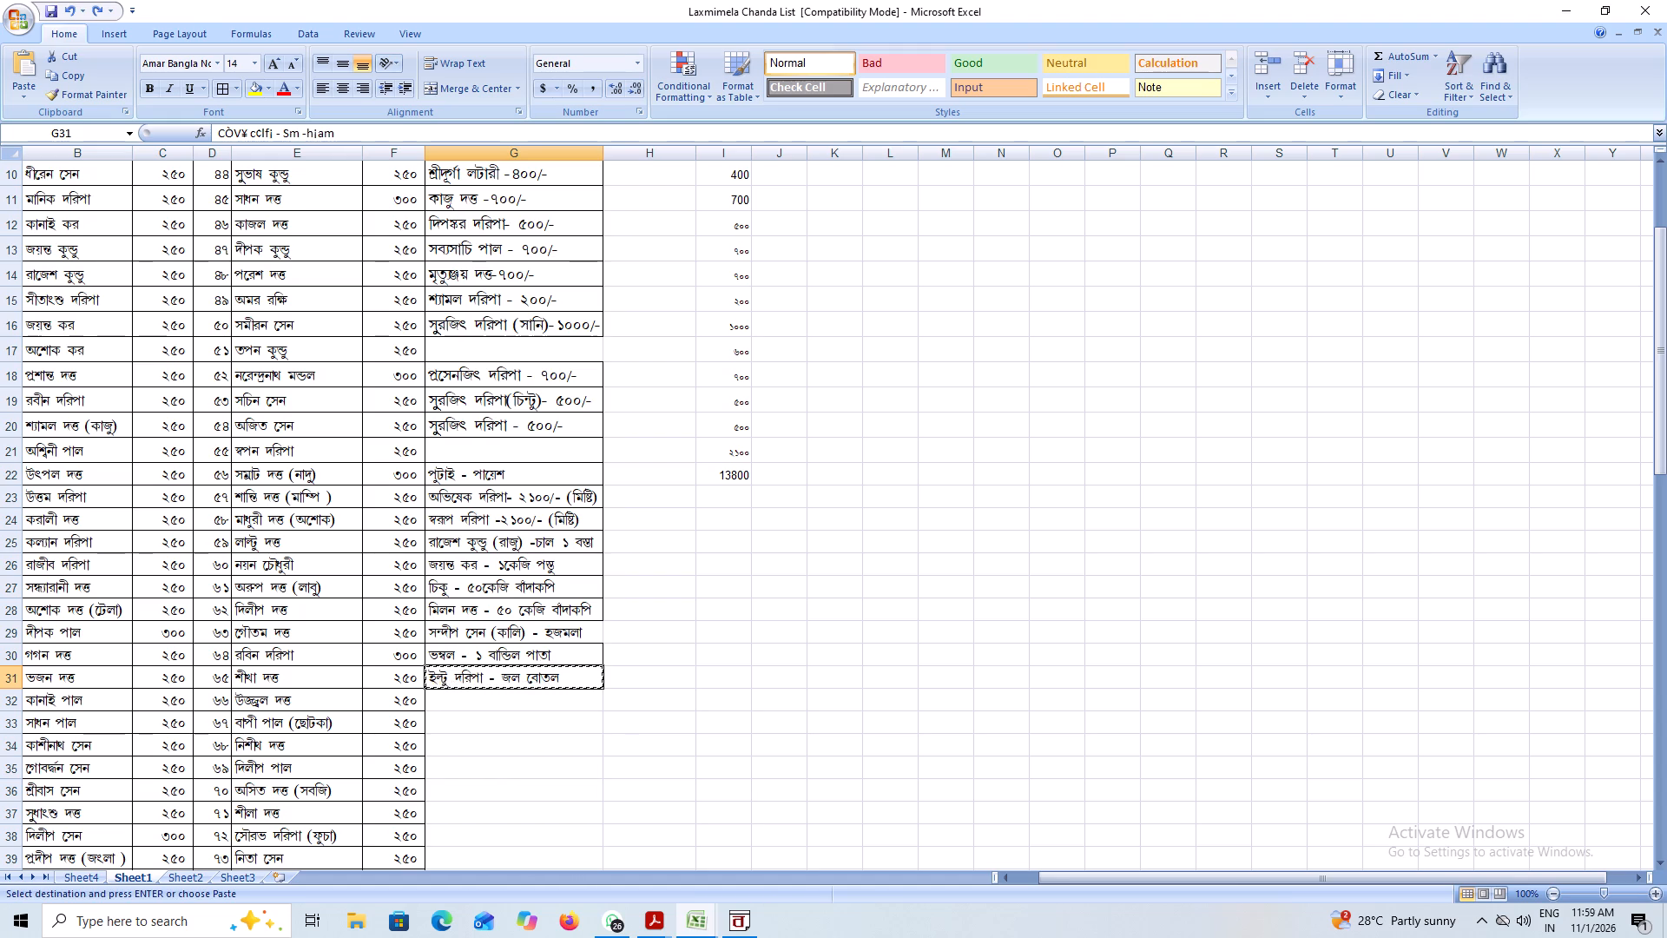
scroll(457, 332, "up", 2)
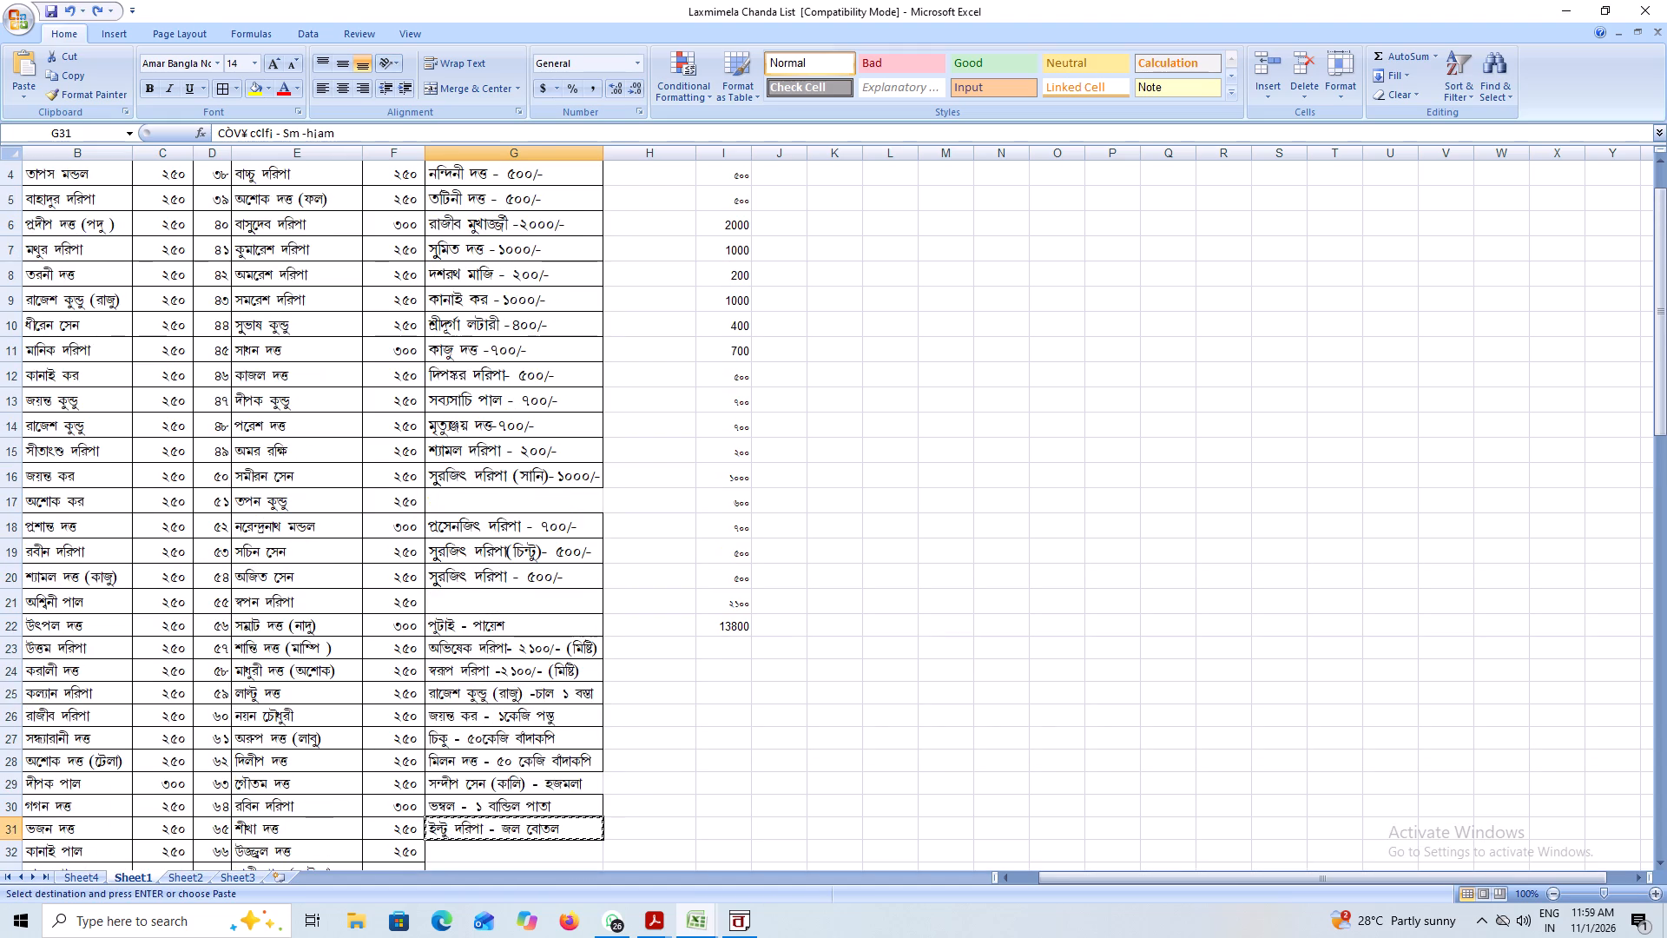
left_click(449, 499)
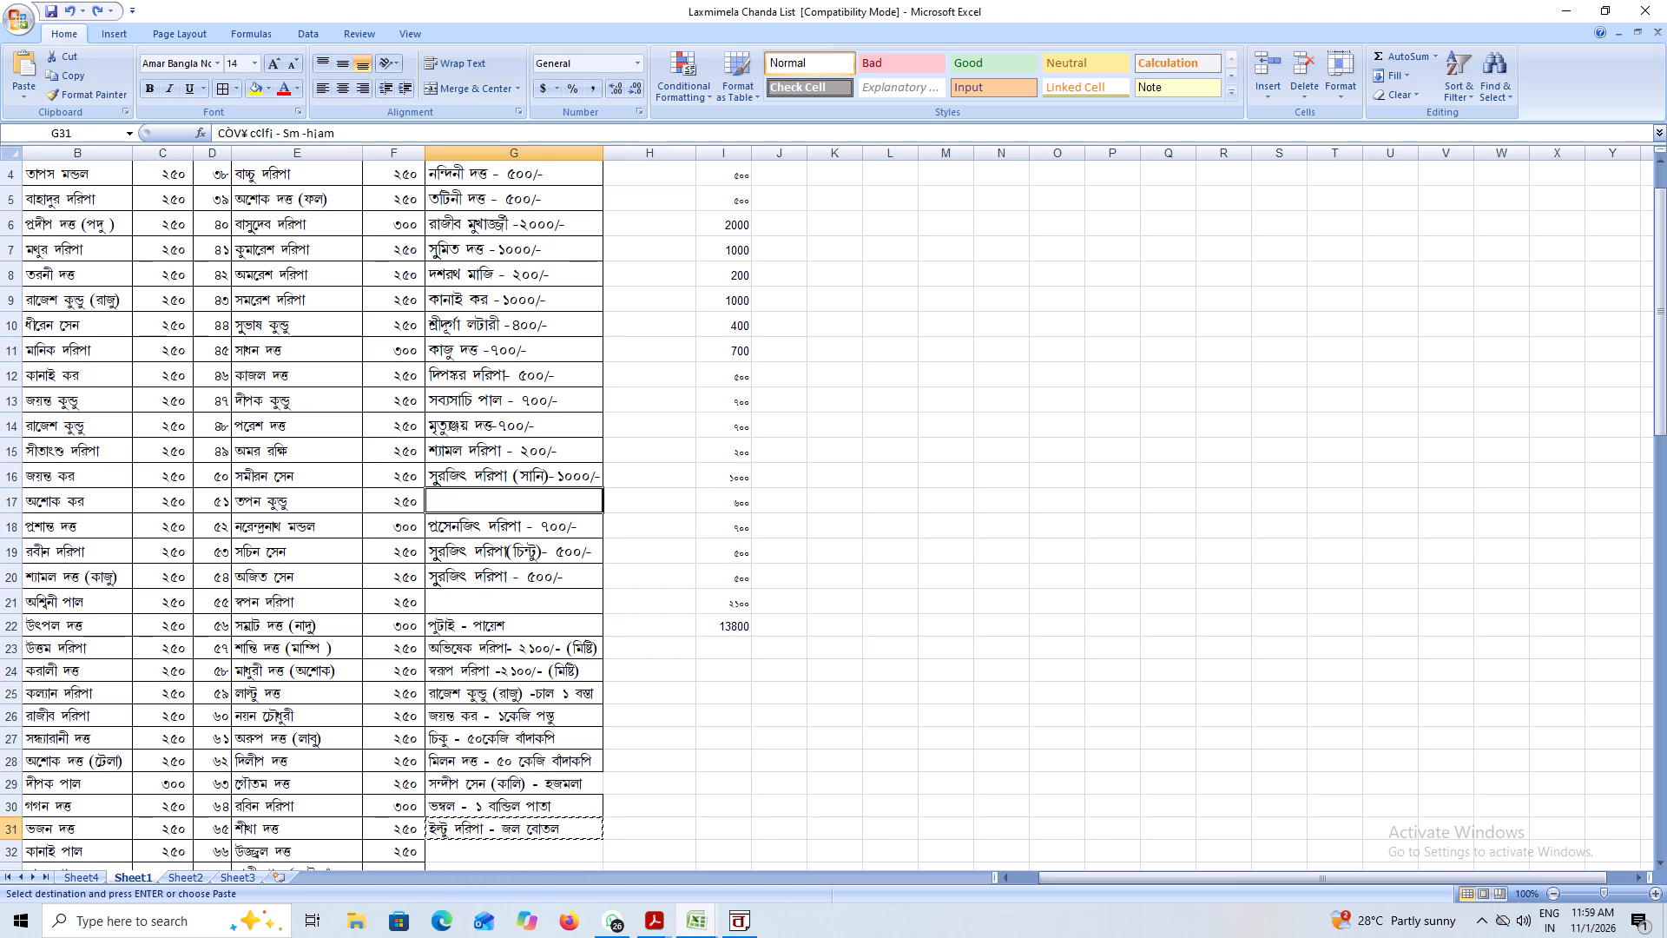
key("ctrl+v")
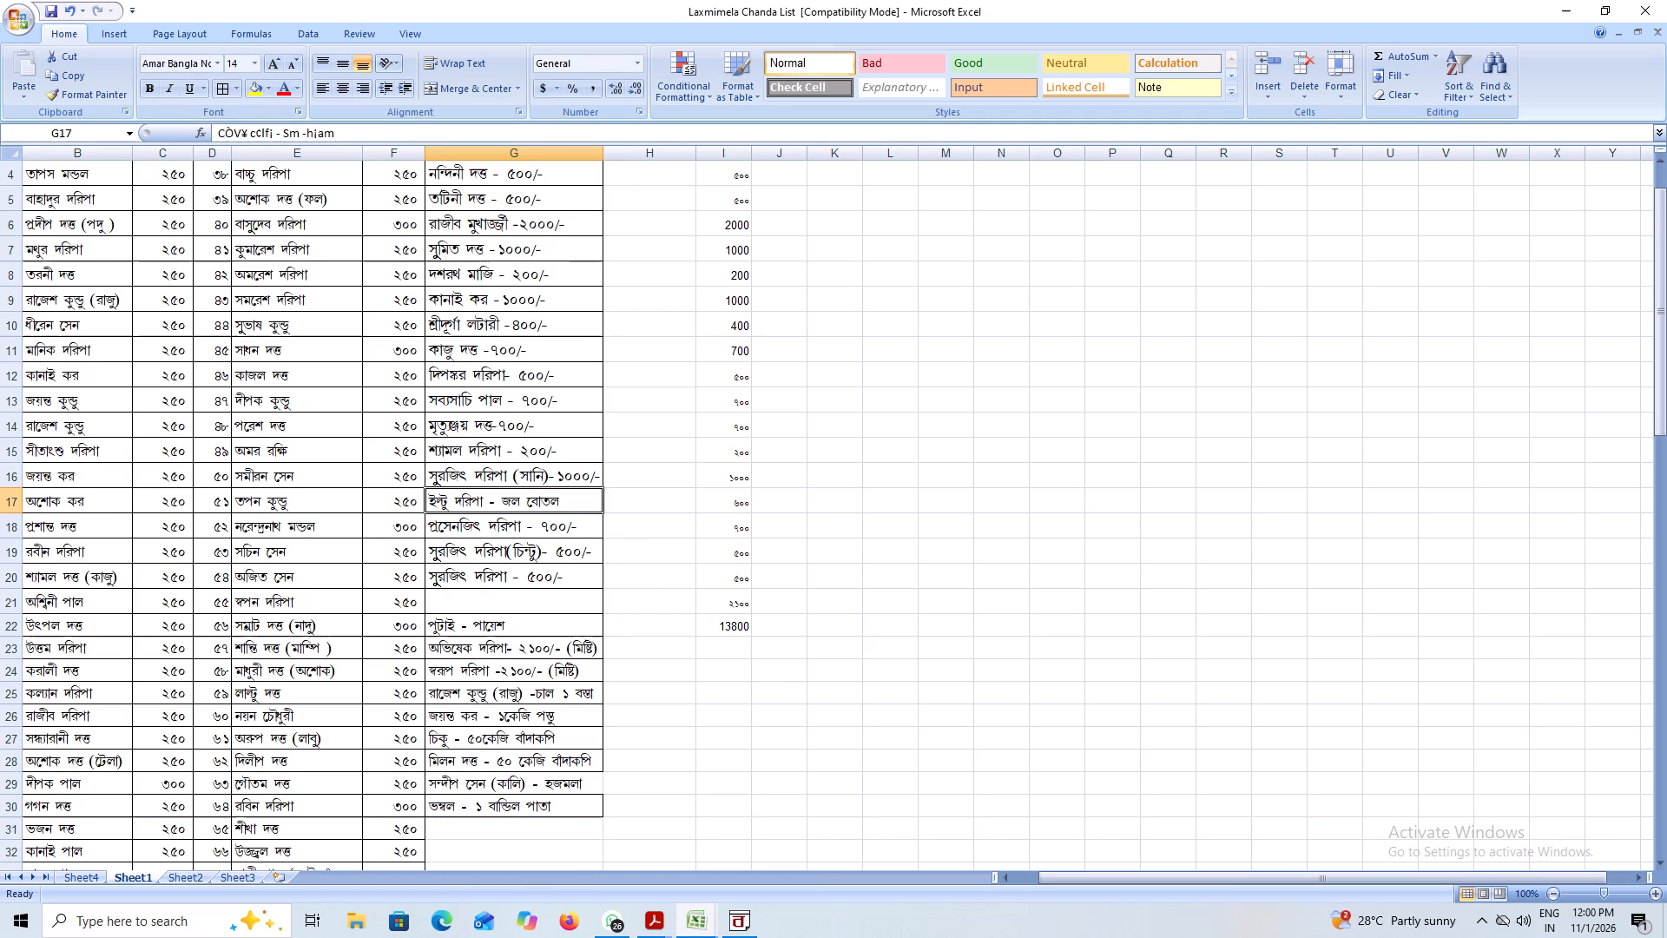
Replace the donated item জল বোতল in G17 with the amount 600/-, keeping the donor name and dash.
left_click_drag(285, 129, 401, 129)
key("6")
type("00/-")
key("Return")
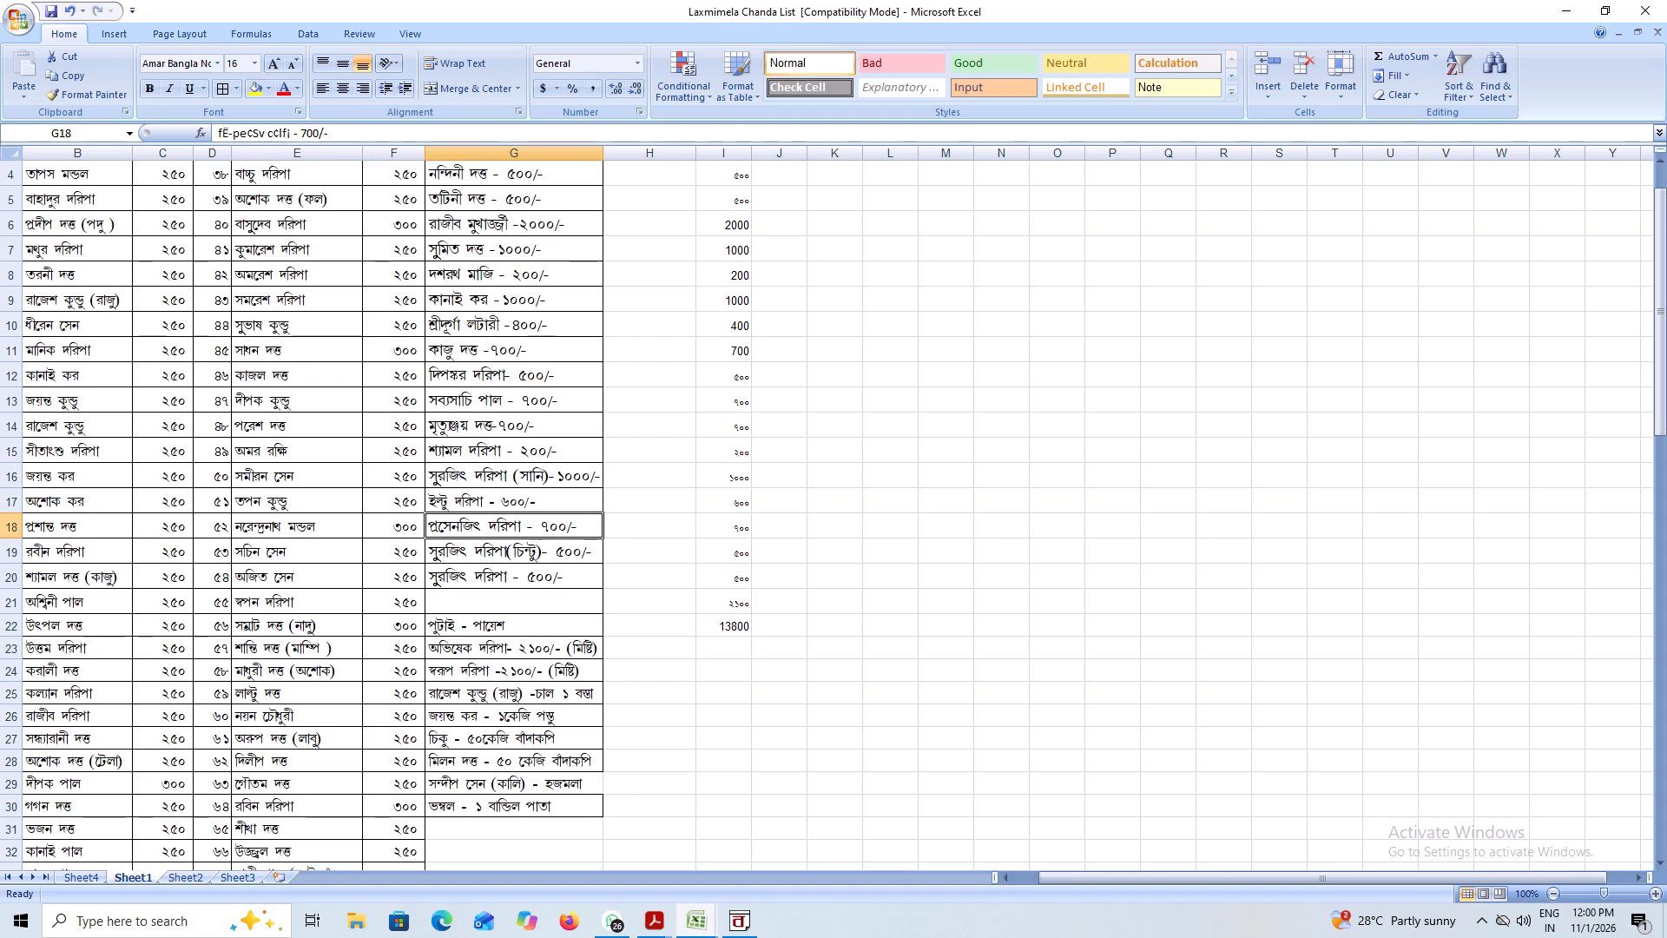
left_click(656, 743)
Save the workbook after looking over the donation entries in column G.
scroll(660, 830, "down", 2)
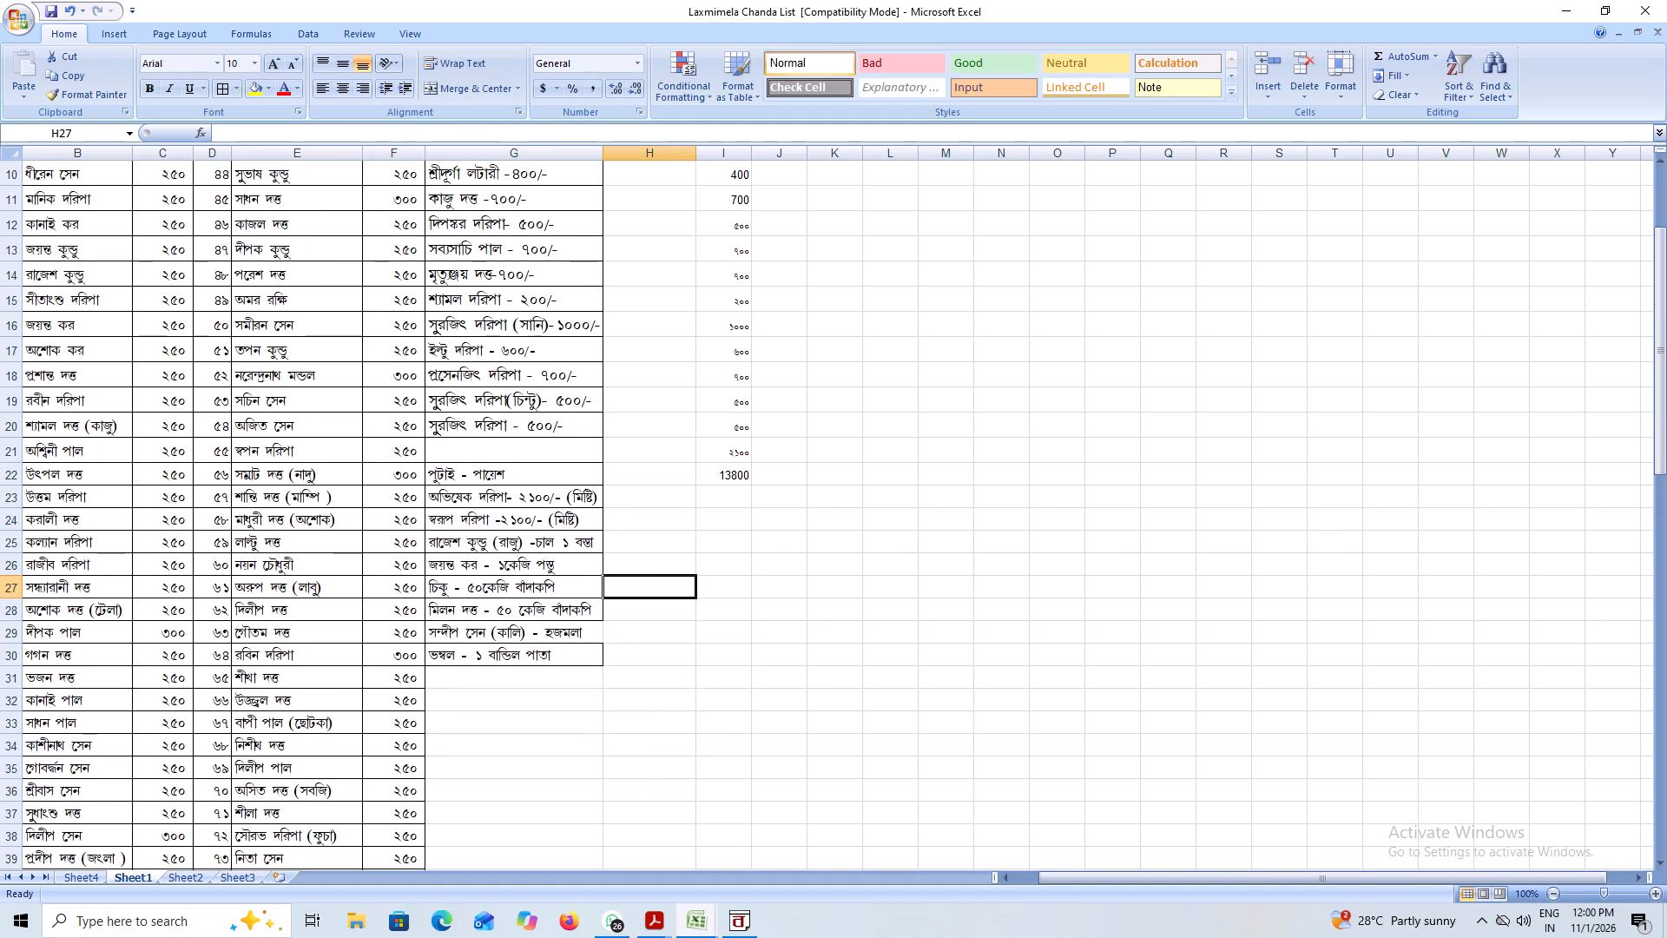
left_click(451, 478)
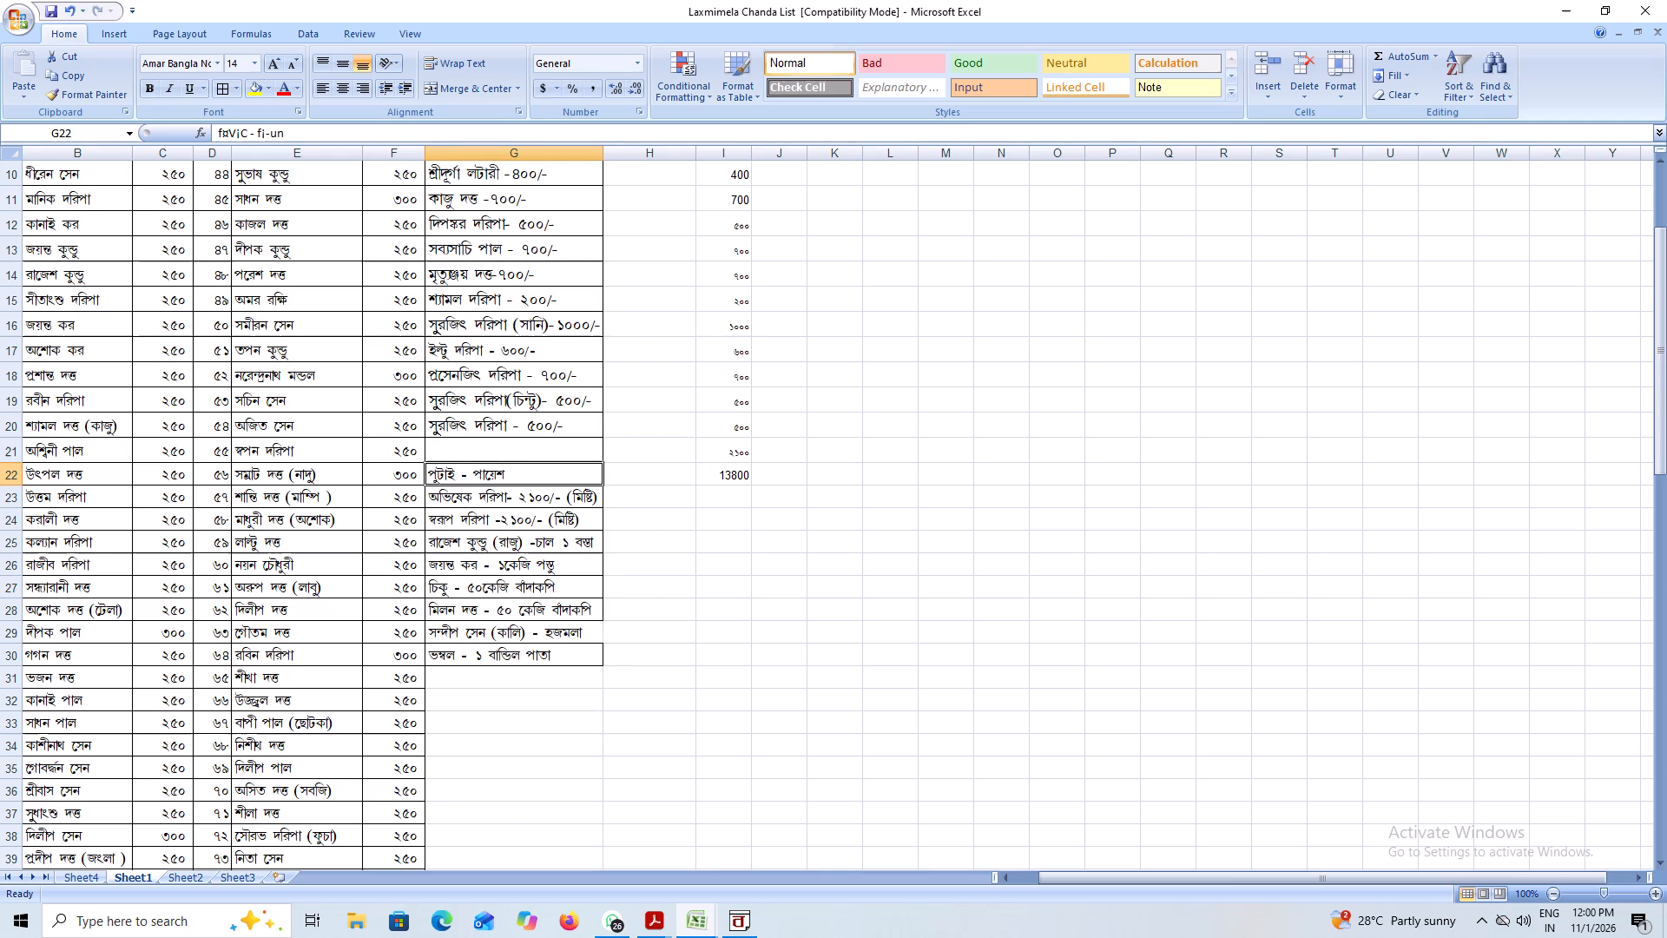
scroll(534, 734, "up", 4)
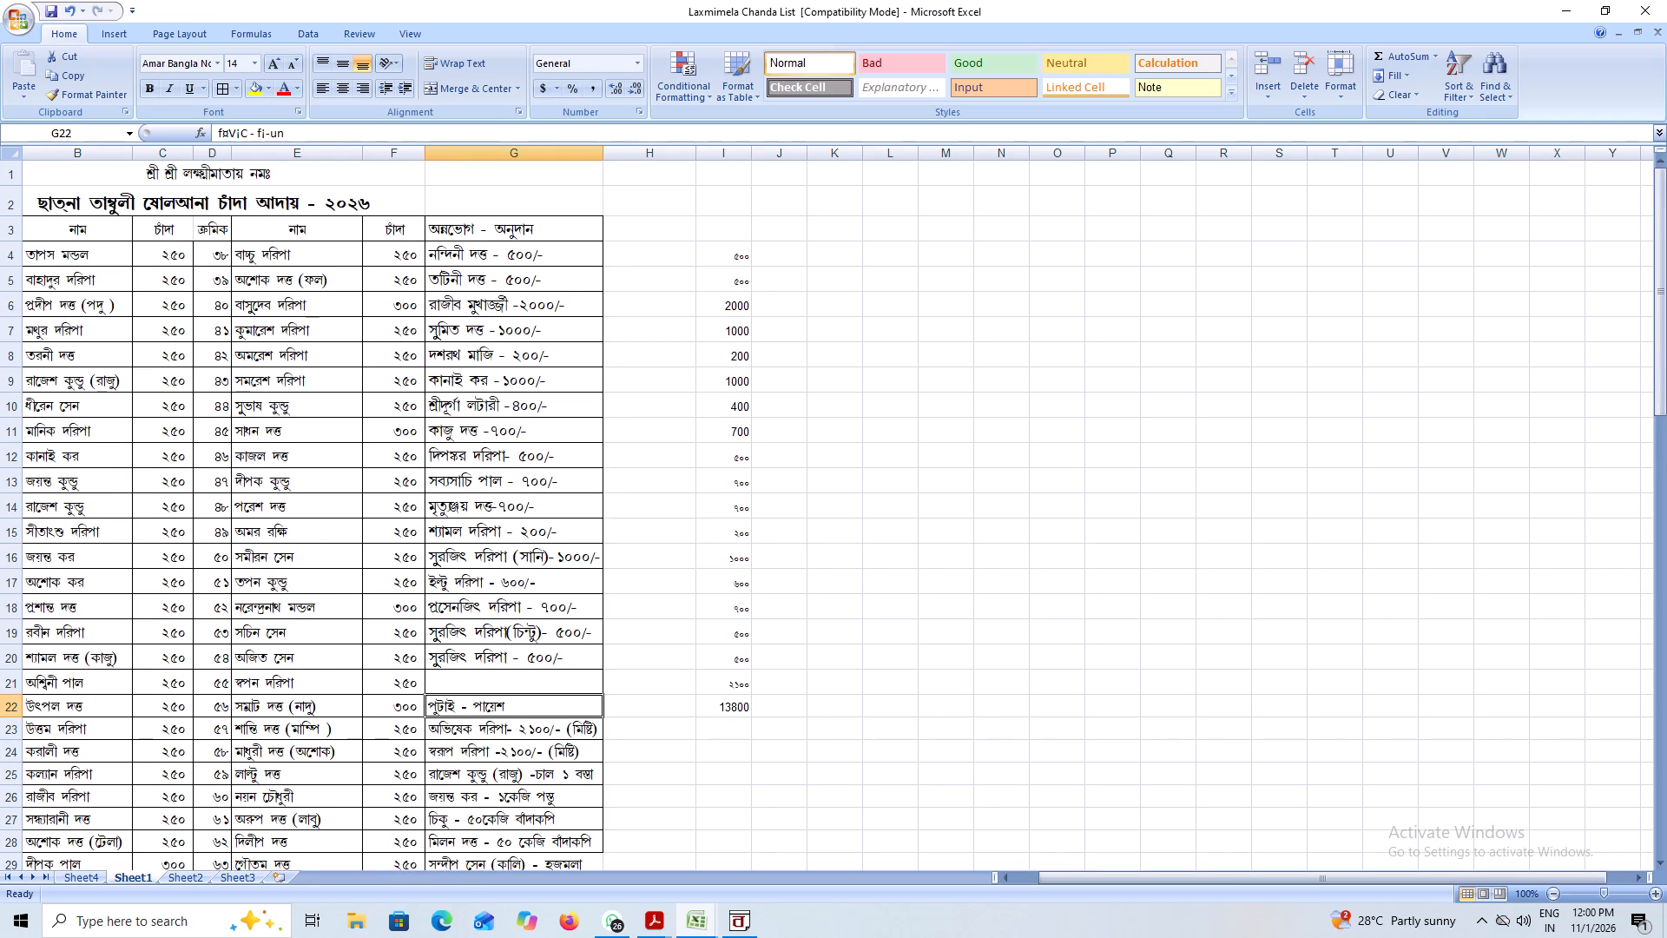
scroll(534, 734, "down", 2)
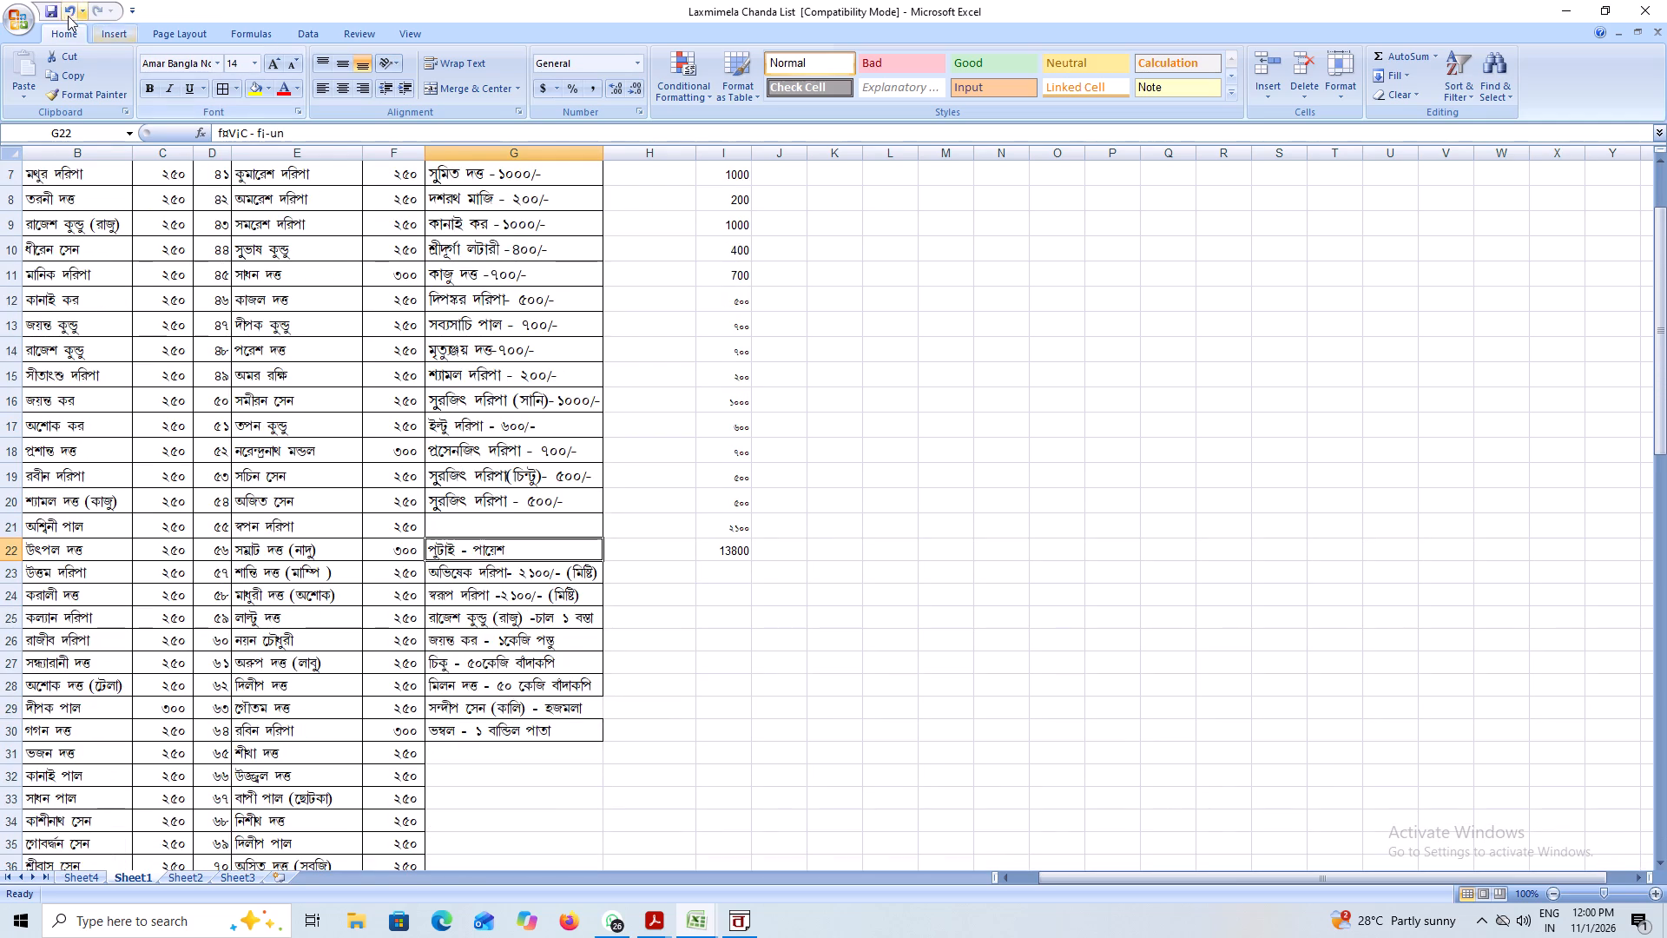
left_click(56, 10)
scroll(549, 723, "down", 7)
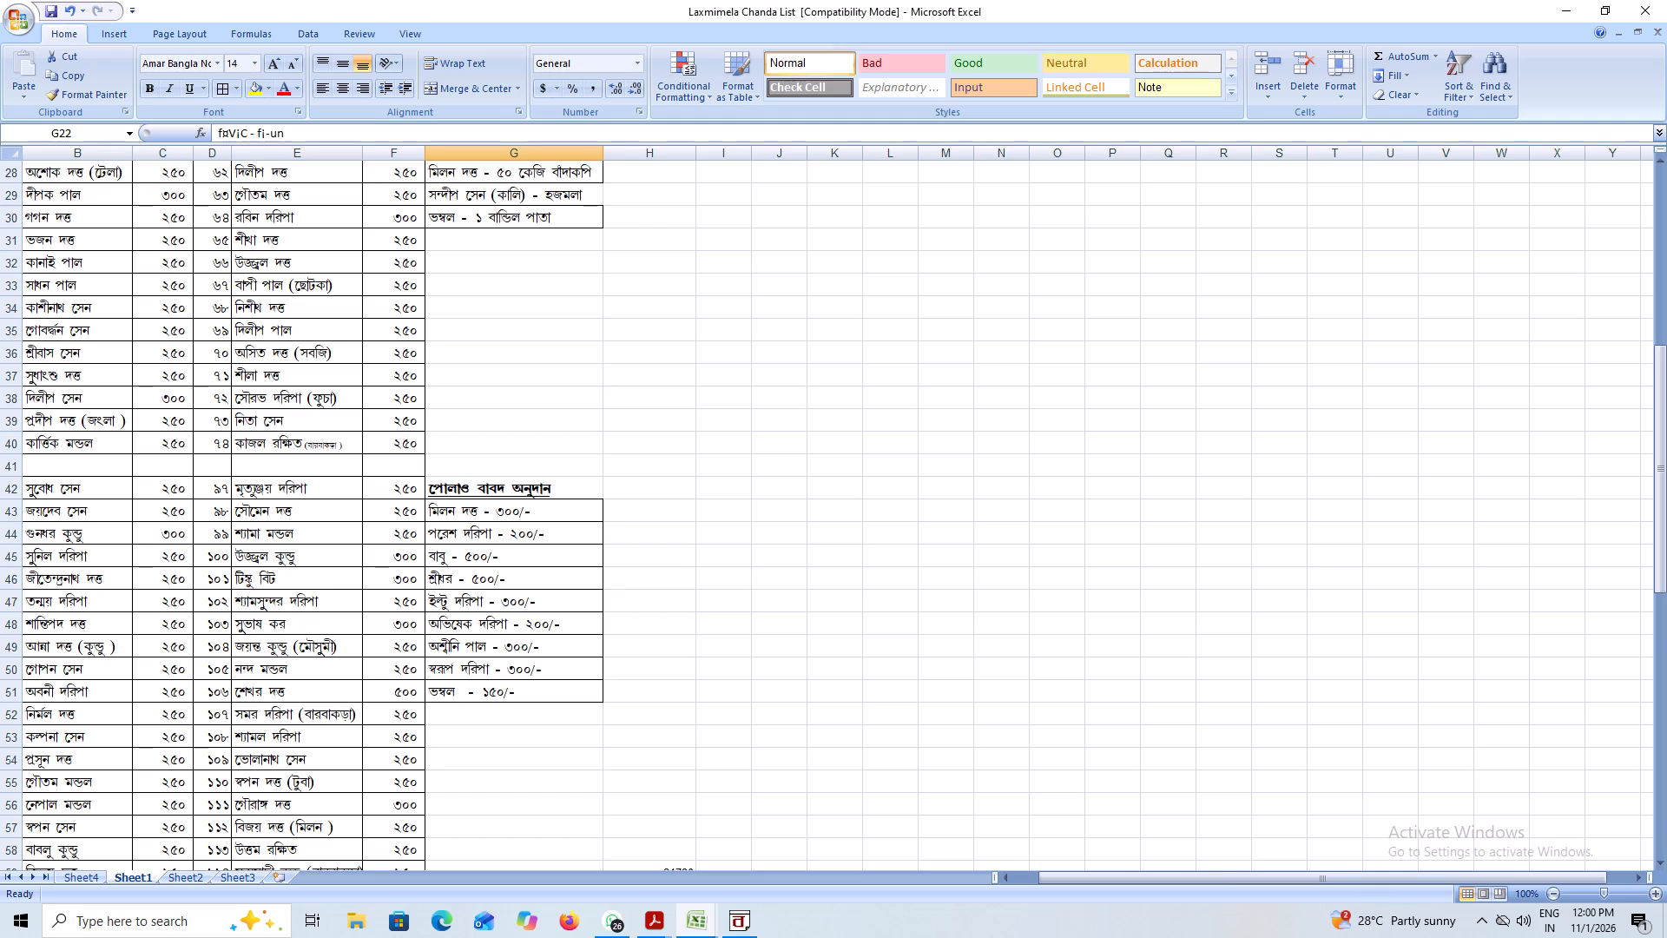
left_click(54, 11)
Enter the first five পোলাও বাবদ অনুদান amounts in I43 to I47: 300, 200, 500, 500 and 300.
left_click(735, 509)
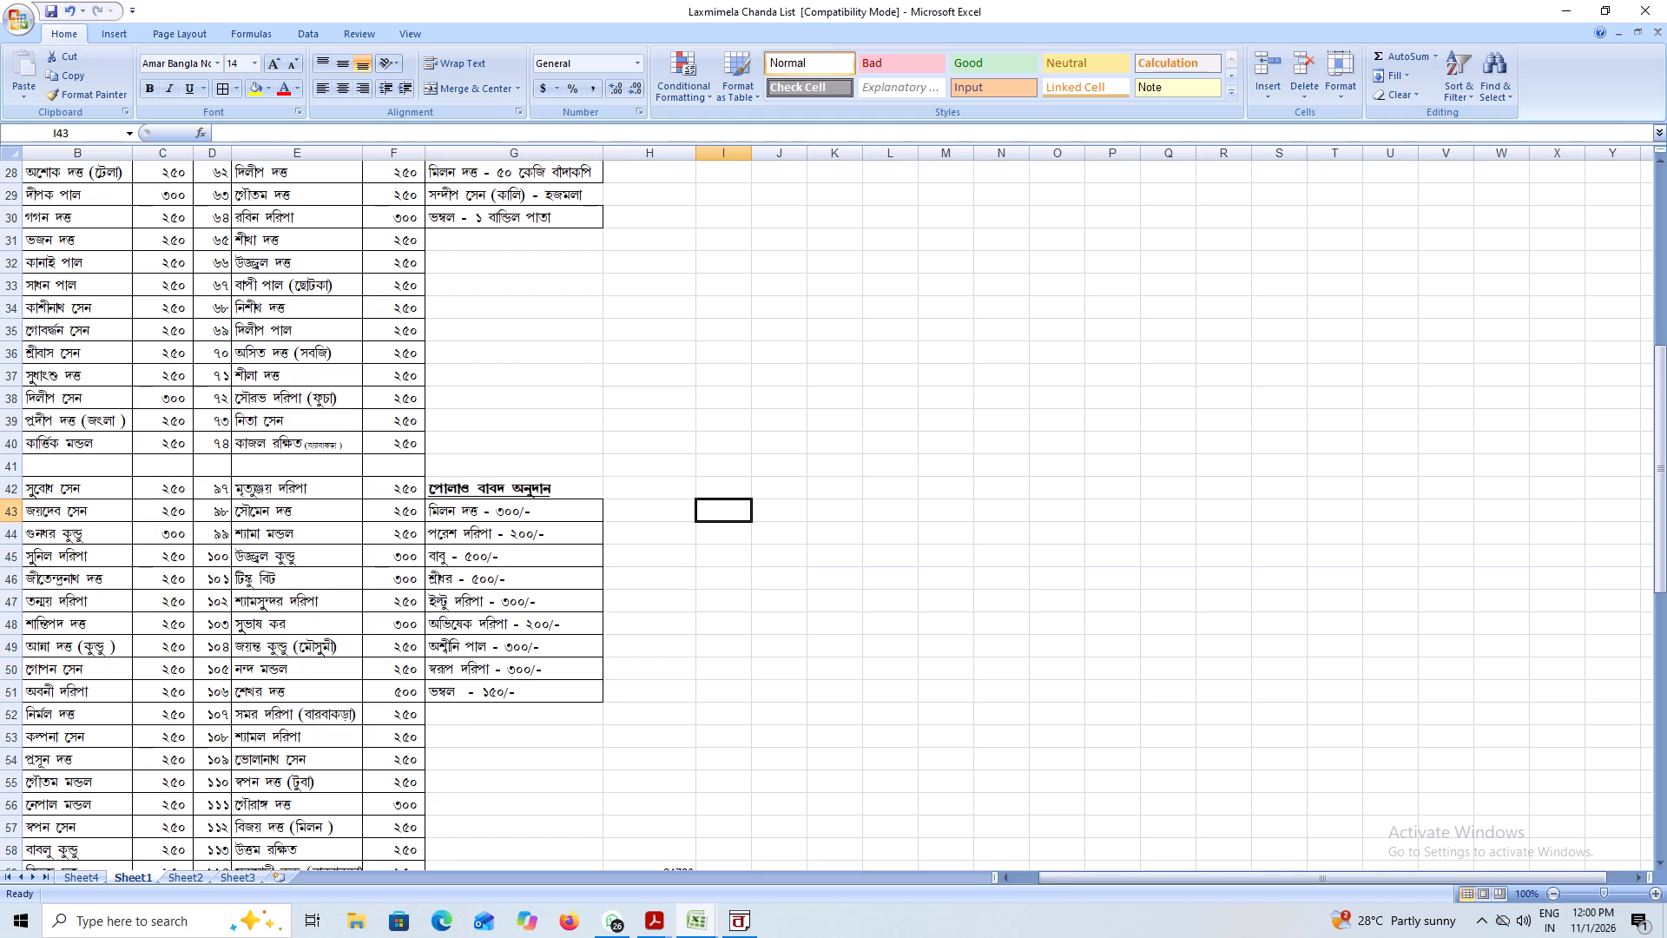
type("300")
key("Return")
type("200")
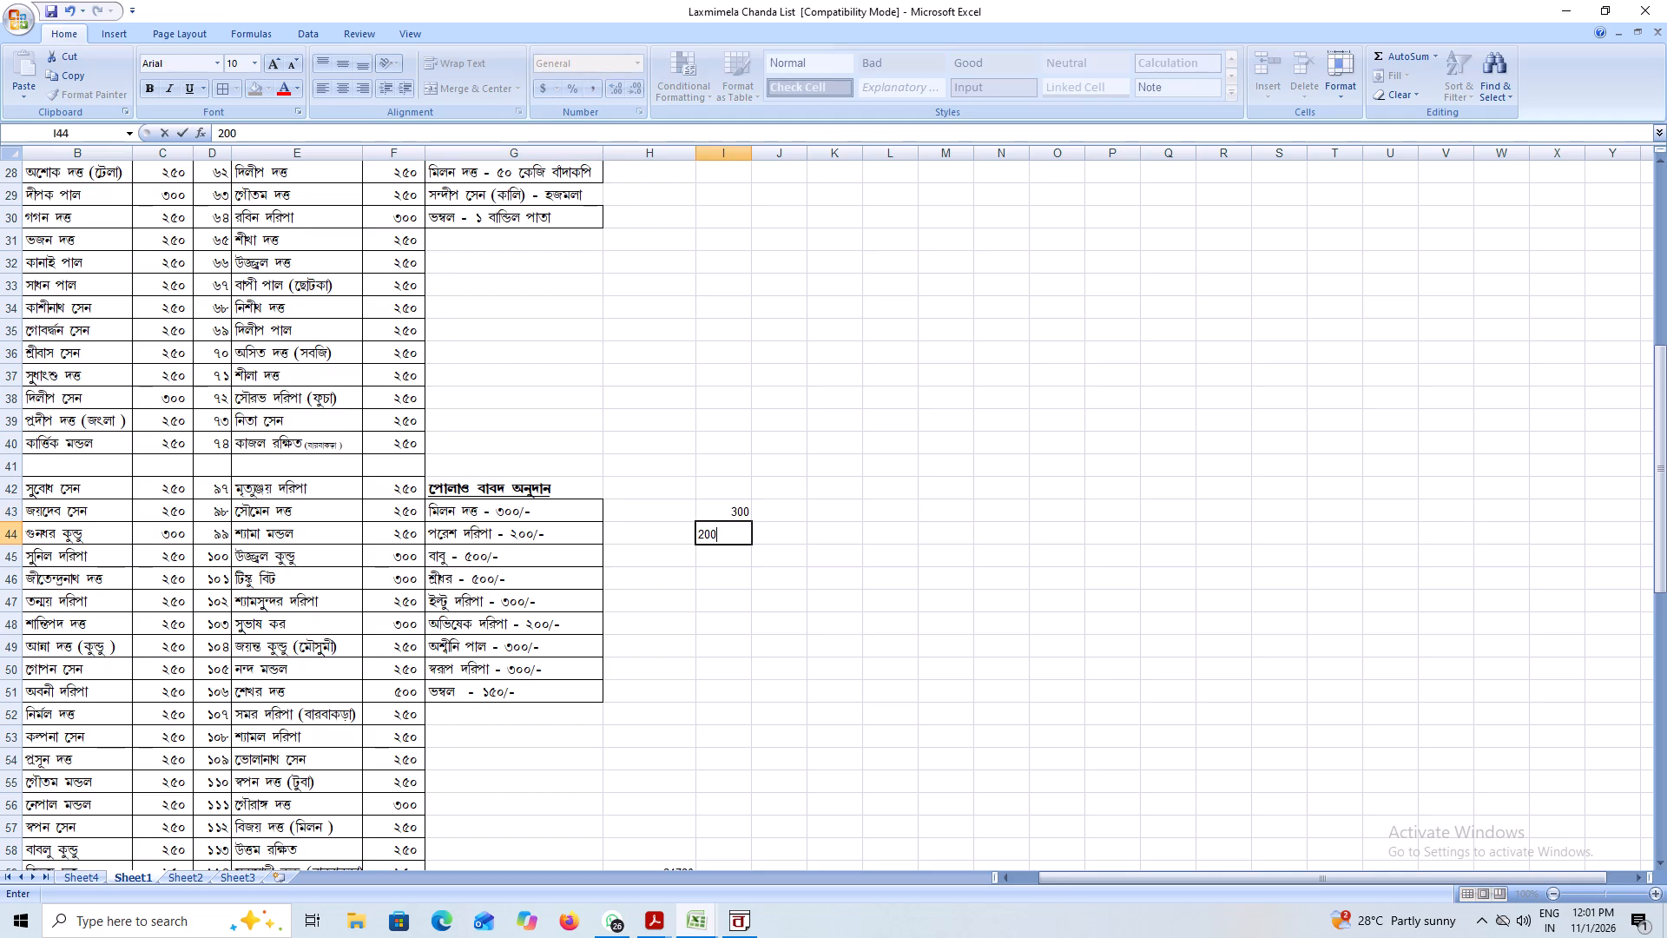
key("Return")
type("500")
key("Return")
type("500")
key("Return")
type("300")
key("Return")
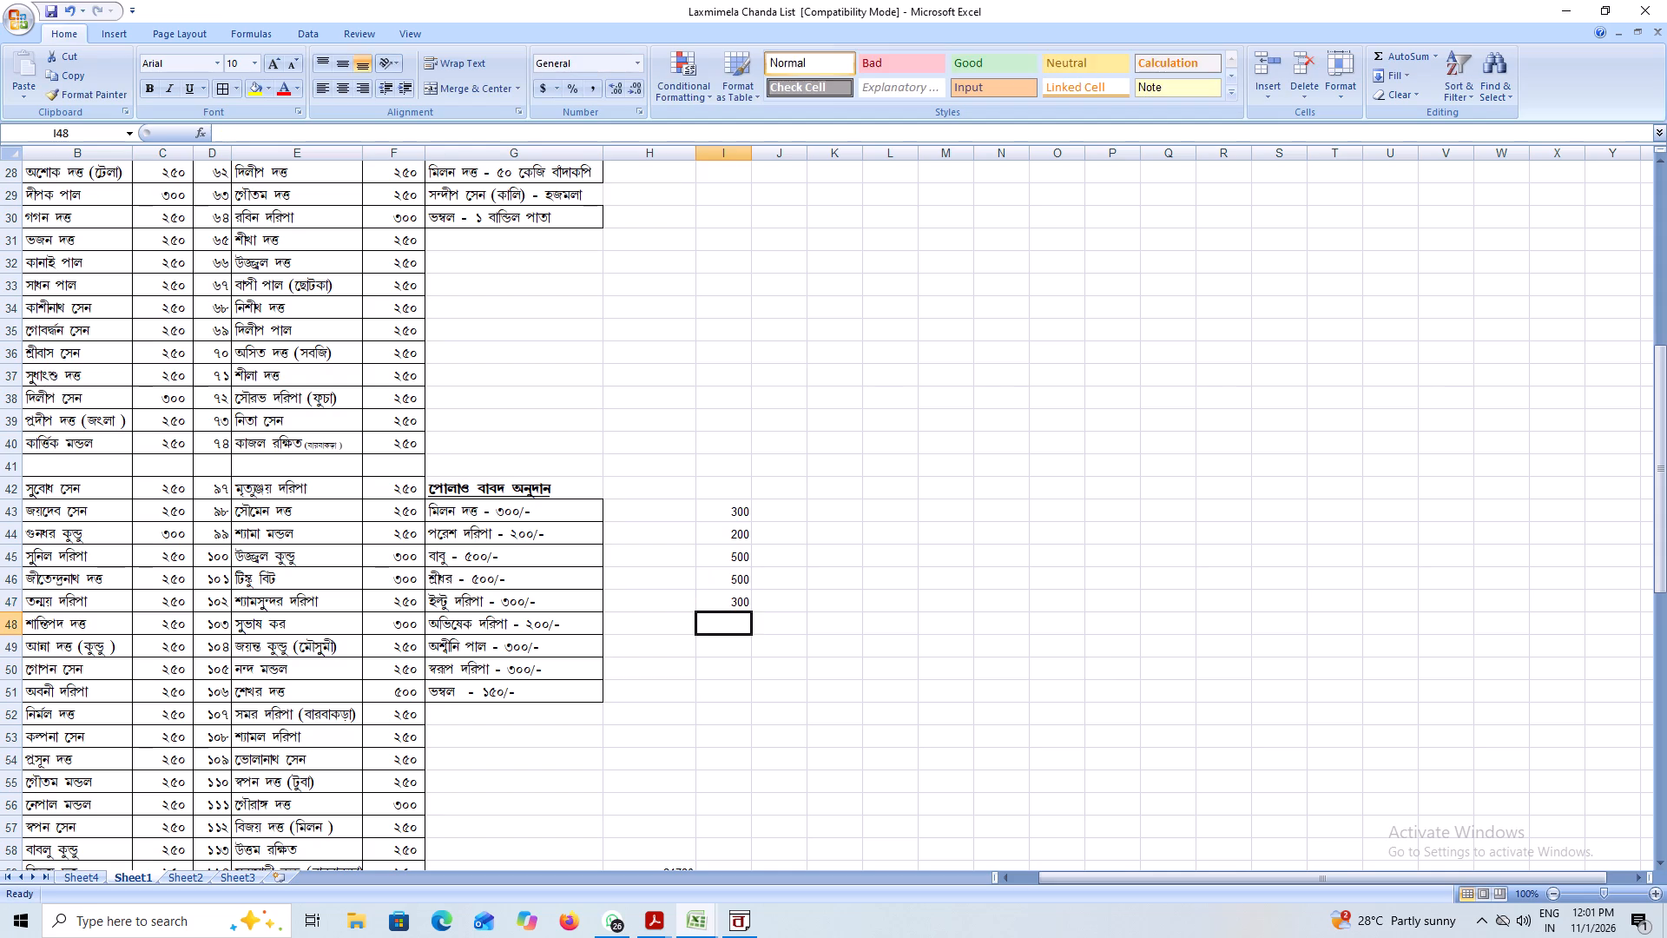
Enter the remaining পোলাও donation amounts in I48 to I51: 200, 300, 300 and 150.
type("200")
key("Return")
type("300")
key("Return")
type("300")
key("Return")
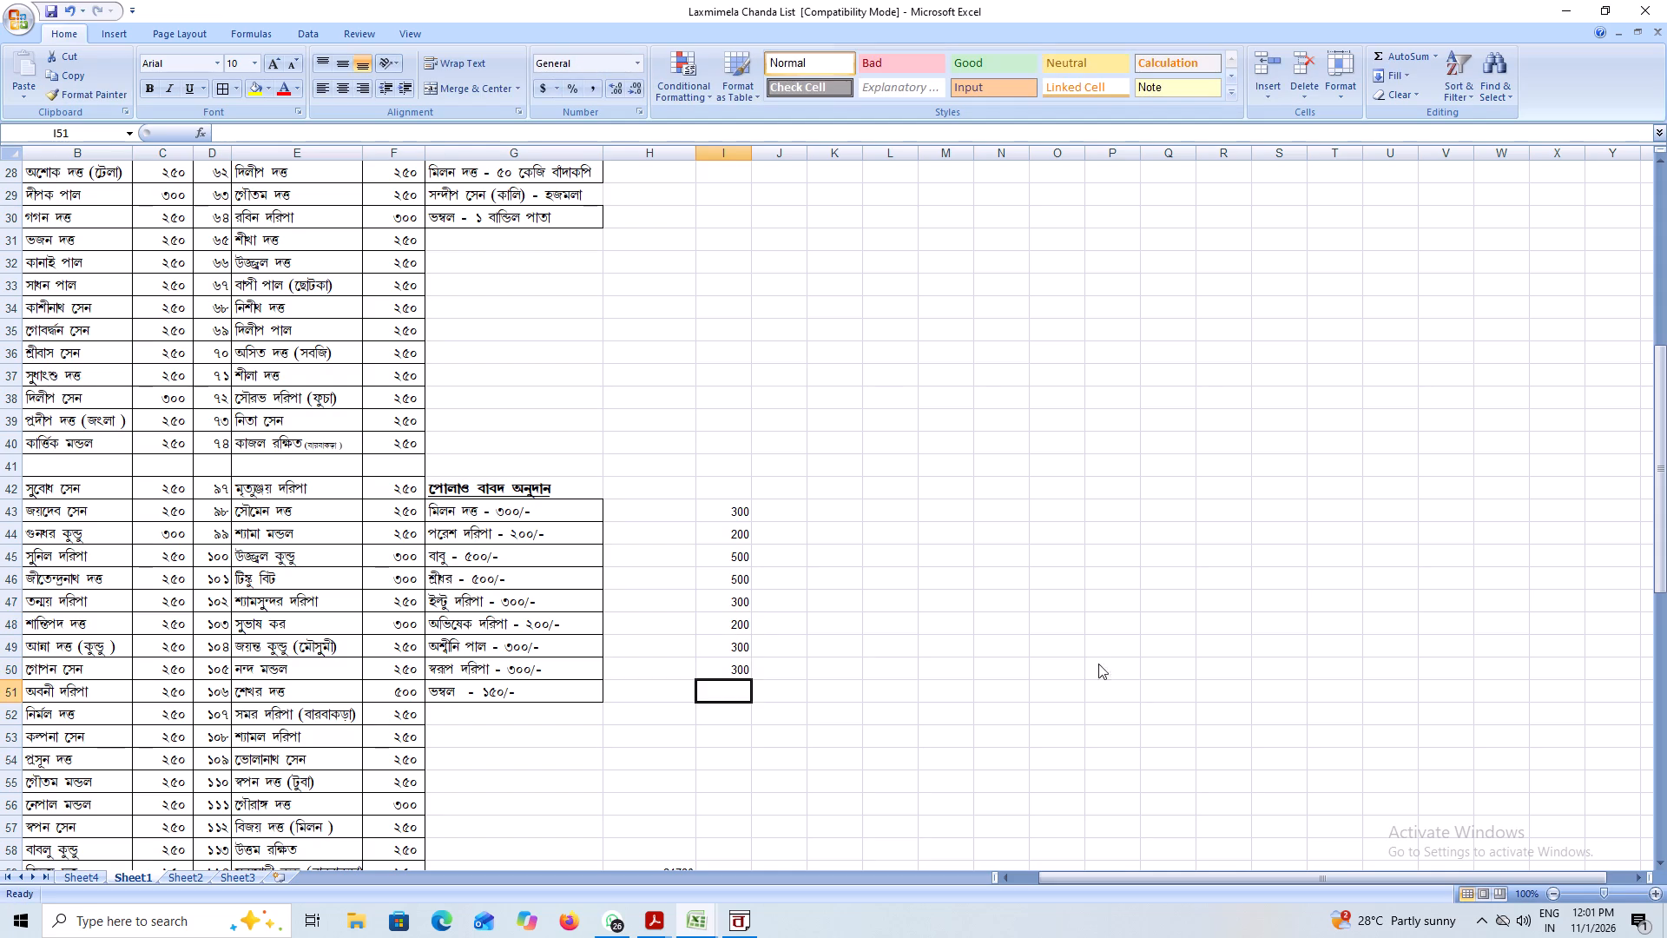
type("150")
key("Return")
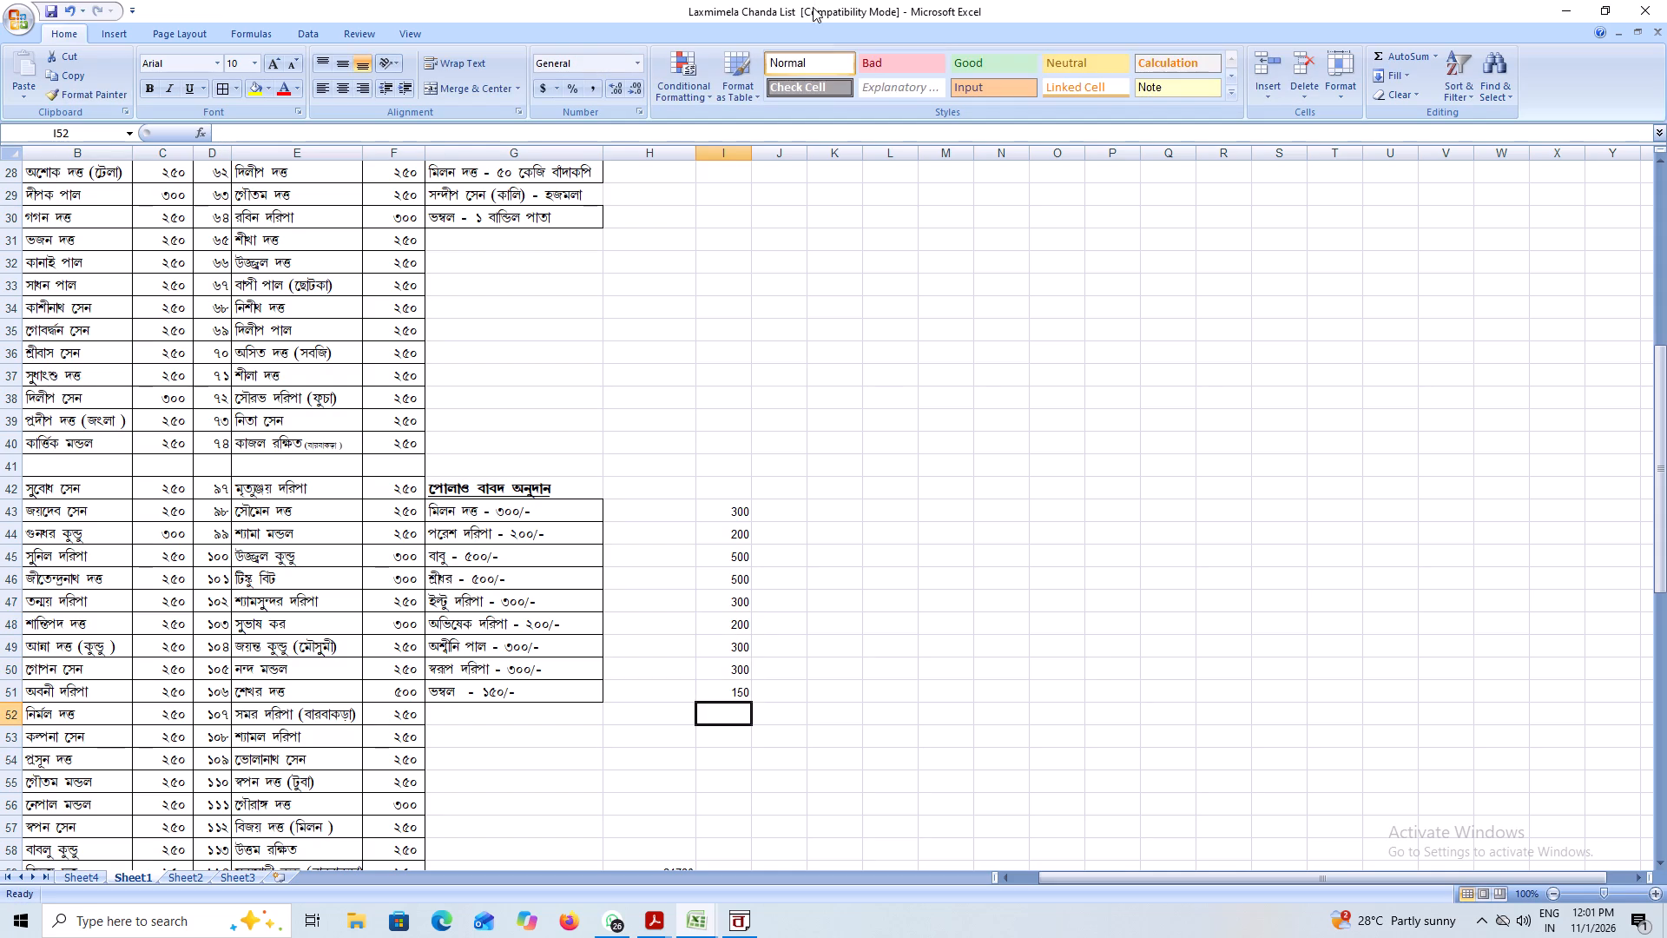
Total the পোলাও donation amounts I43 to I51 with a SUM formula in I52.
left_click(1385, 52)
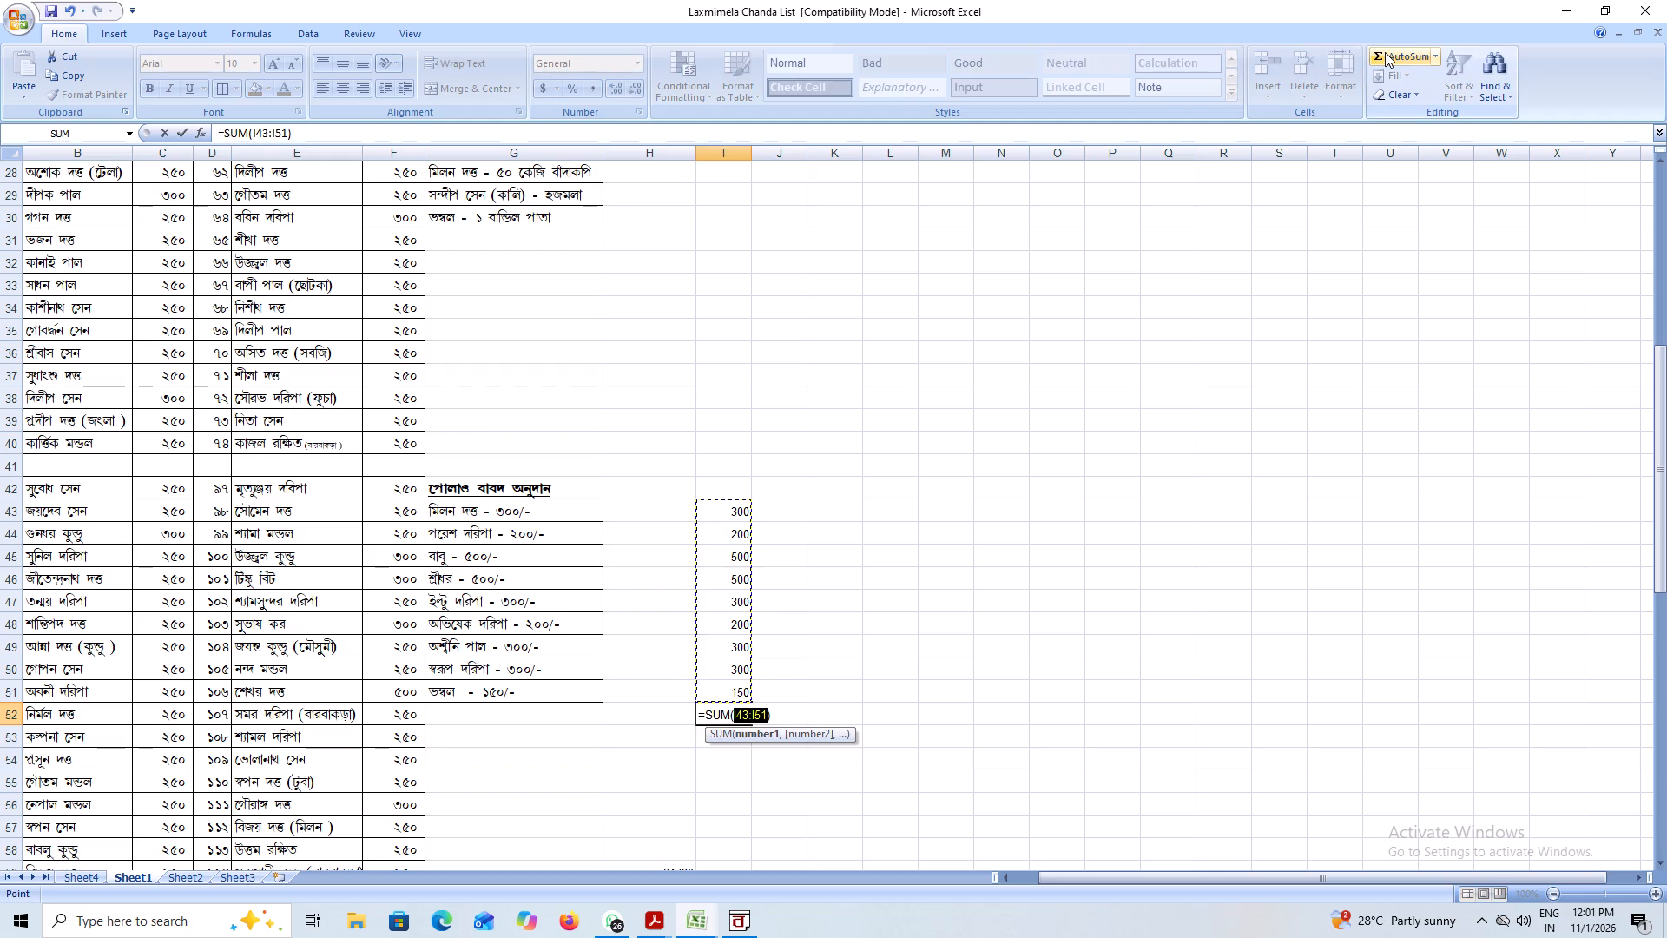
key("Return")
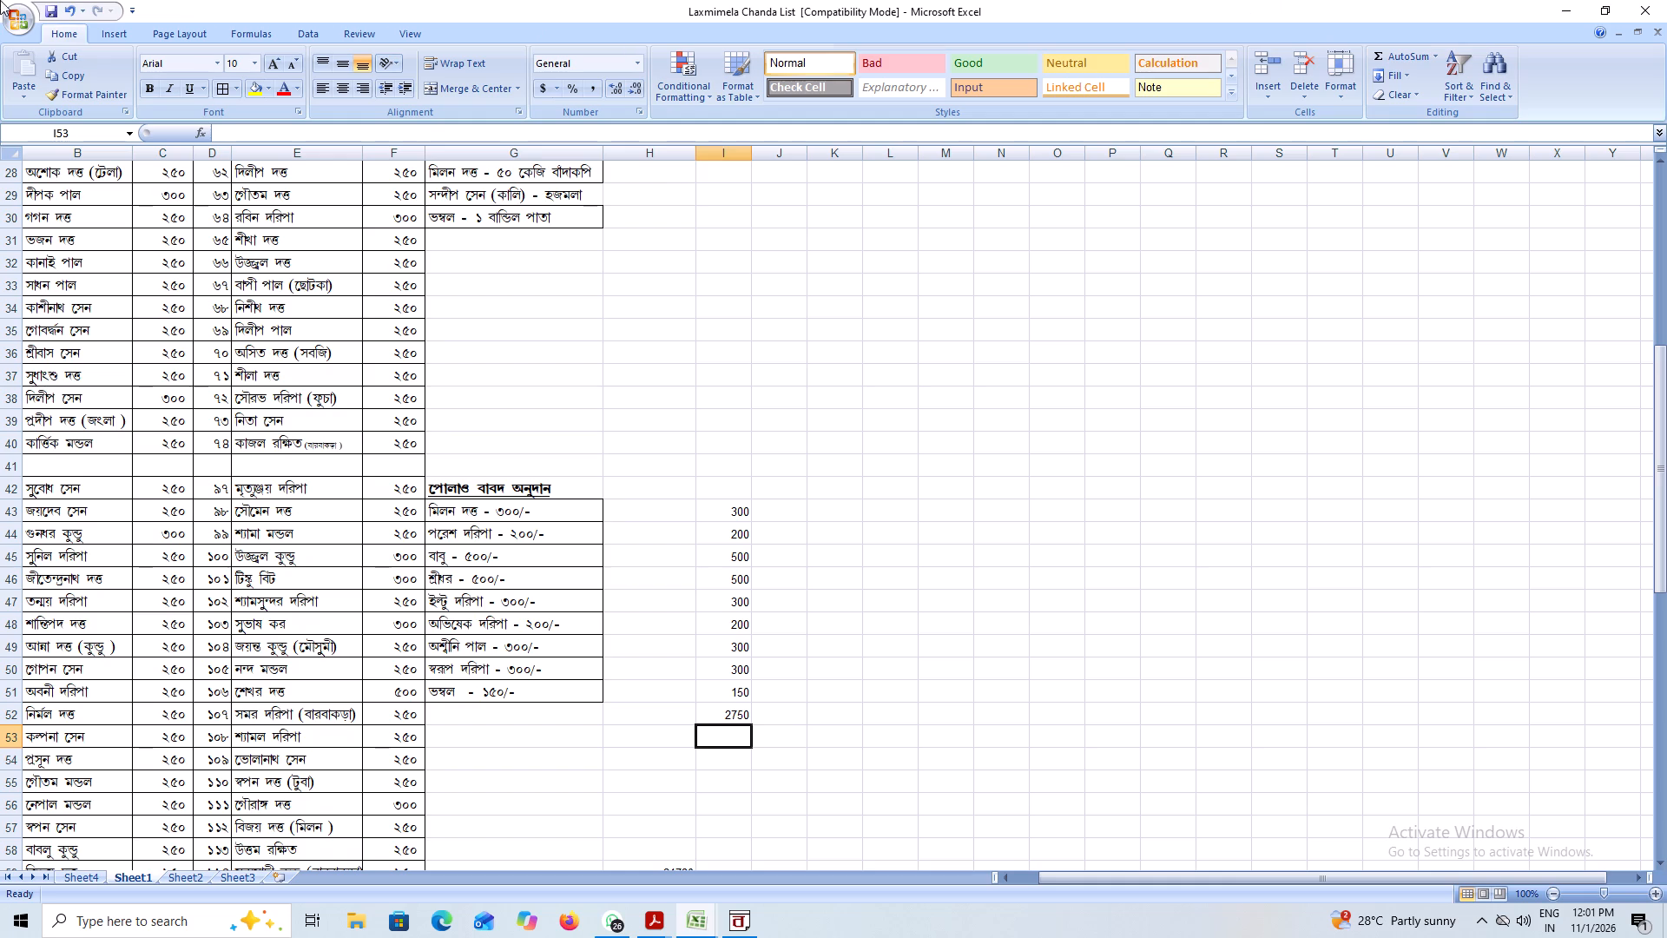
Add cell borders to the পোলাও বাবদ অনুদান heading in G42, matching the donor entries below it.
left_click(472, 480)
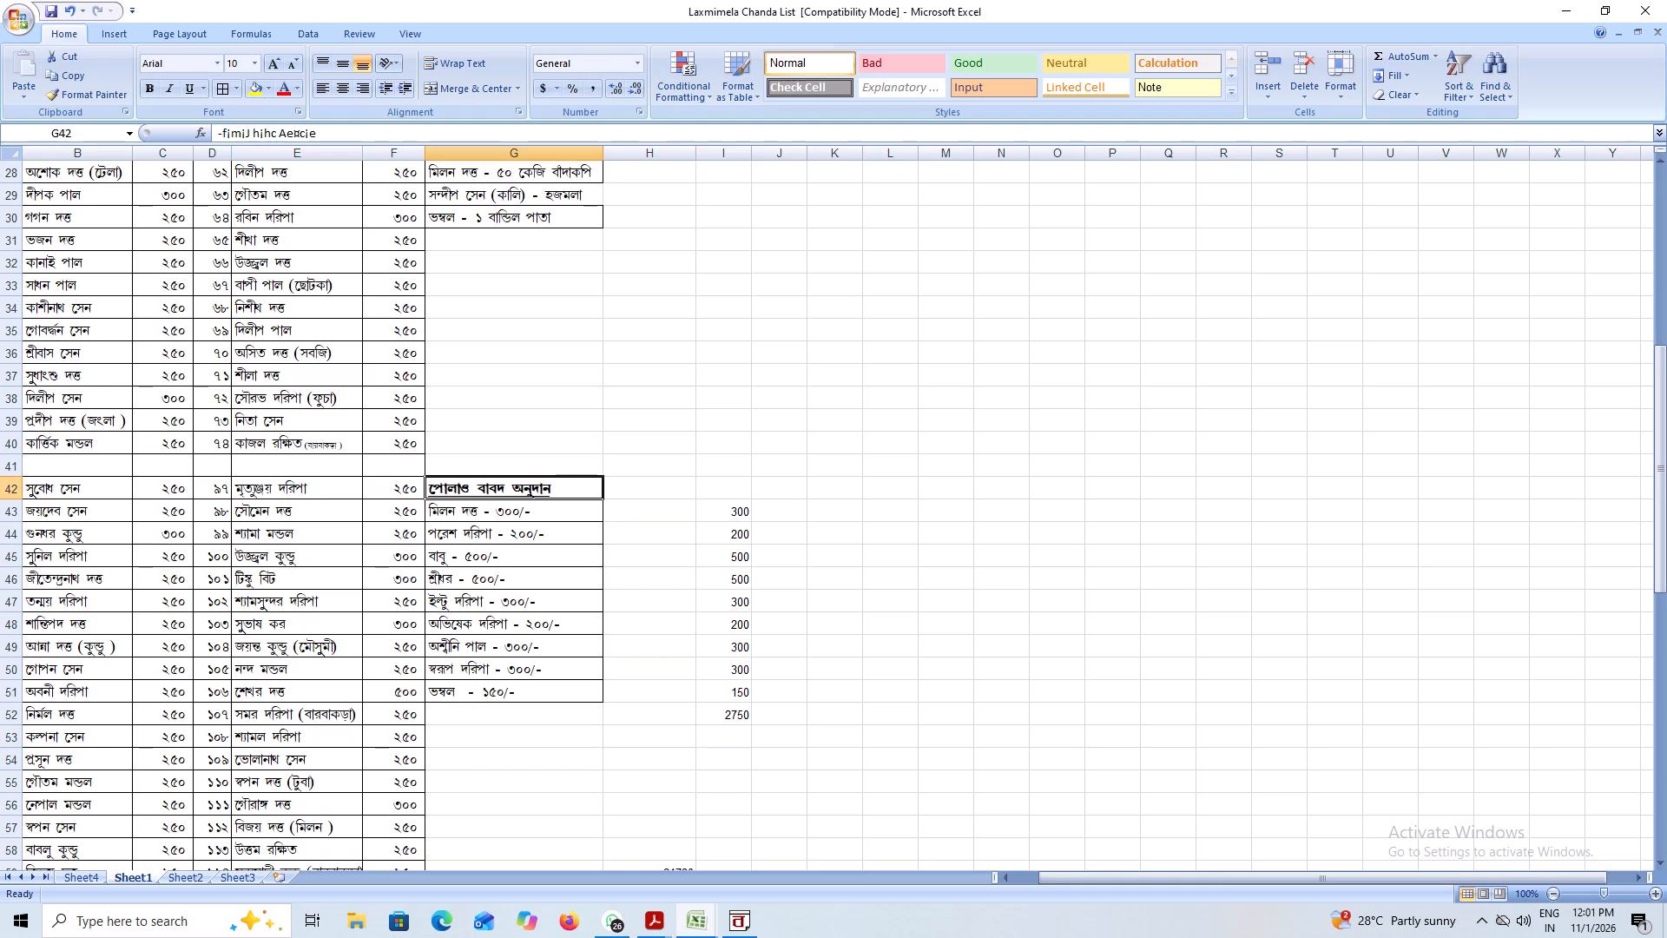
left_click(226, 85)
left_click(746, 387)
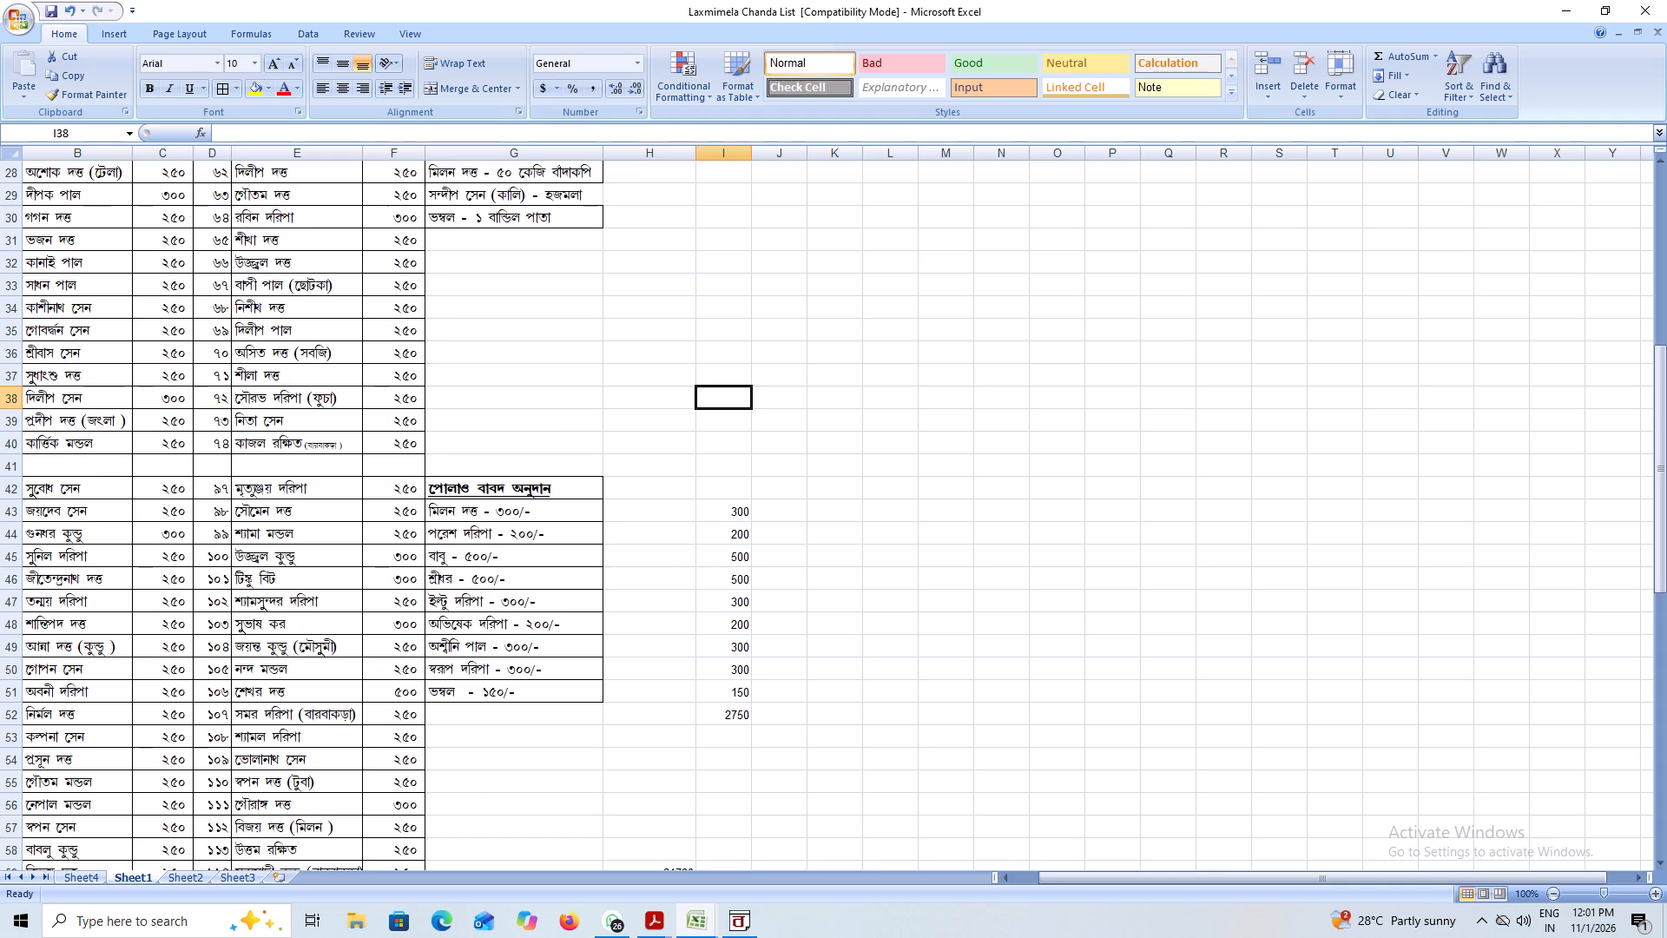
Select the empty amount cell C76 beside the first অন্নভোগ income item in the Receipts section.
scroll(494, 796, "down", 5)
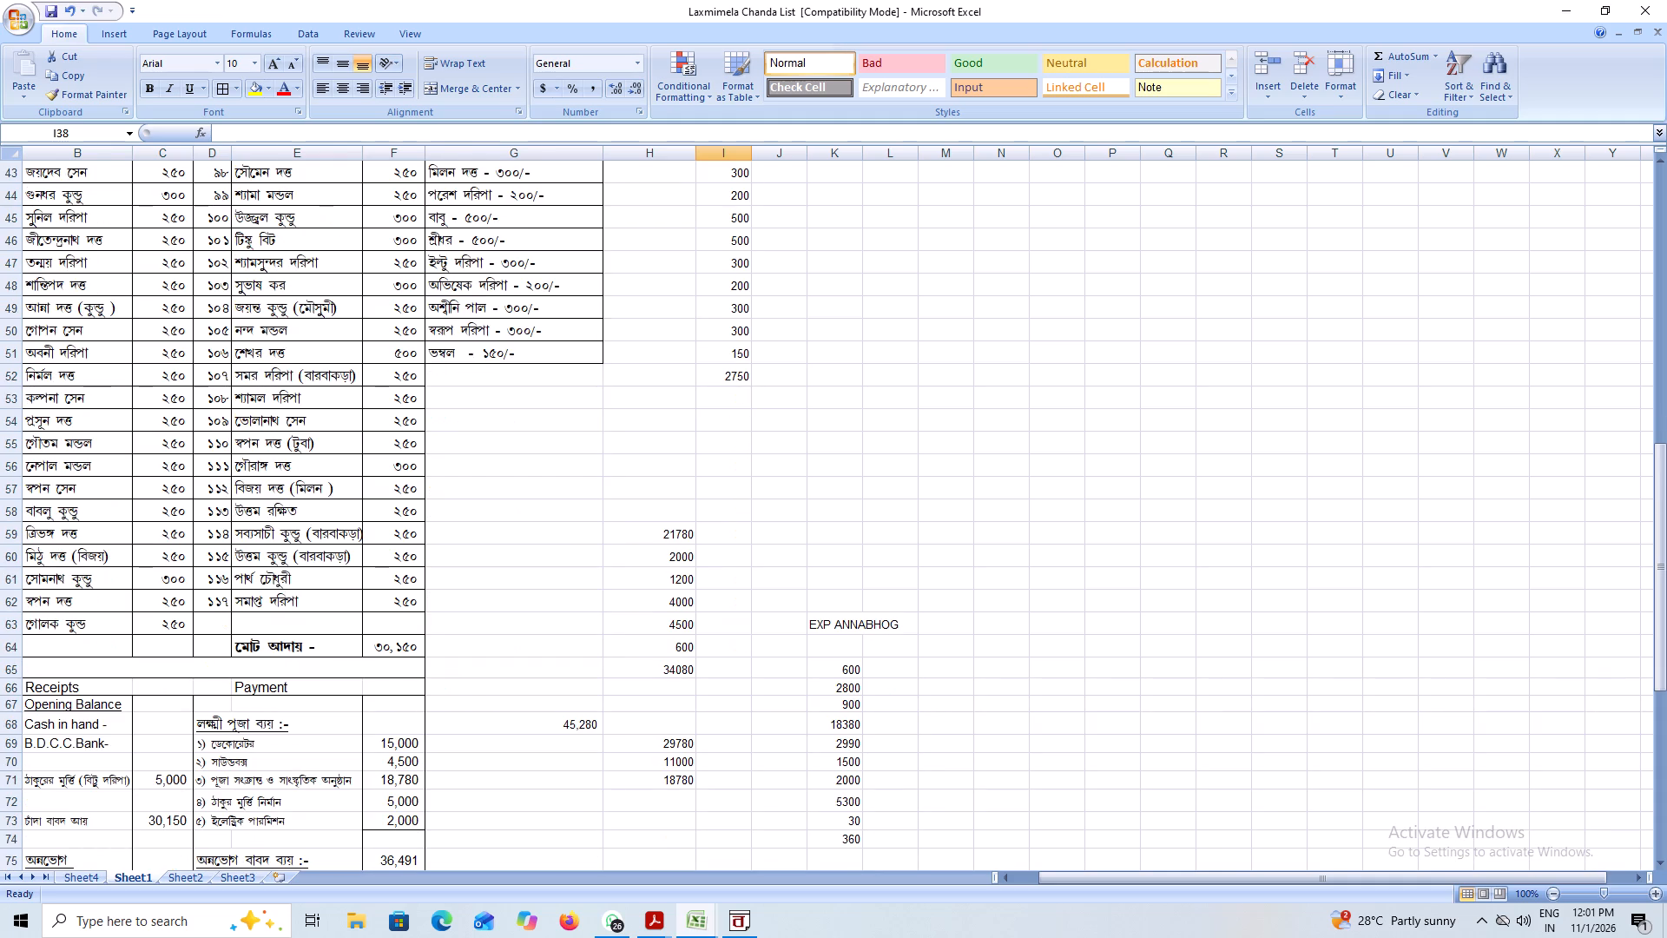
scroll(472, 670, "down", 3)
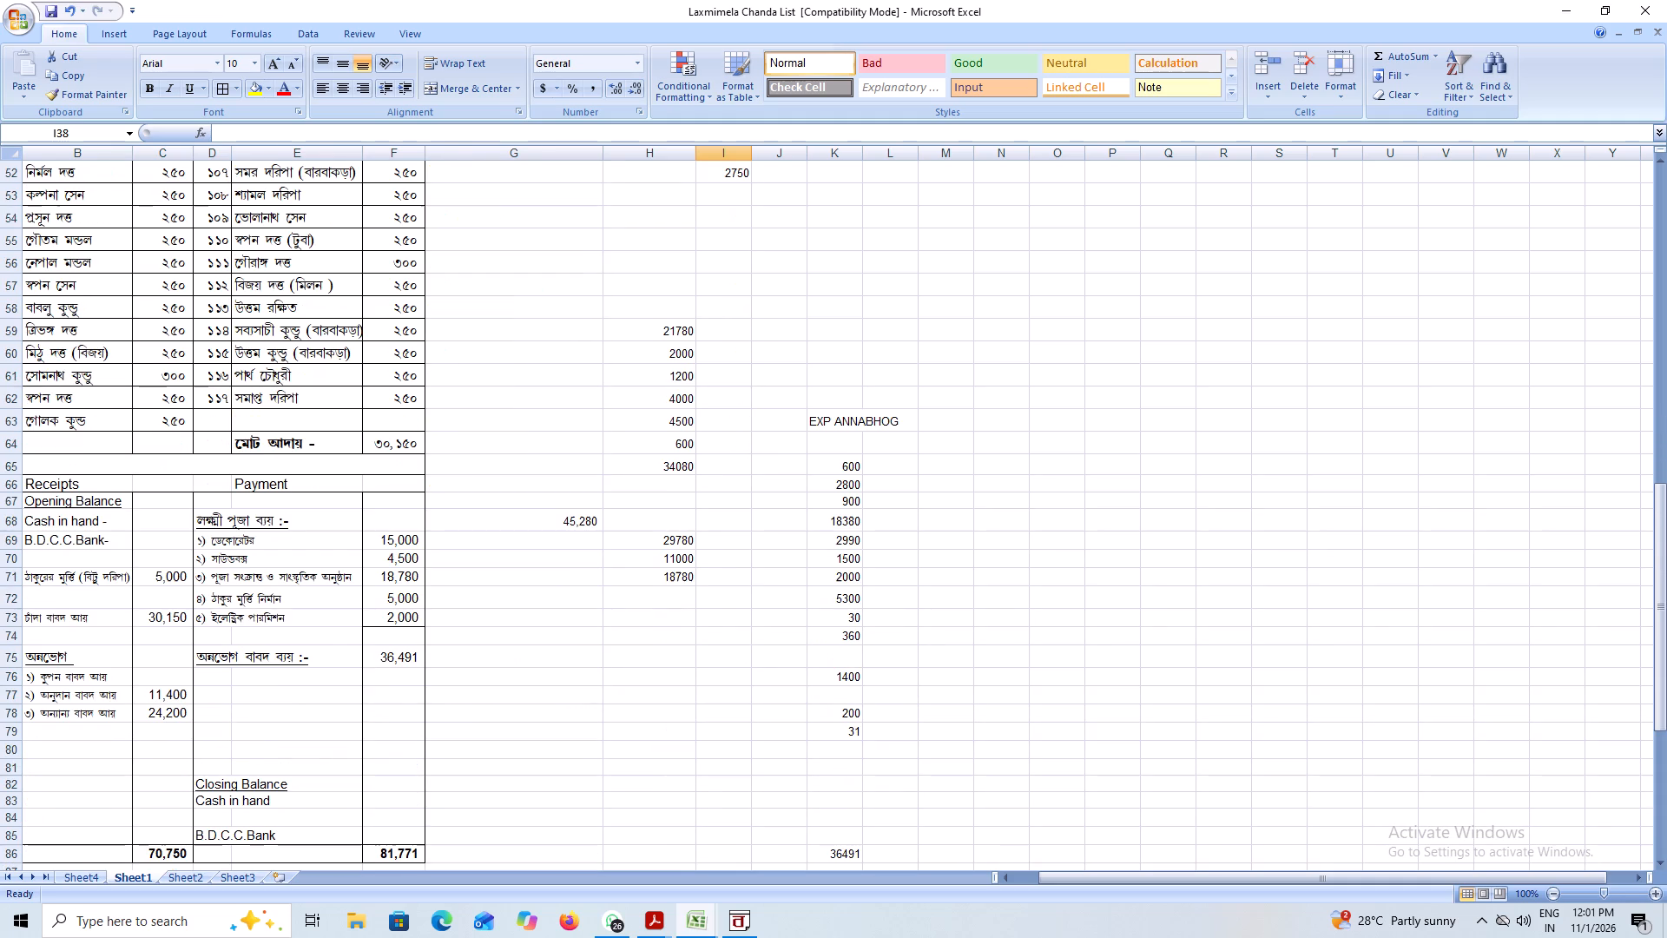
scroll(478, 676, "down", 2)
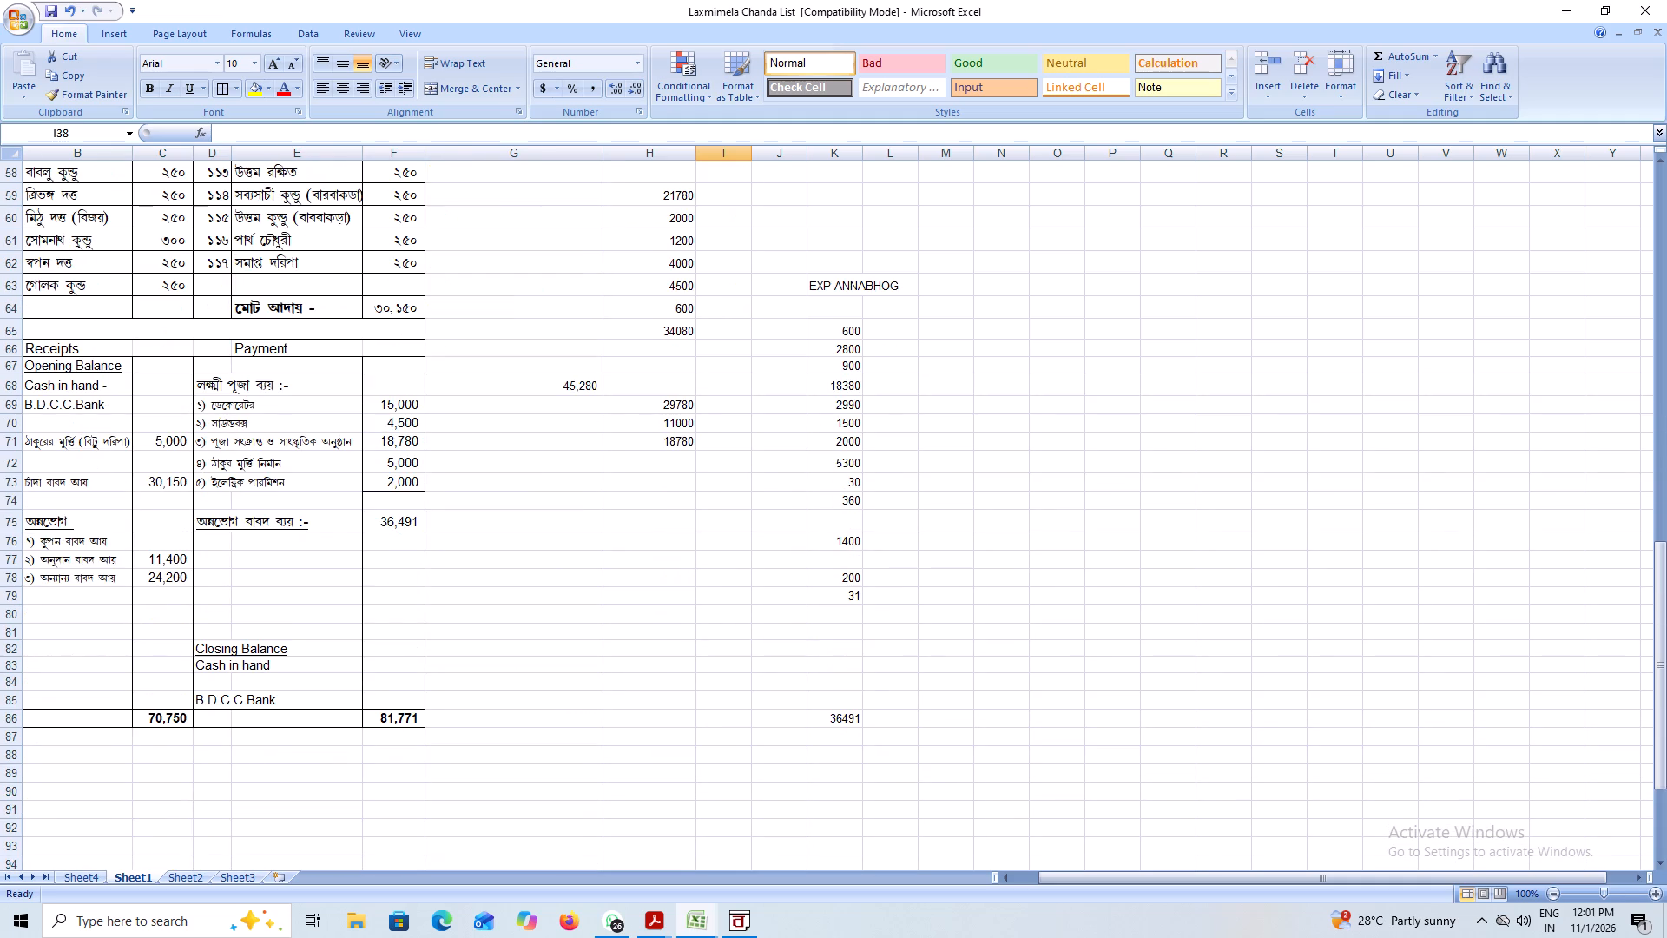
left_click(155, 544)
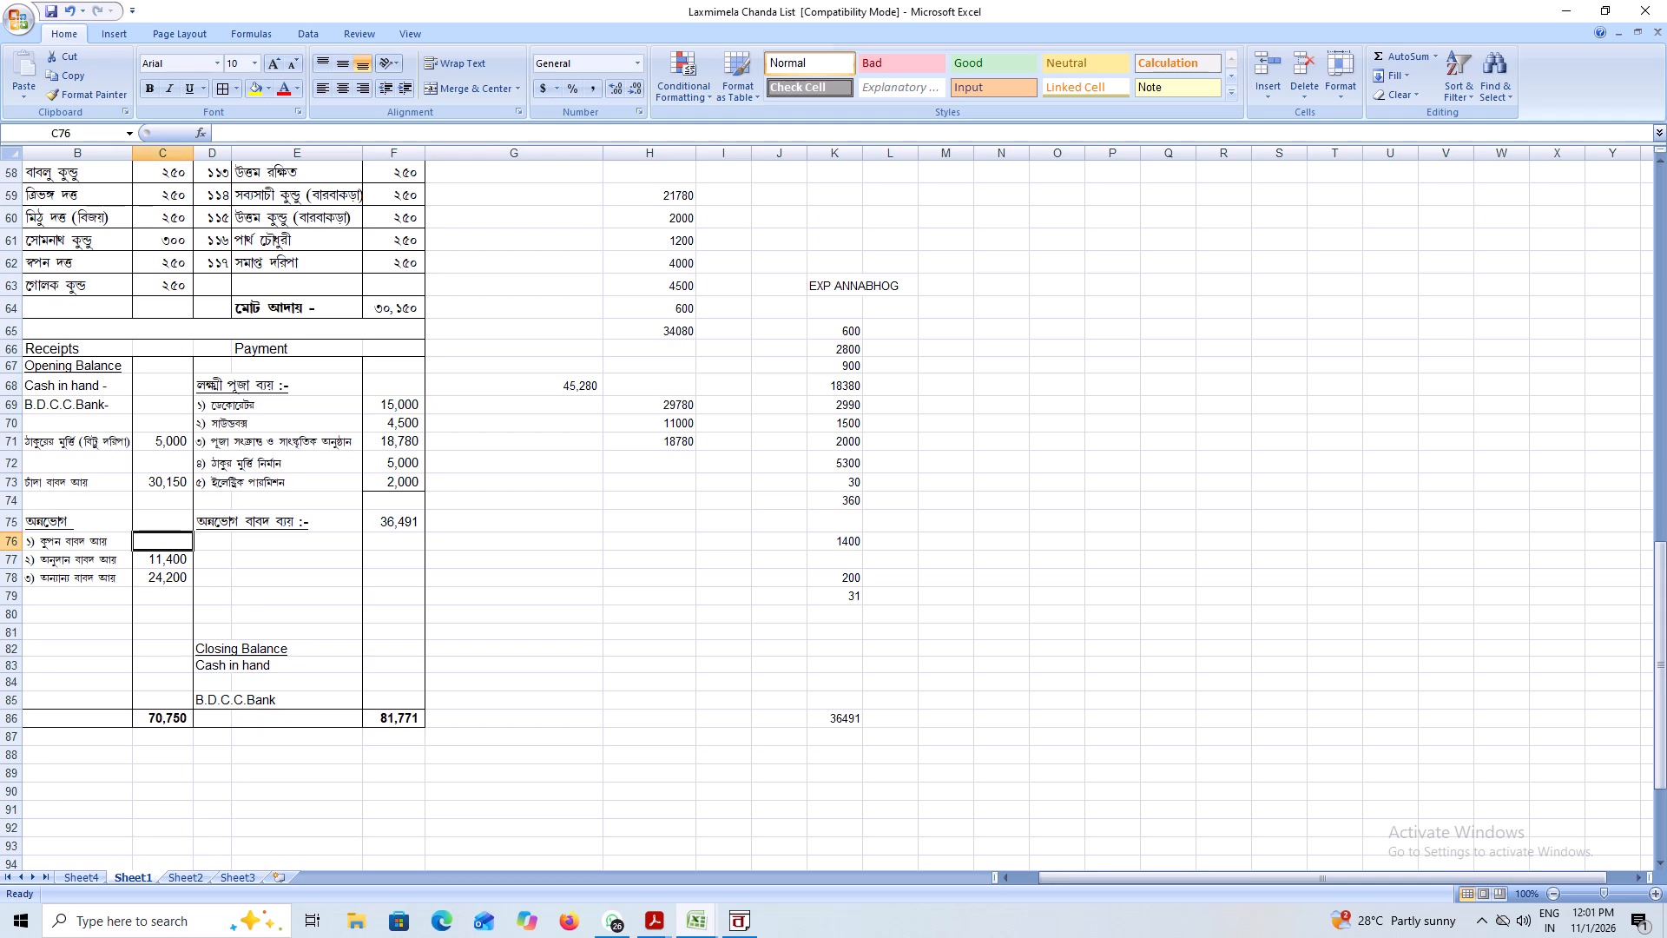
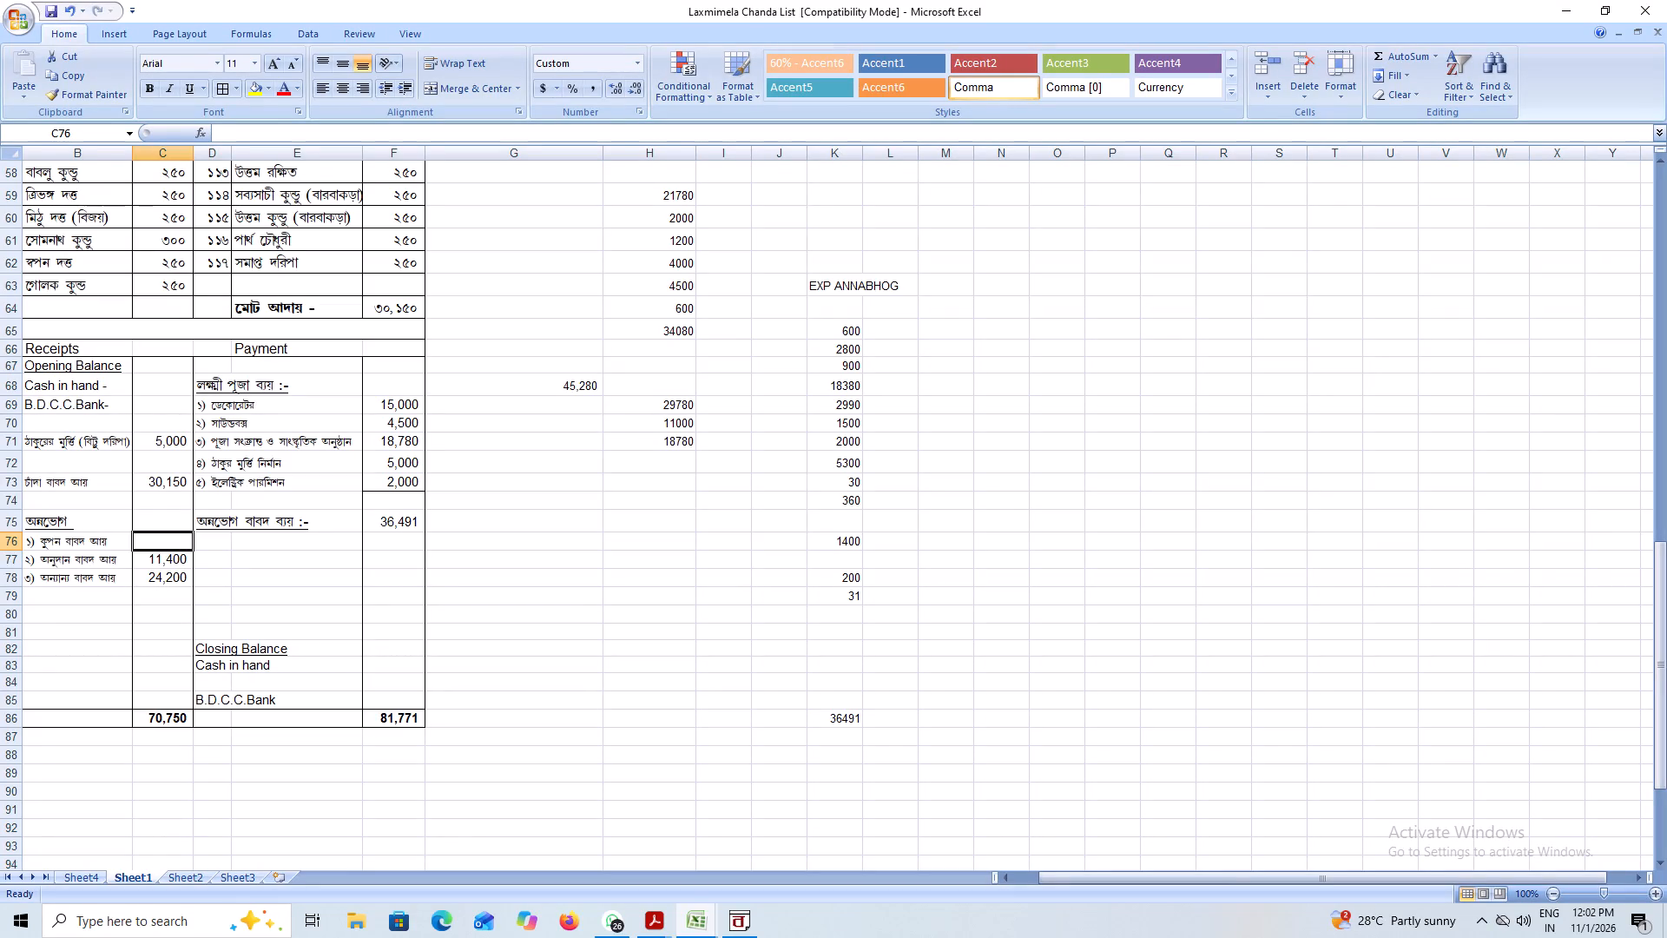
Enter the অন্নভোগ expense figure 36491 in the empty cell H77 beside the account.
left_click(91, 651)
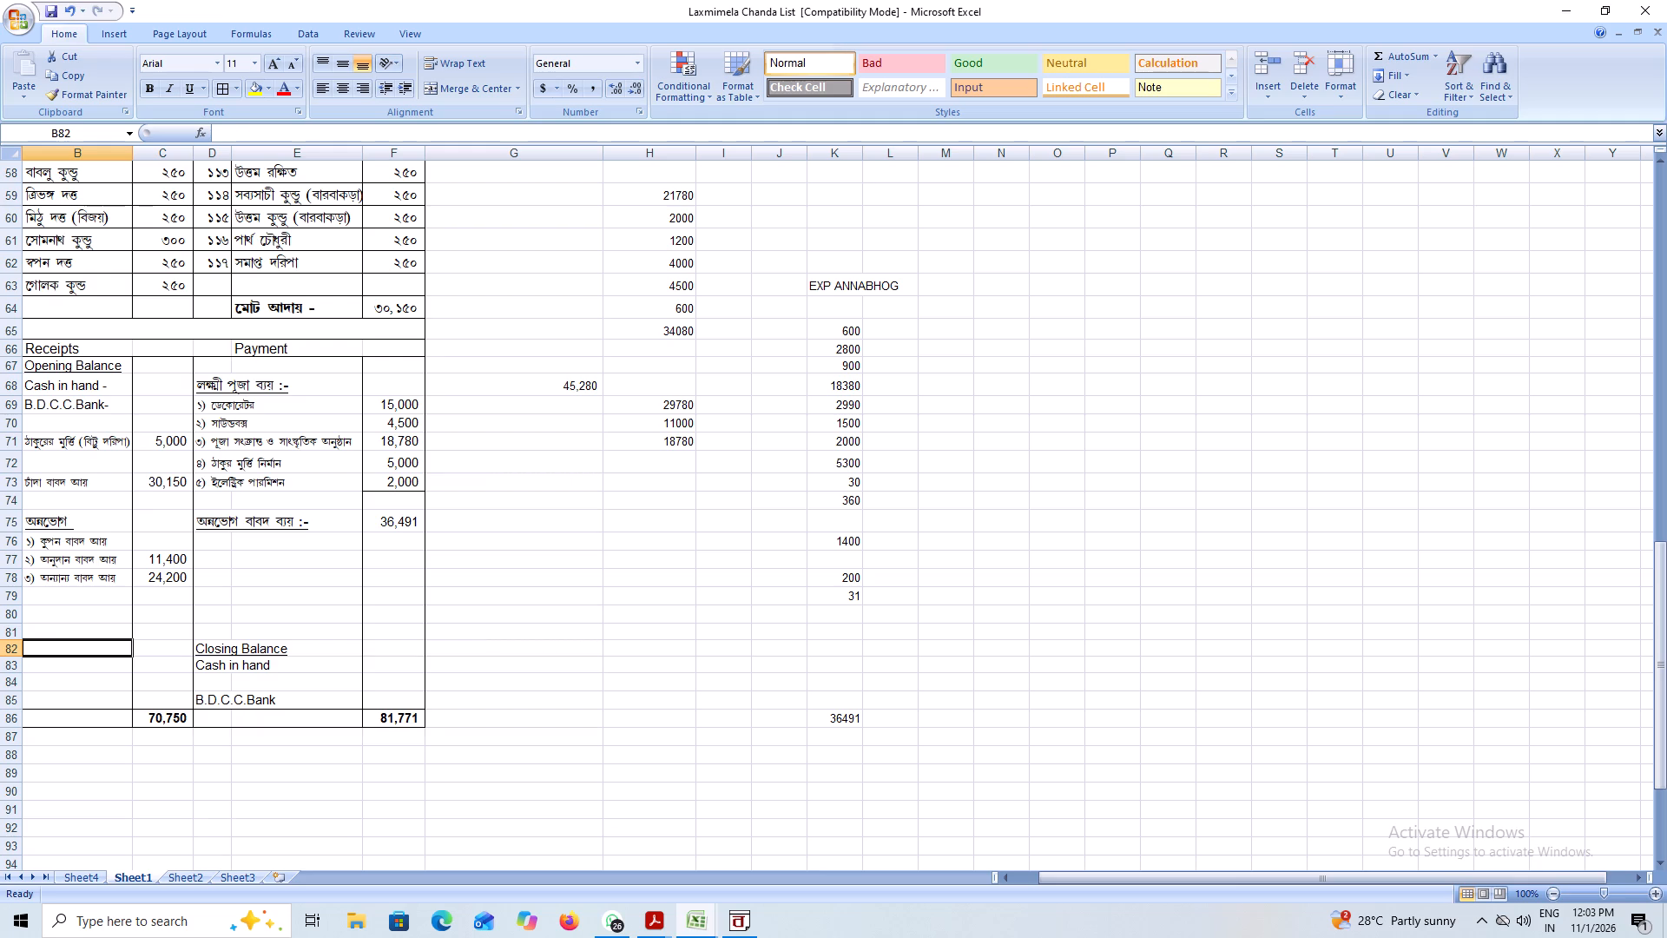
left_click(408, 524)
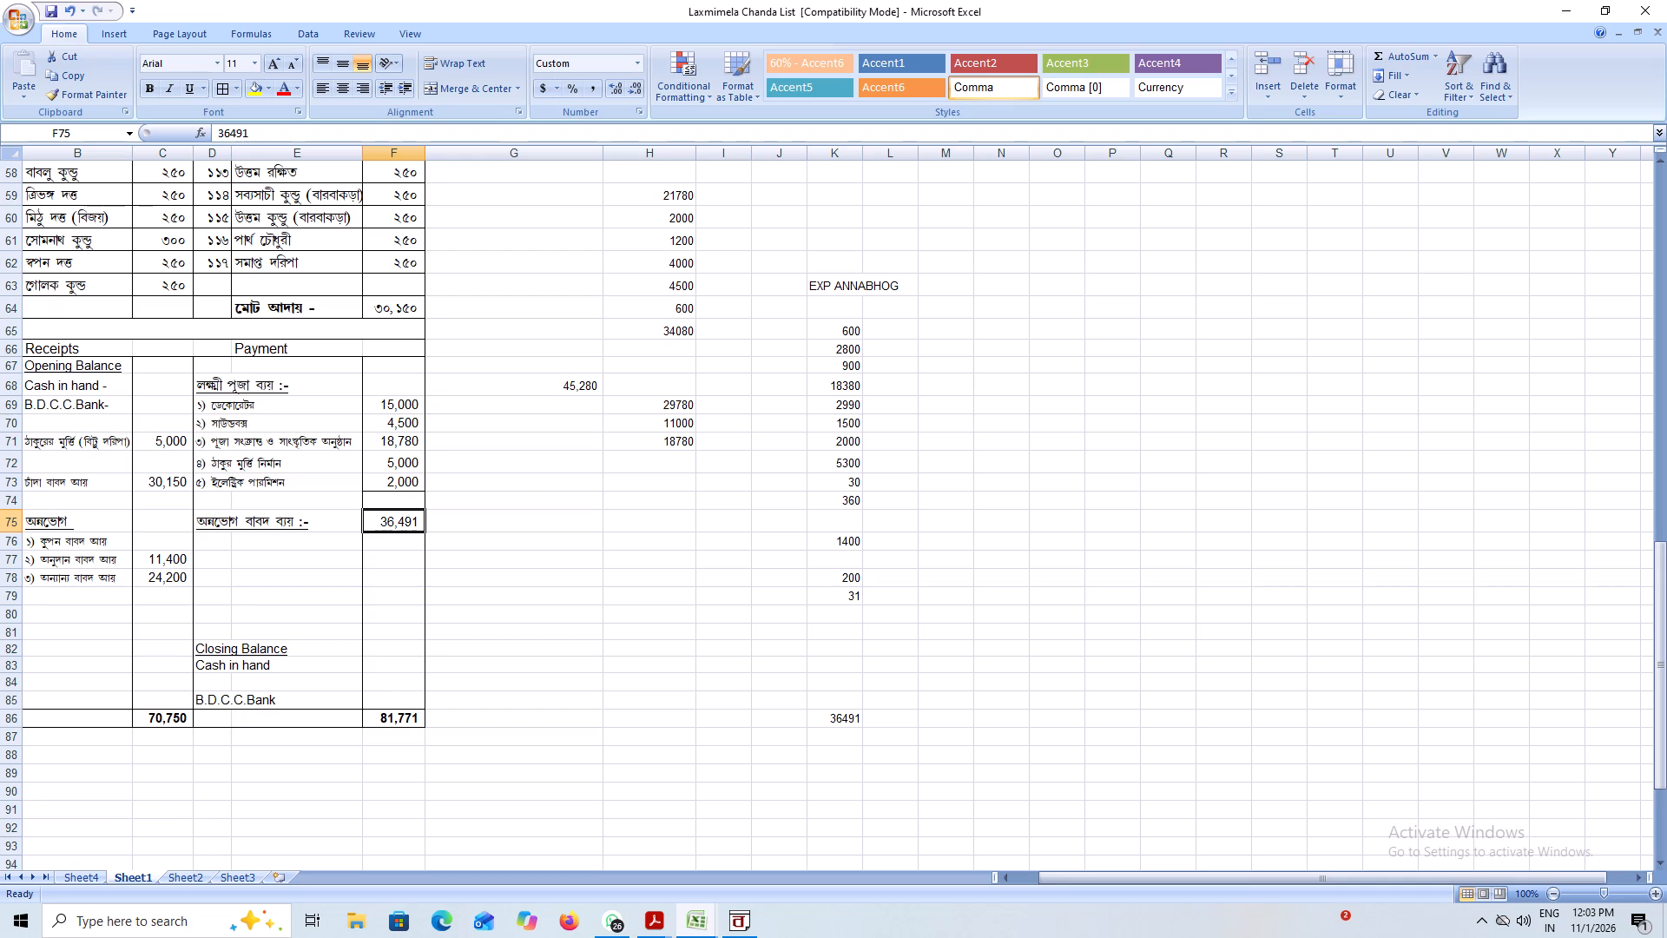
left_click(634, 561)
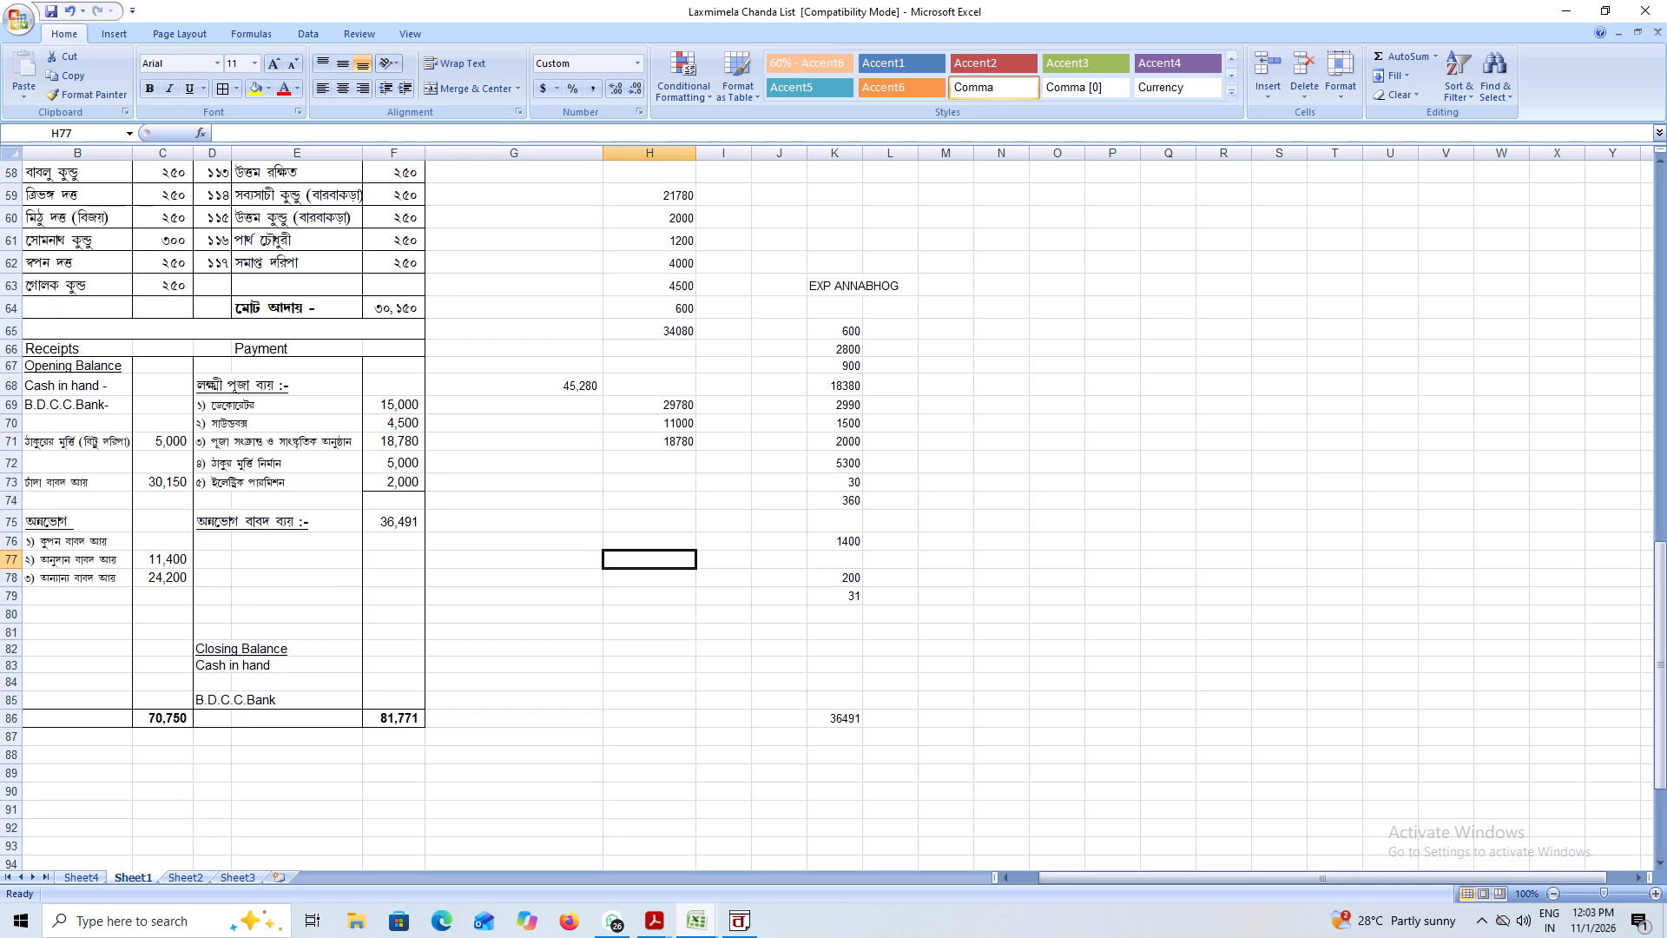
type("36491")
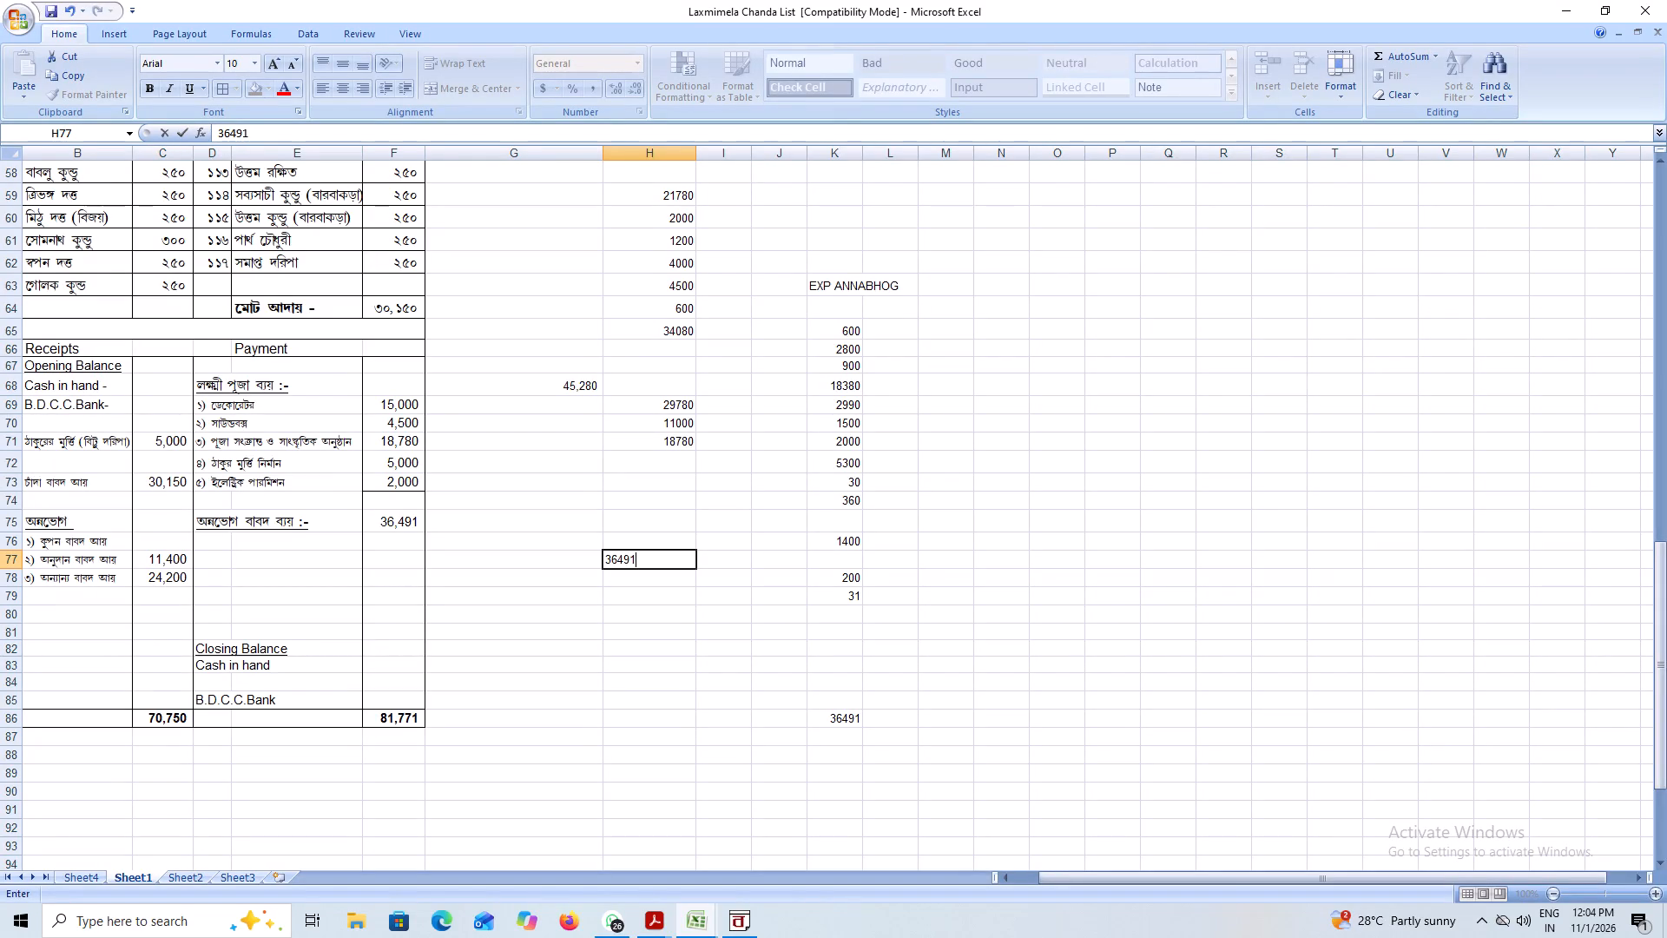
Switch to BanglaWord and write the sixth puja expense label, ৬) কির্তন, below the existing donor lines.
left_click(738, 913)
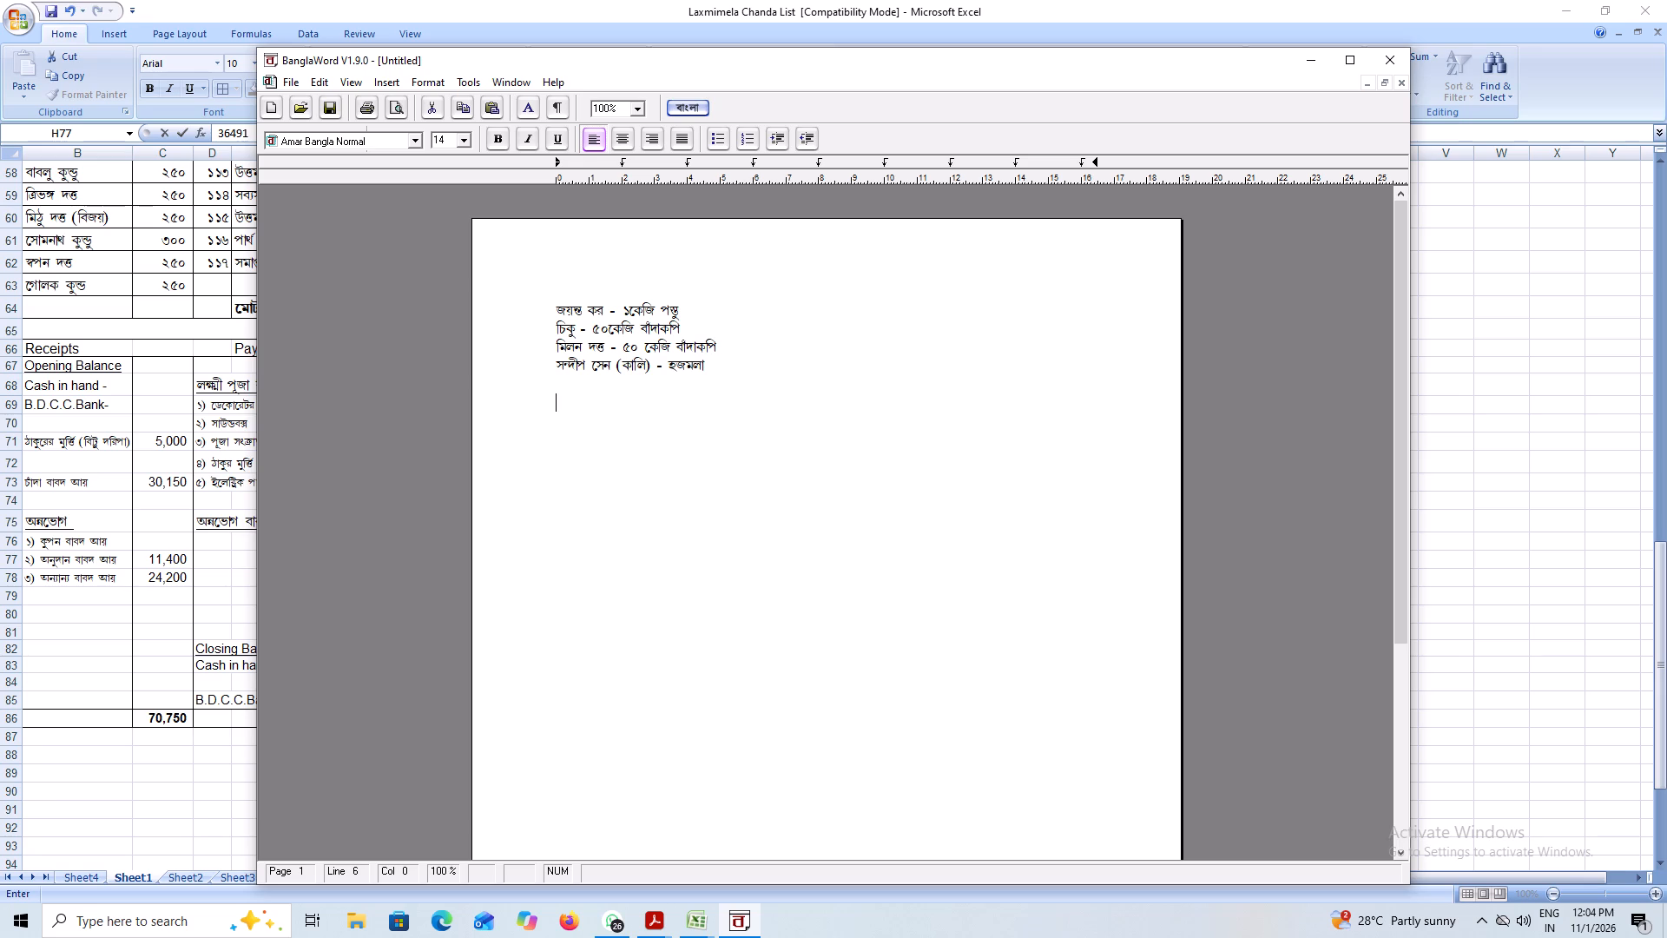
key("6")
type(") ju")
key("BackSpace")
key("BackSpace")
key("BackSpace")
key("space")
type("ki")
type("xx")
key("F1")
key("r")
key("shift+F1")
key("BackSpace")
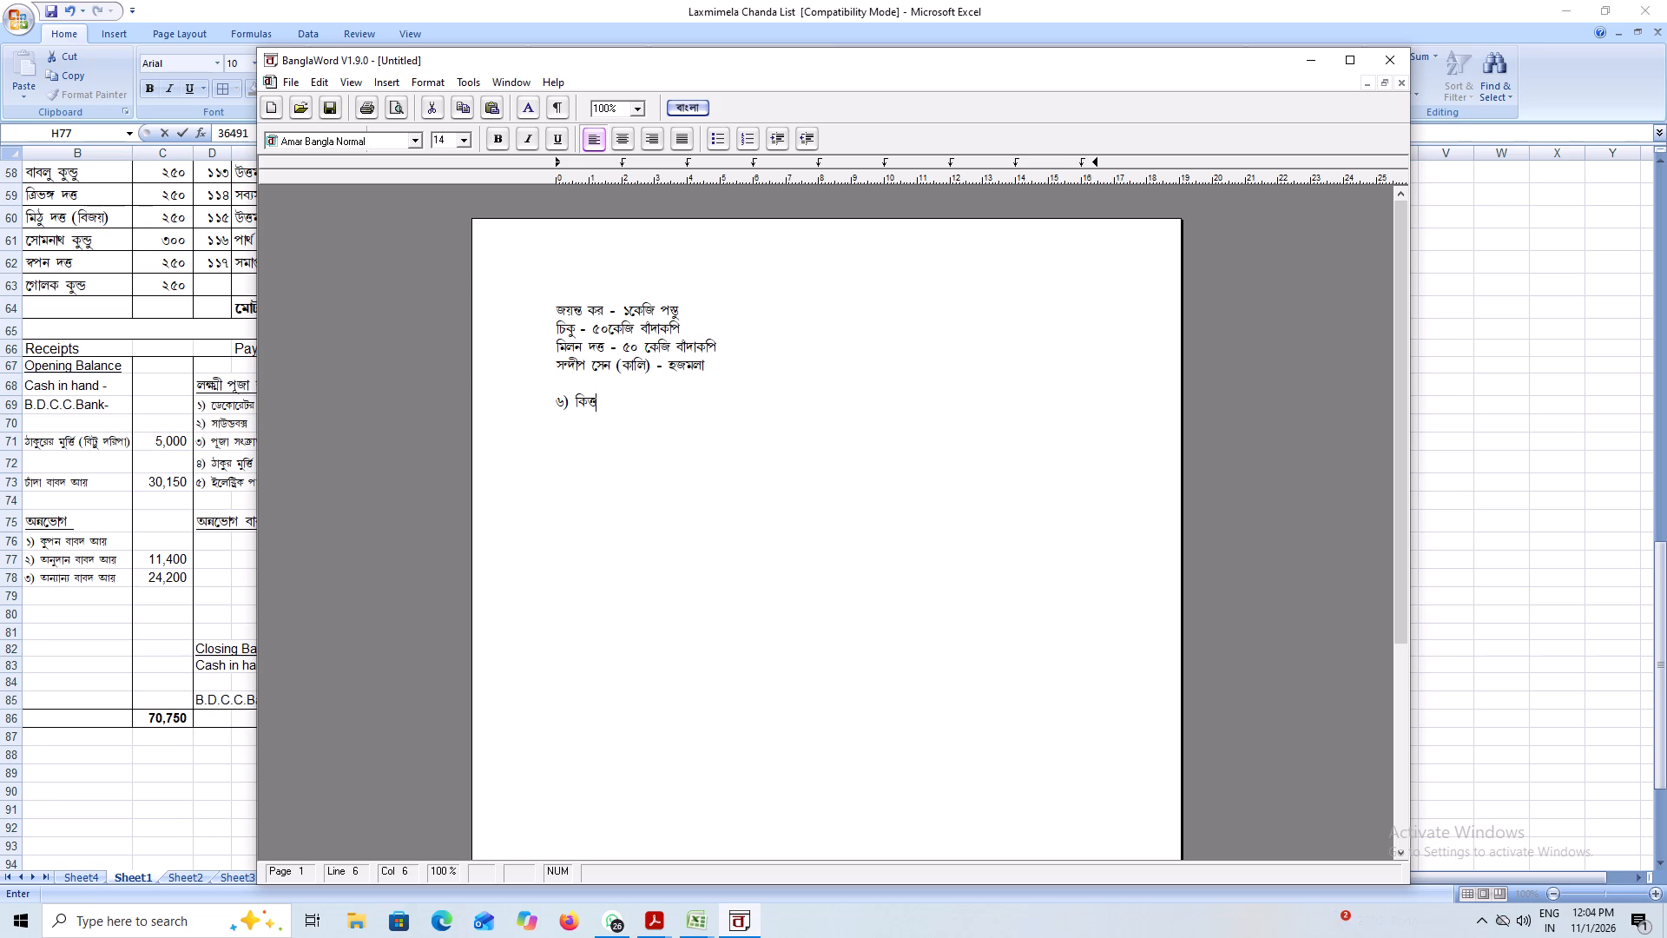
key("r")
key("BackSpace")
key("r")
key("F1")
key("BackSpace")
key("BackSpace")
key("x")
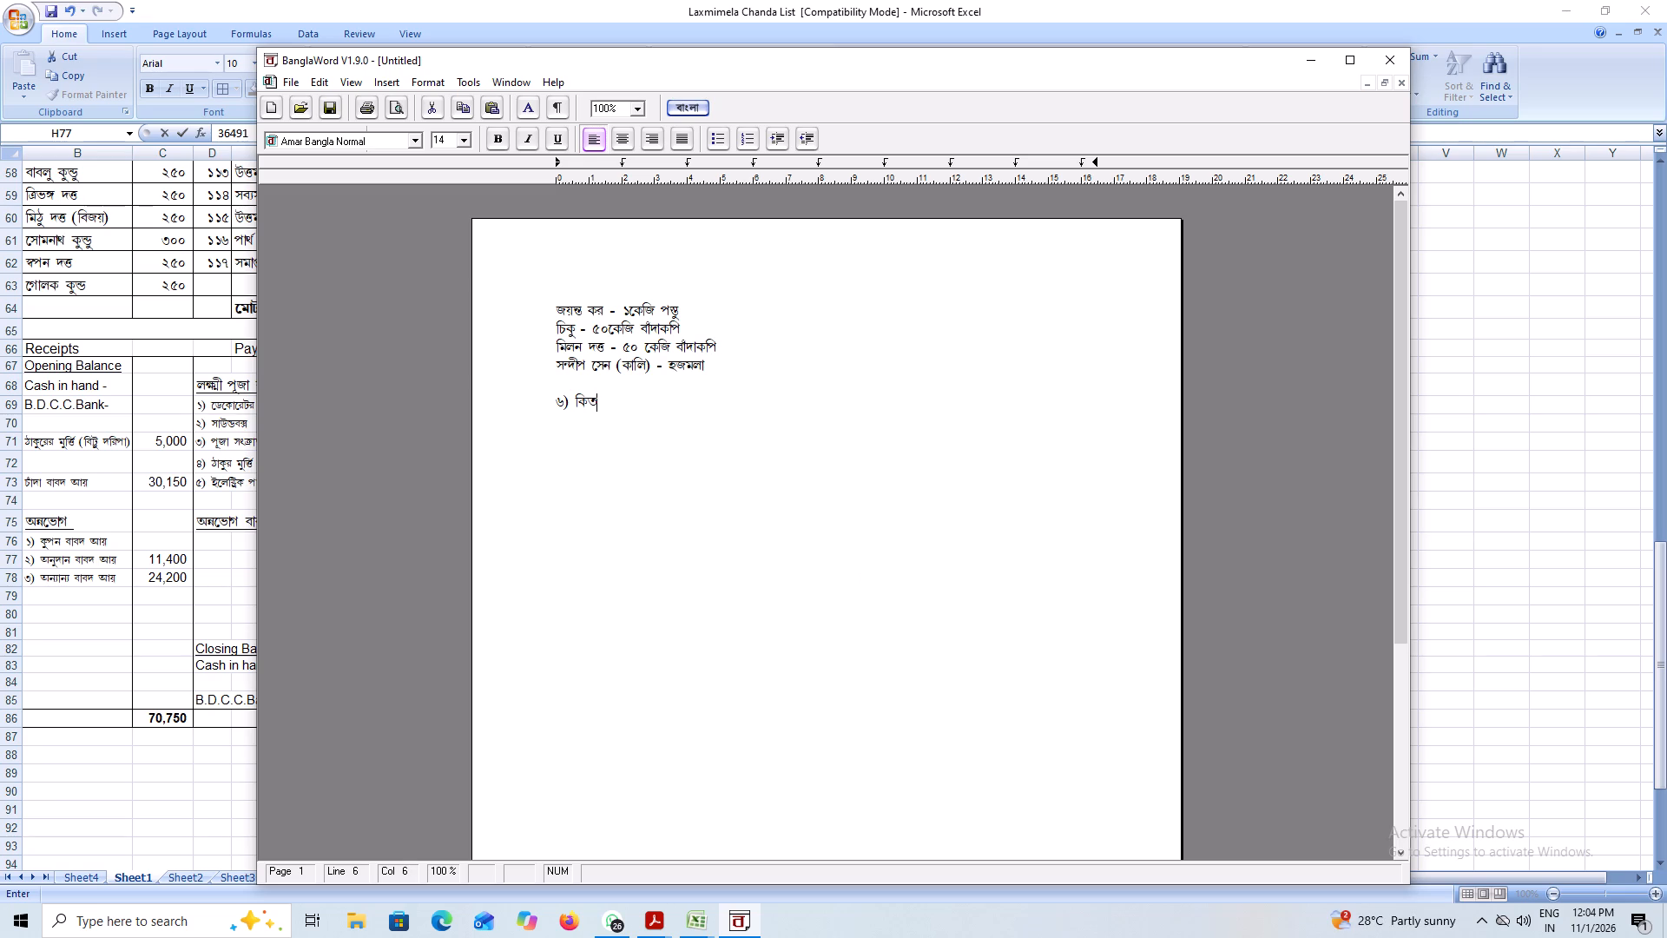
key("shift+r")
key("F1")
key("n")
Move the ৬) কির্তন label out of BanglaWord into cell D74 of the Excel sheet's Payment section.
left_click_drag(557, 400, 620, 410)
key("ctrl+x")
left_click(203, 498)
left_click(206, 493)
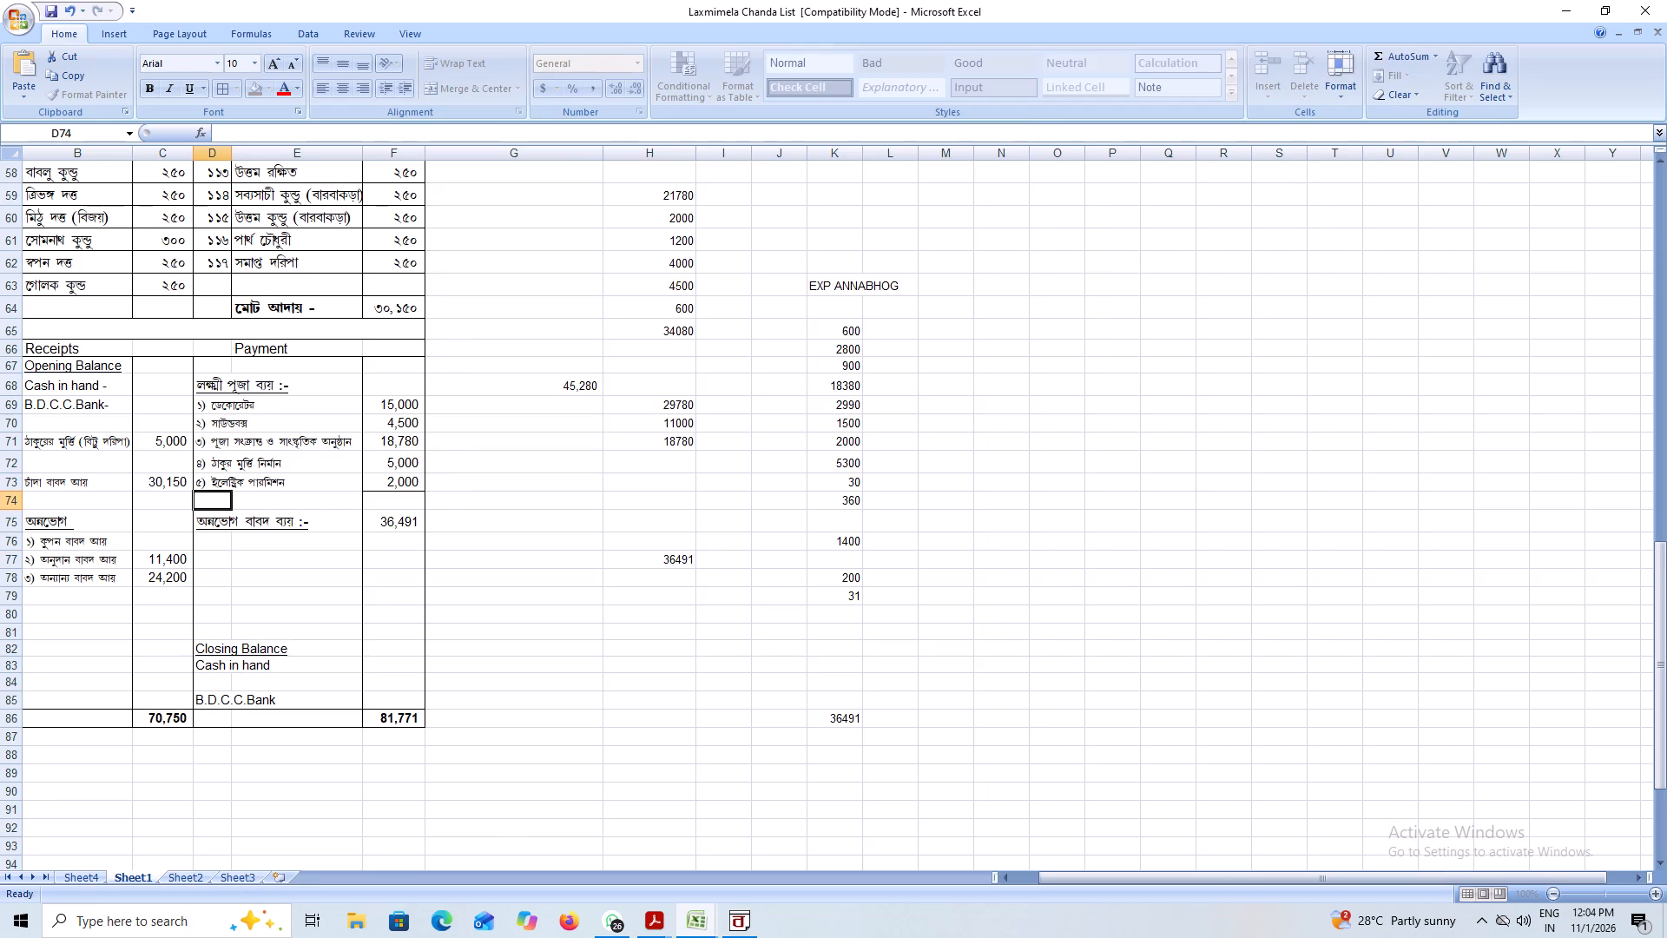
key("ctrl+v")
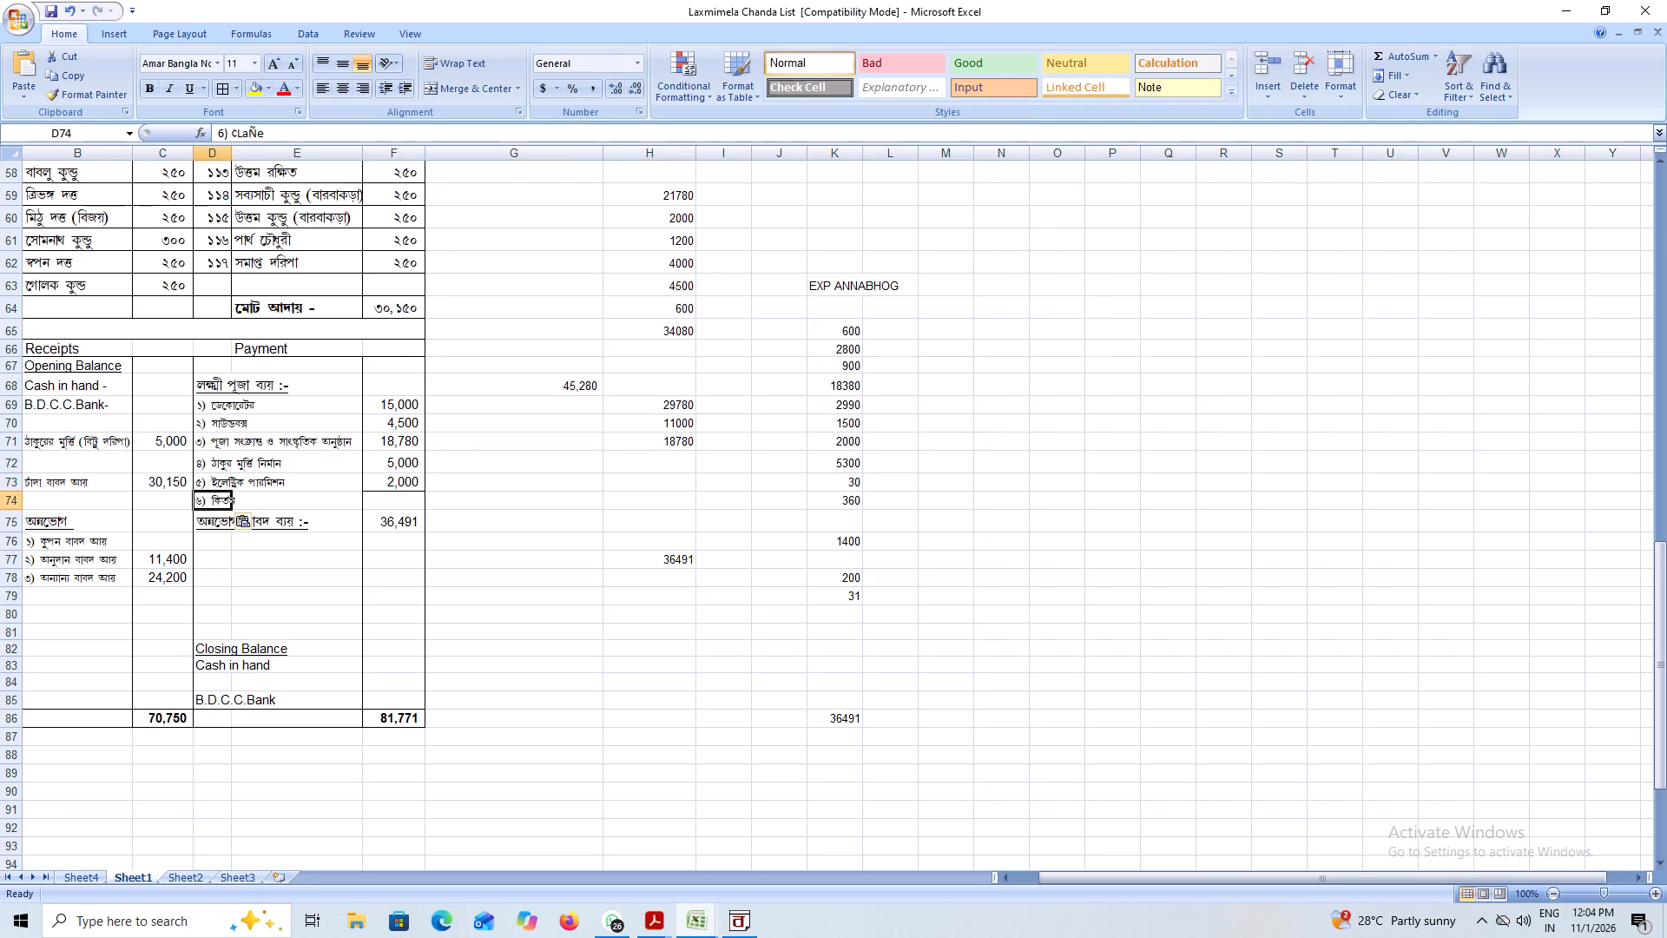
Enter 10000 in F74 as the কির্তন expense amount.
left_click(394, 502)
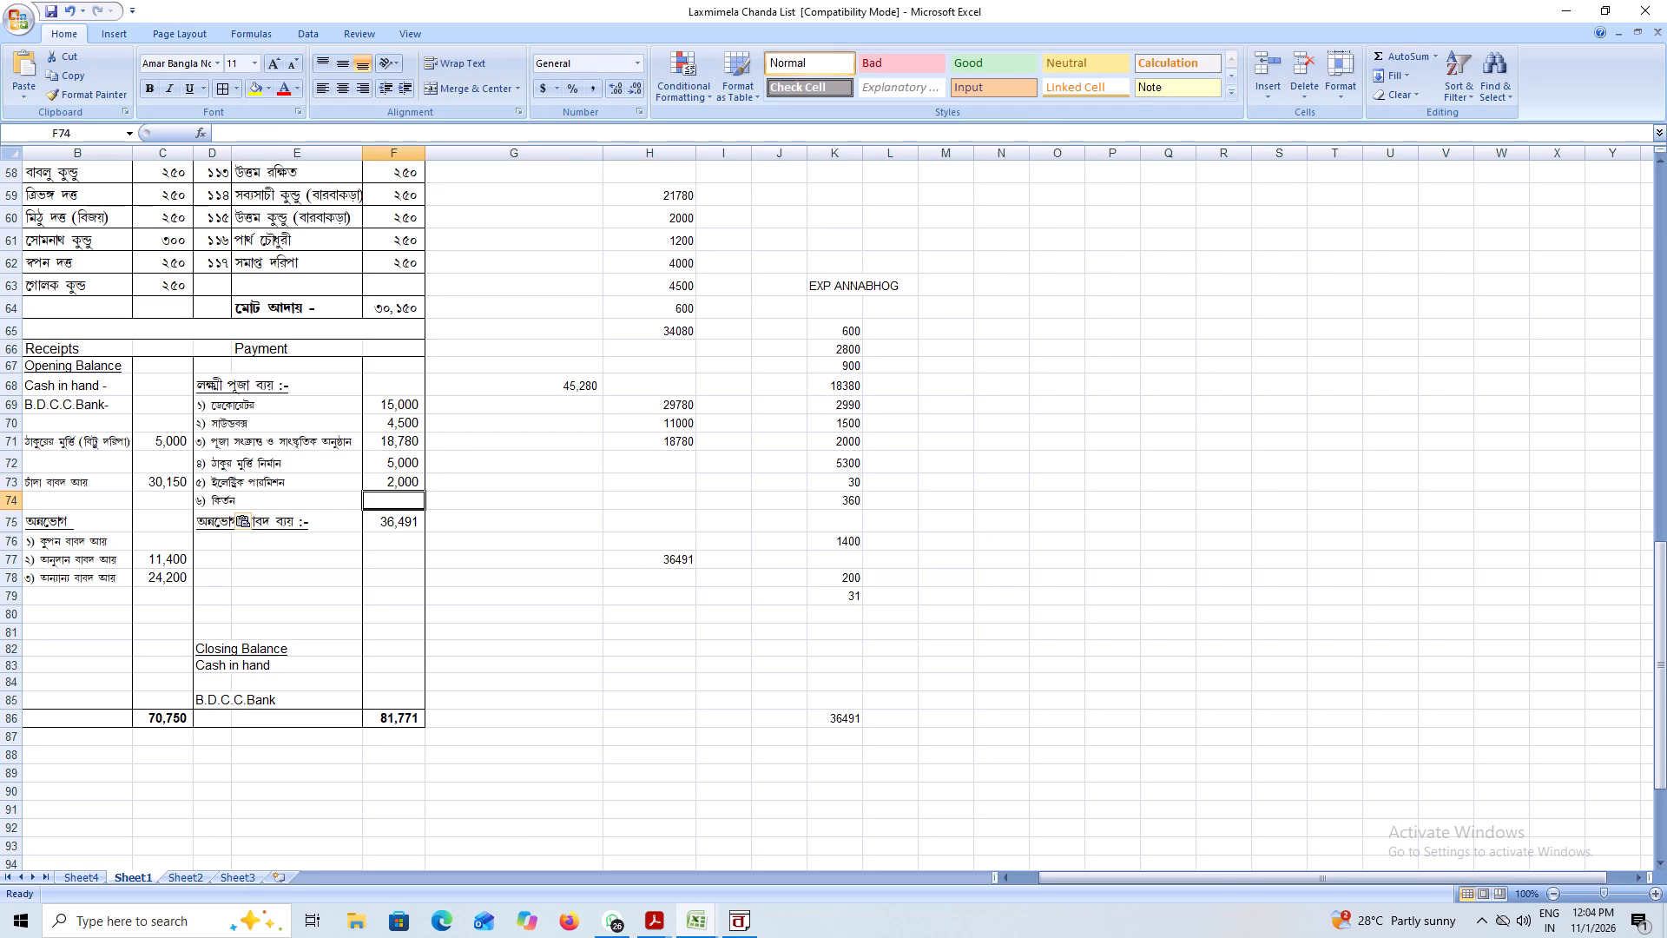
type("10000")
key("Return")
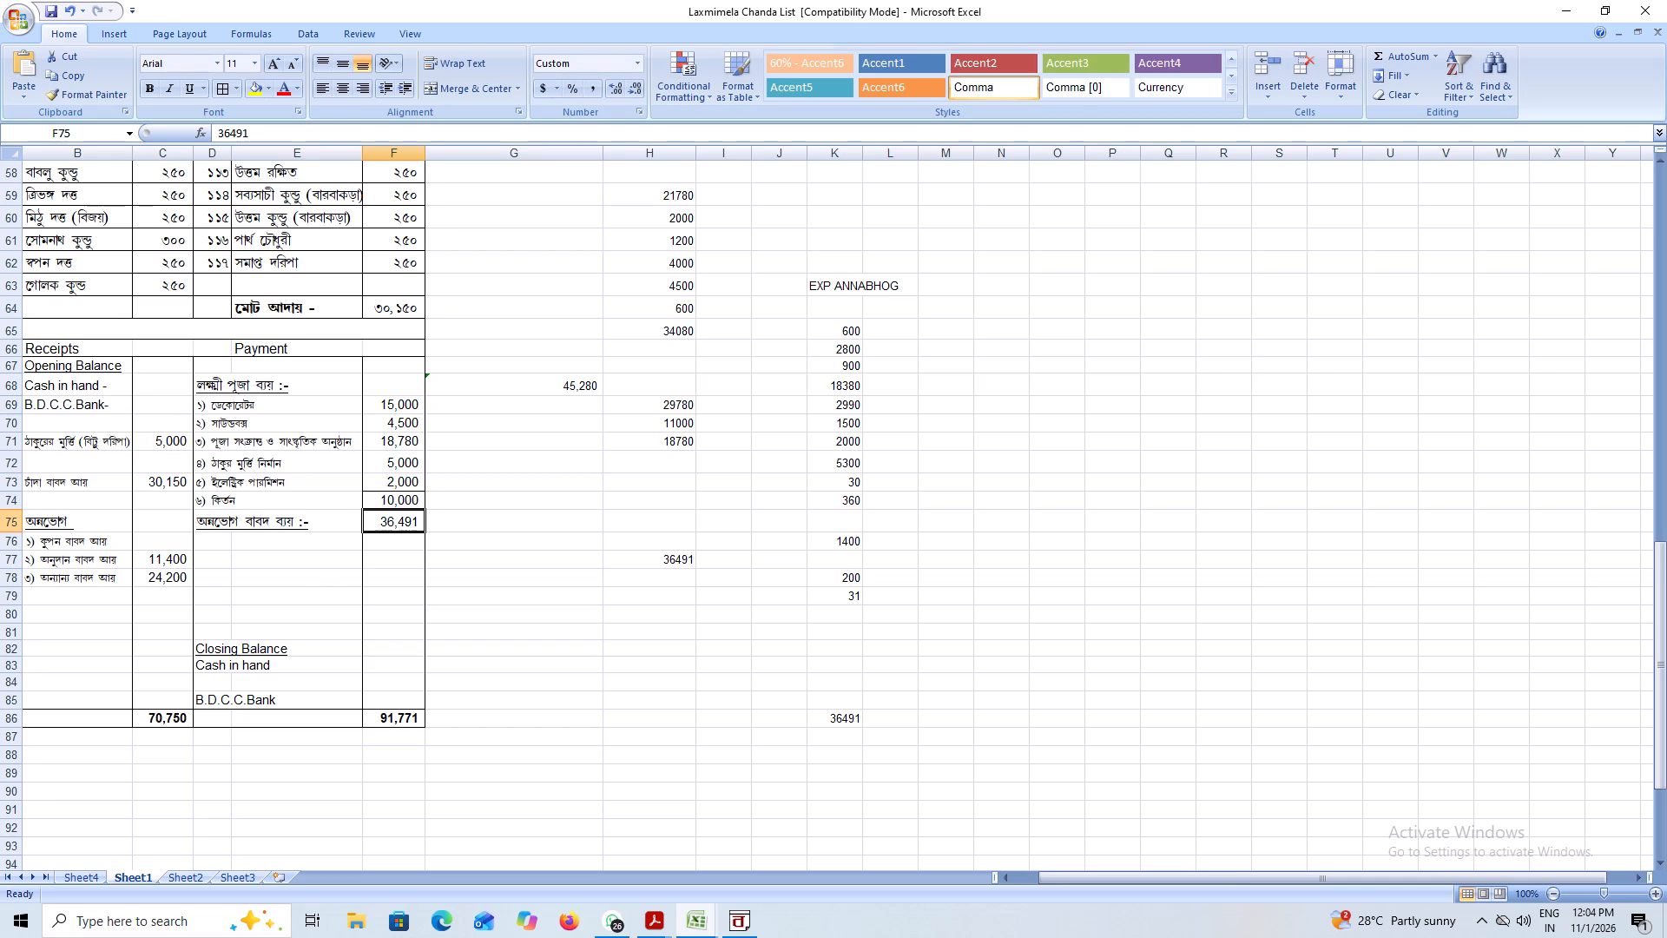
Move the অন্নভোগ বাবদ ব্যয় heading and its amount from D75:F75 down one row to row 76.
left_click(524, 552)
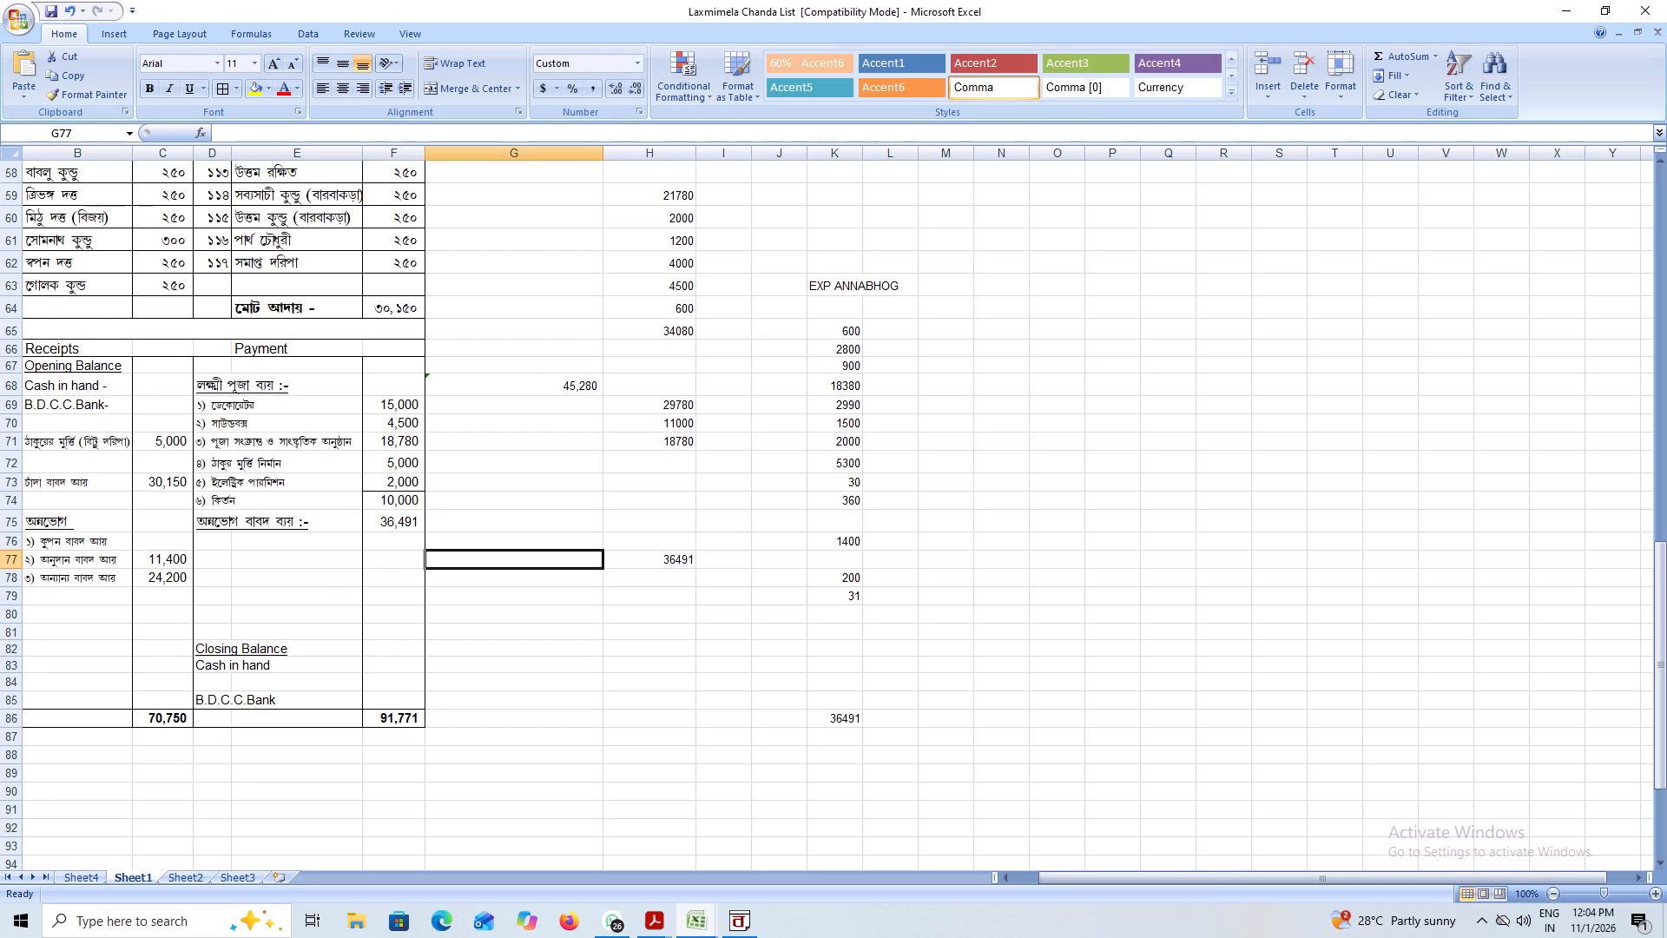
left_click_drag(207, 524, 372, 521)
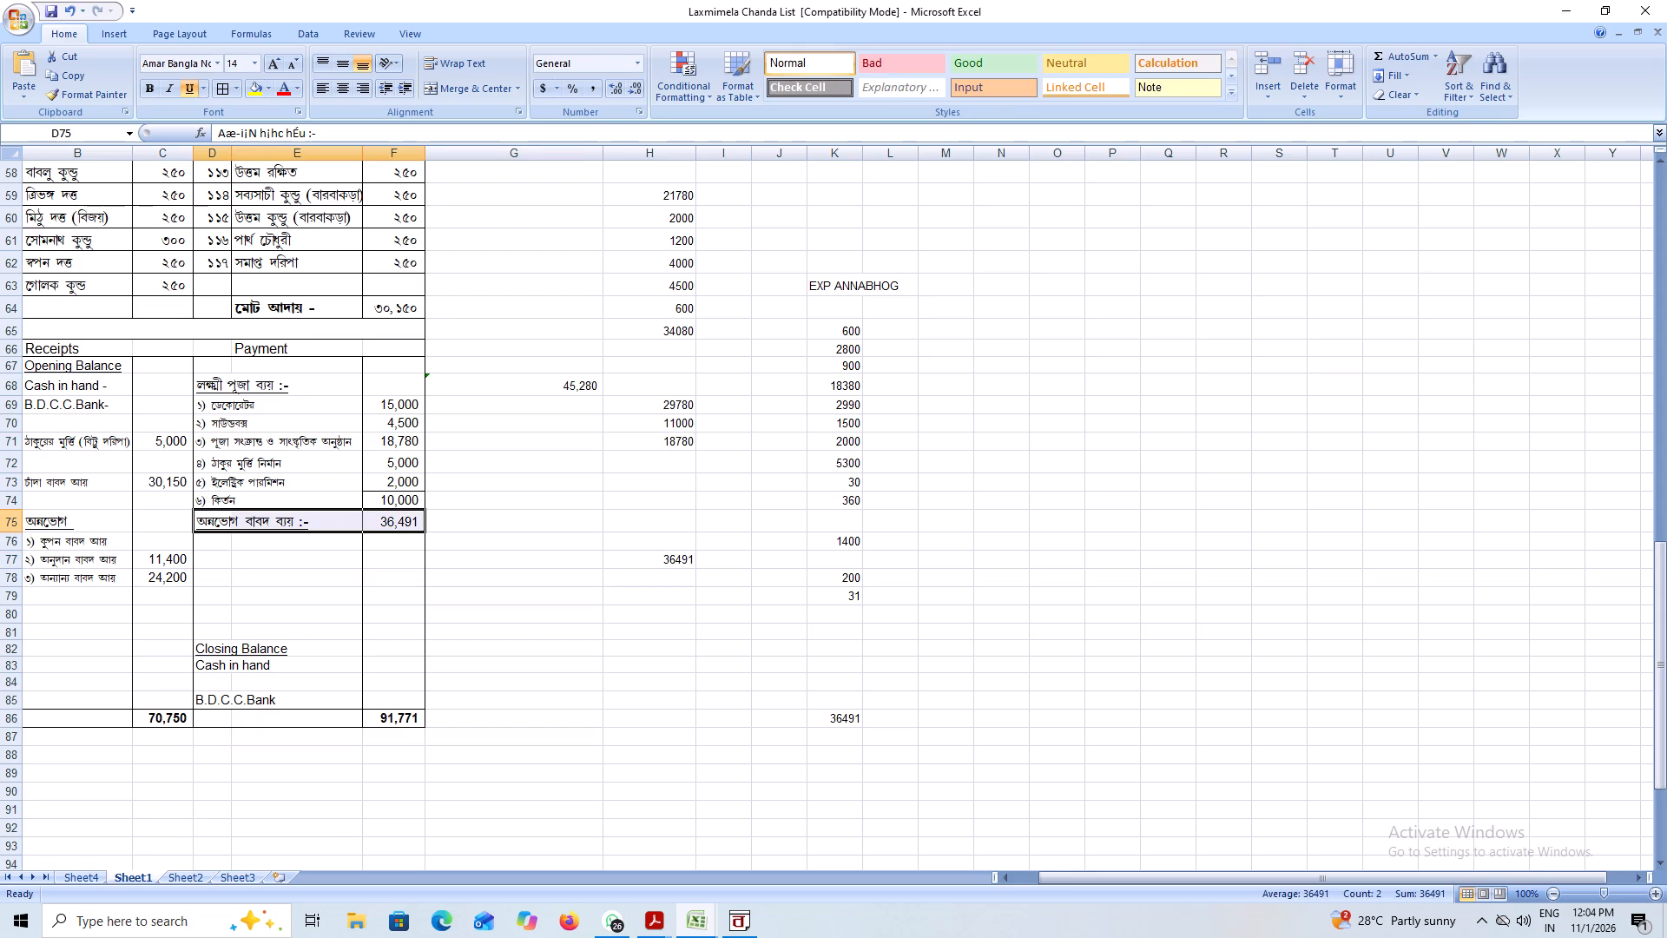
key("ctrl+x")
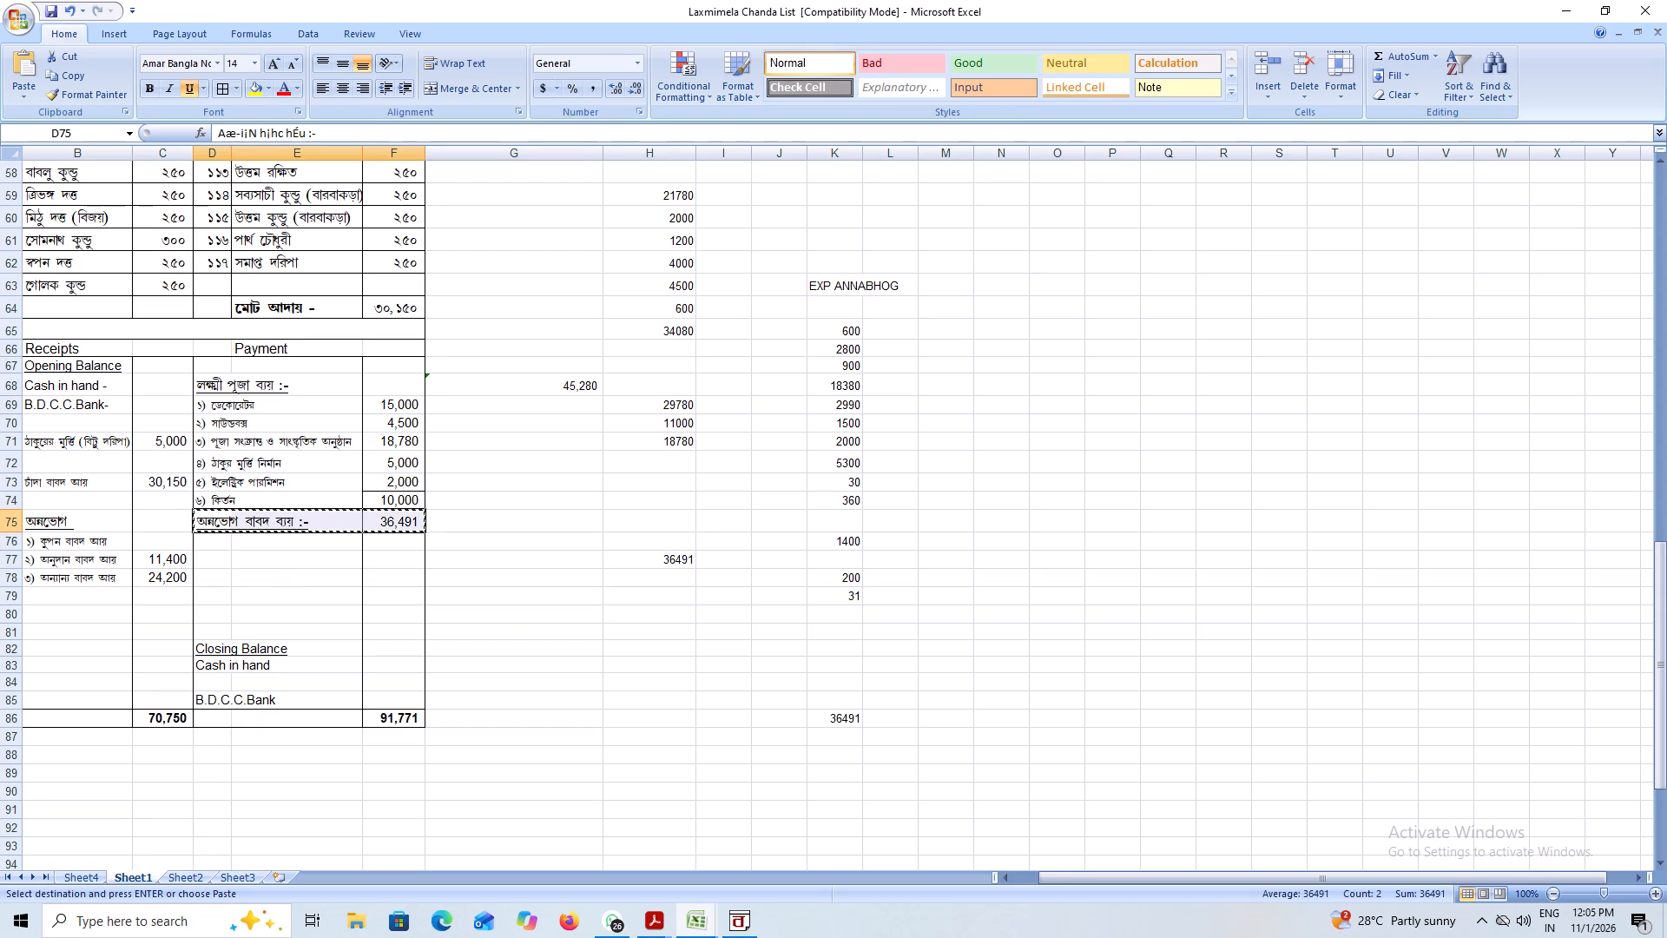
left_click(221, 544)
key("ctrl+v")
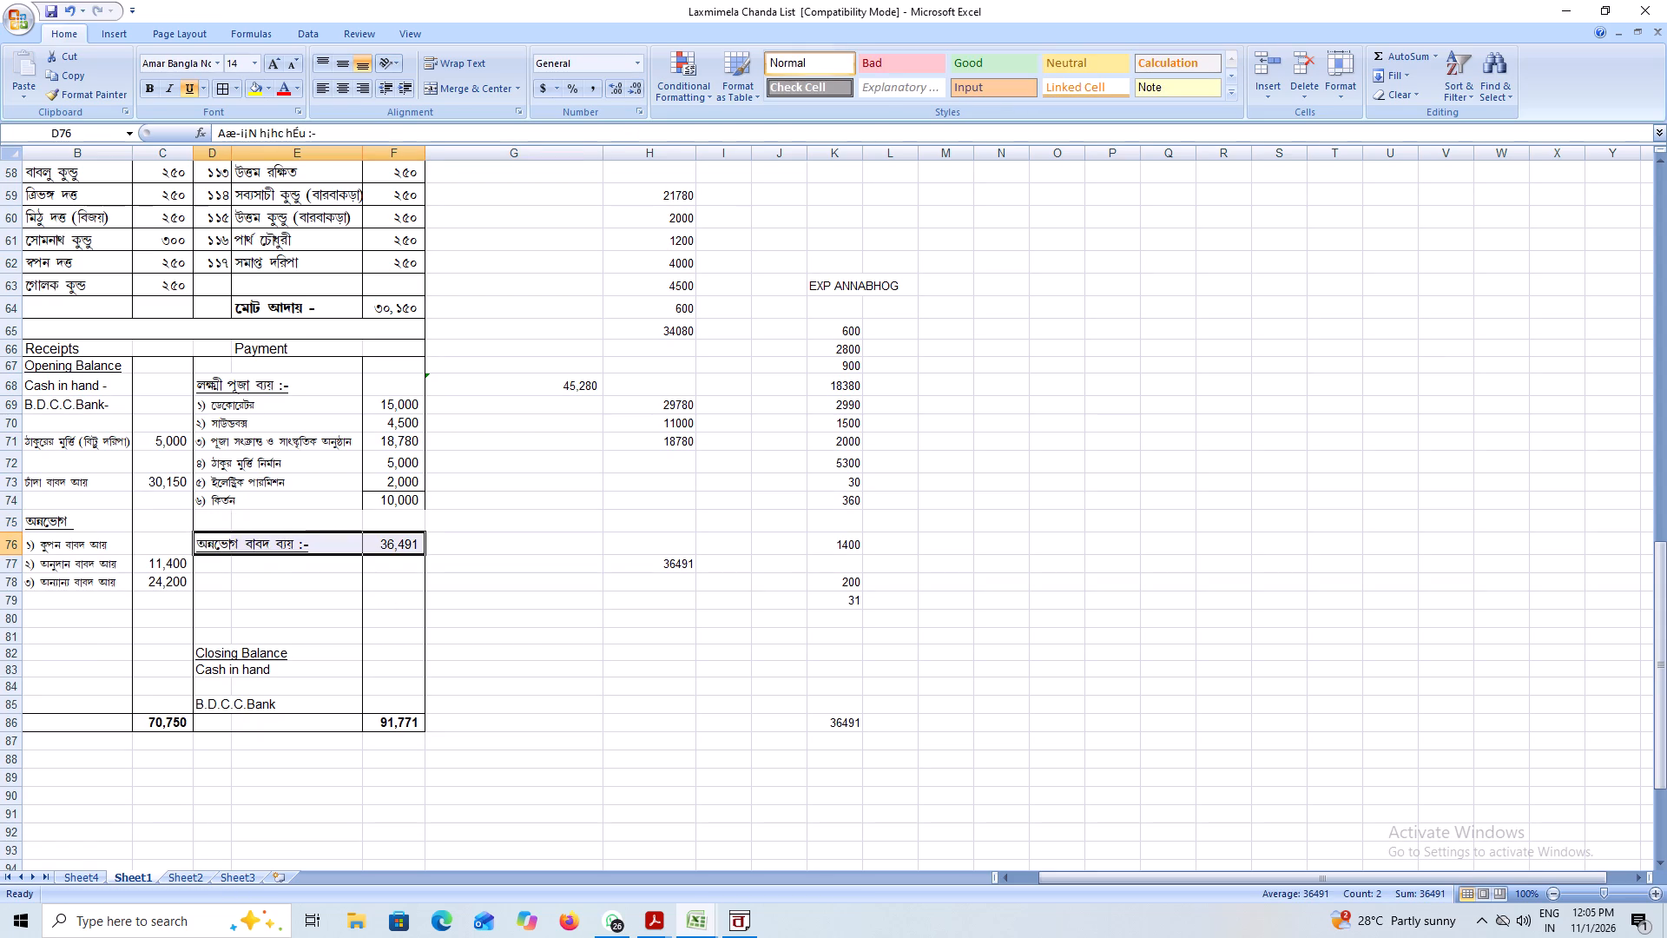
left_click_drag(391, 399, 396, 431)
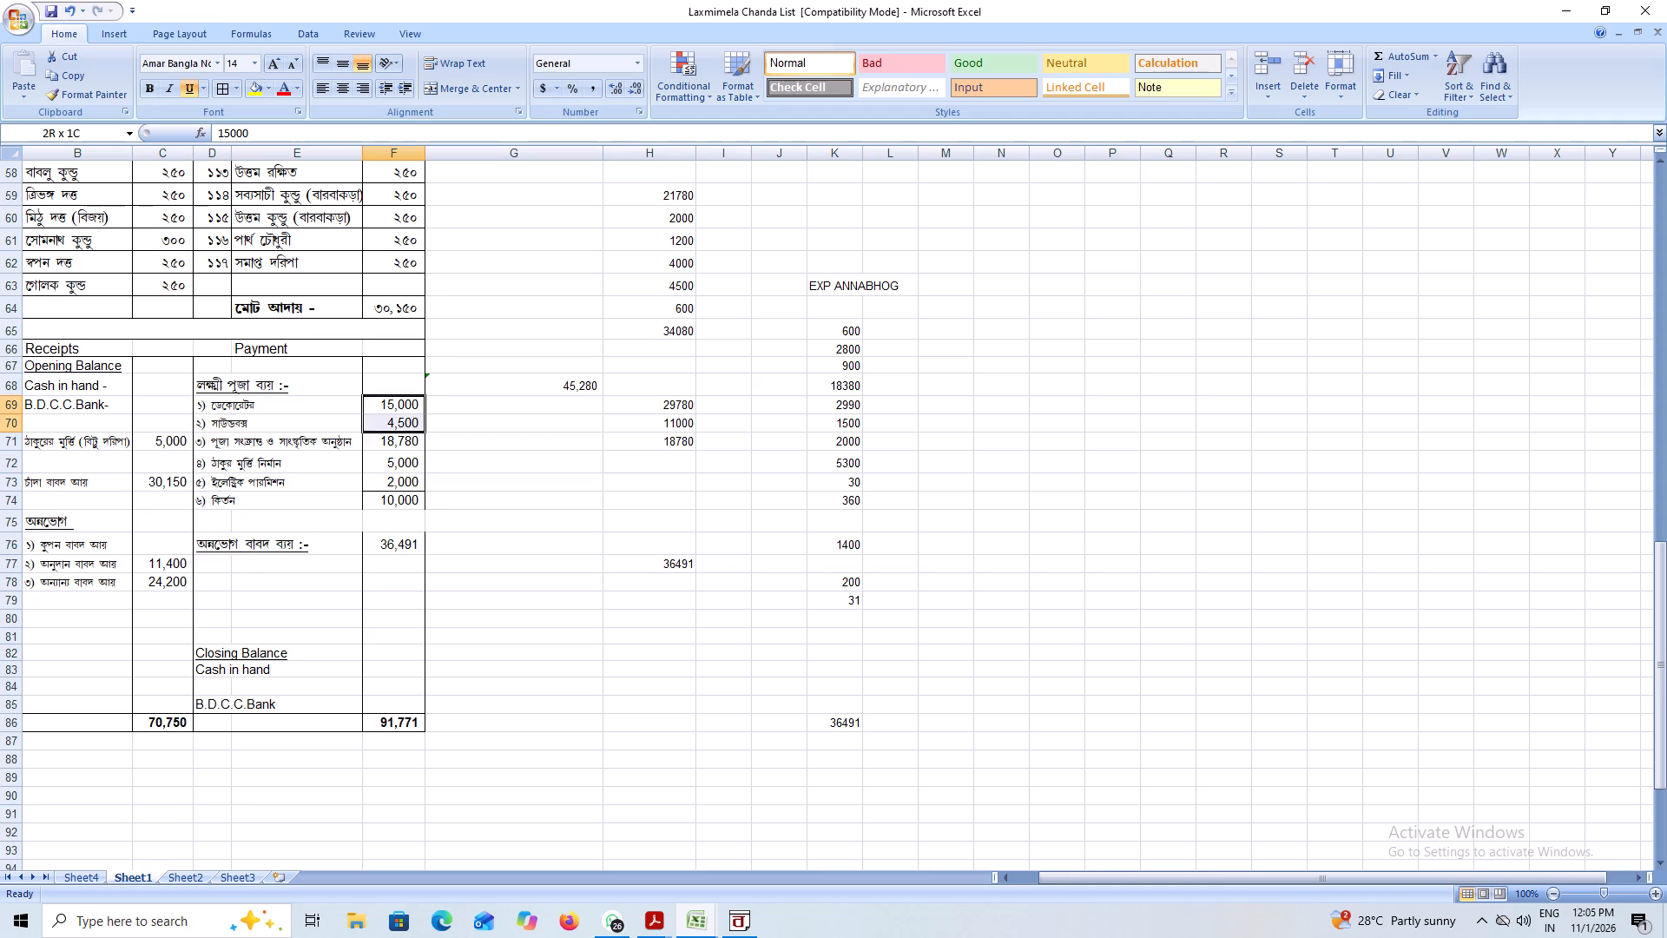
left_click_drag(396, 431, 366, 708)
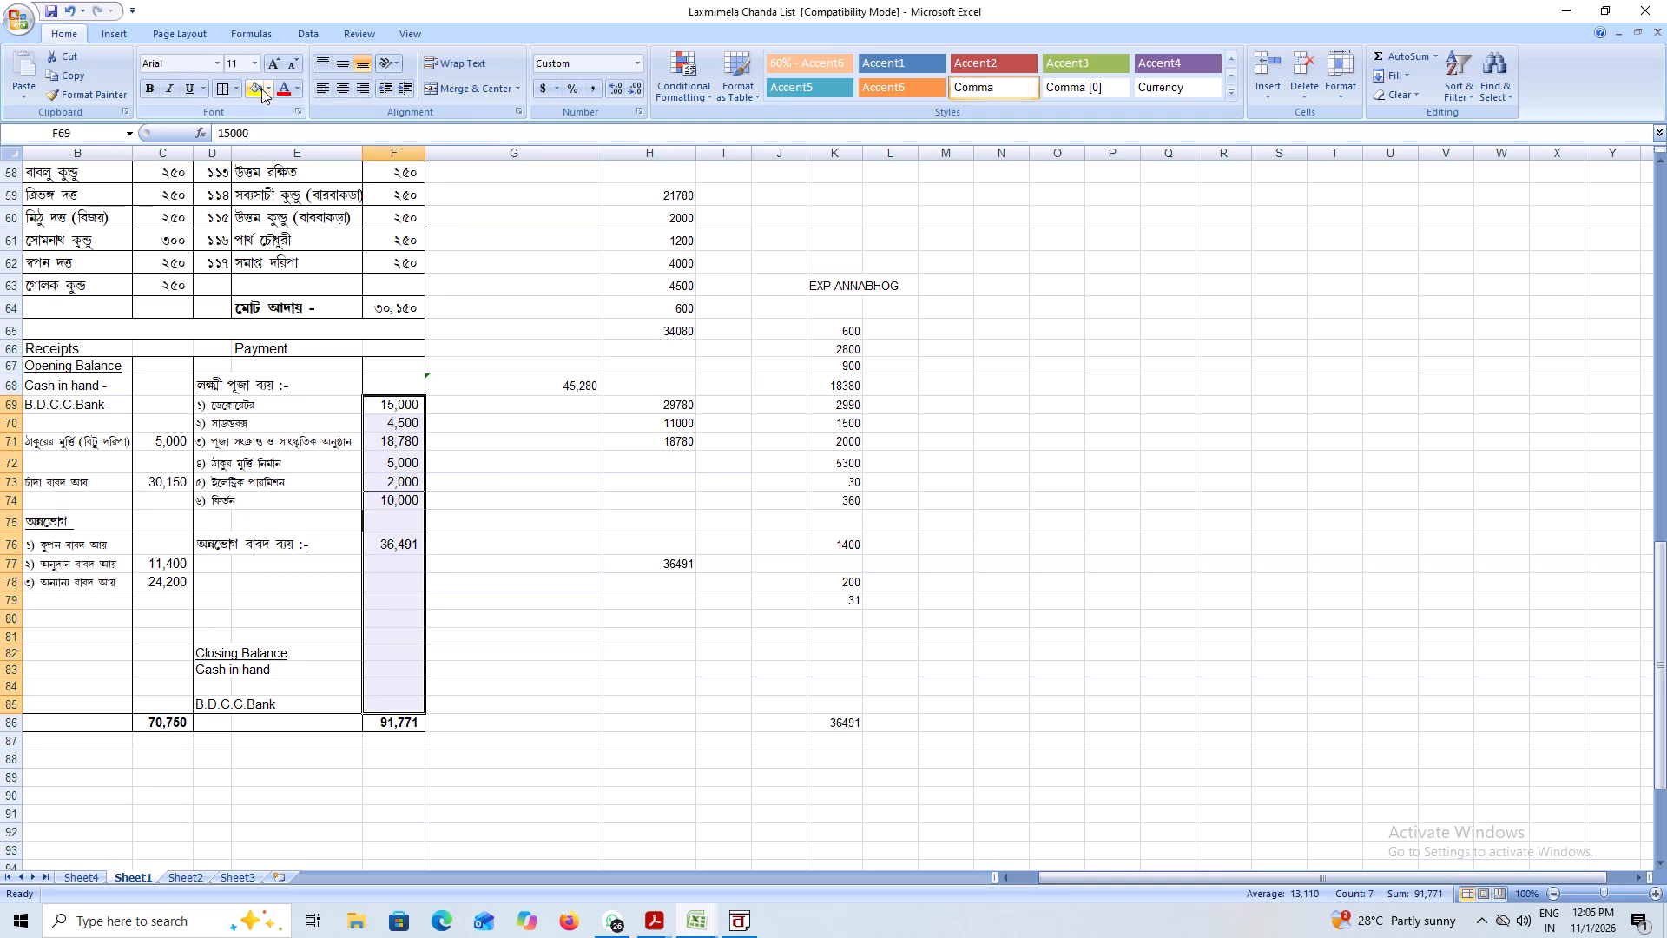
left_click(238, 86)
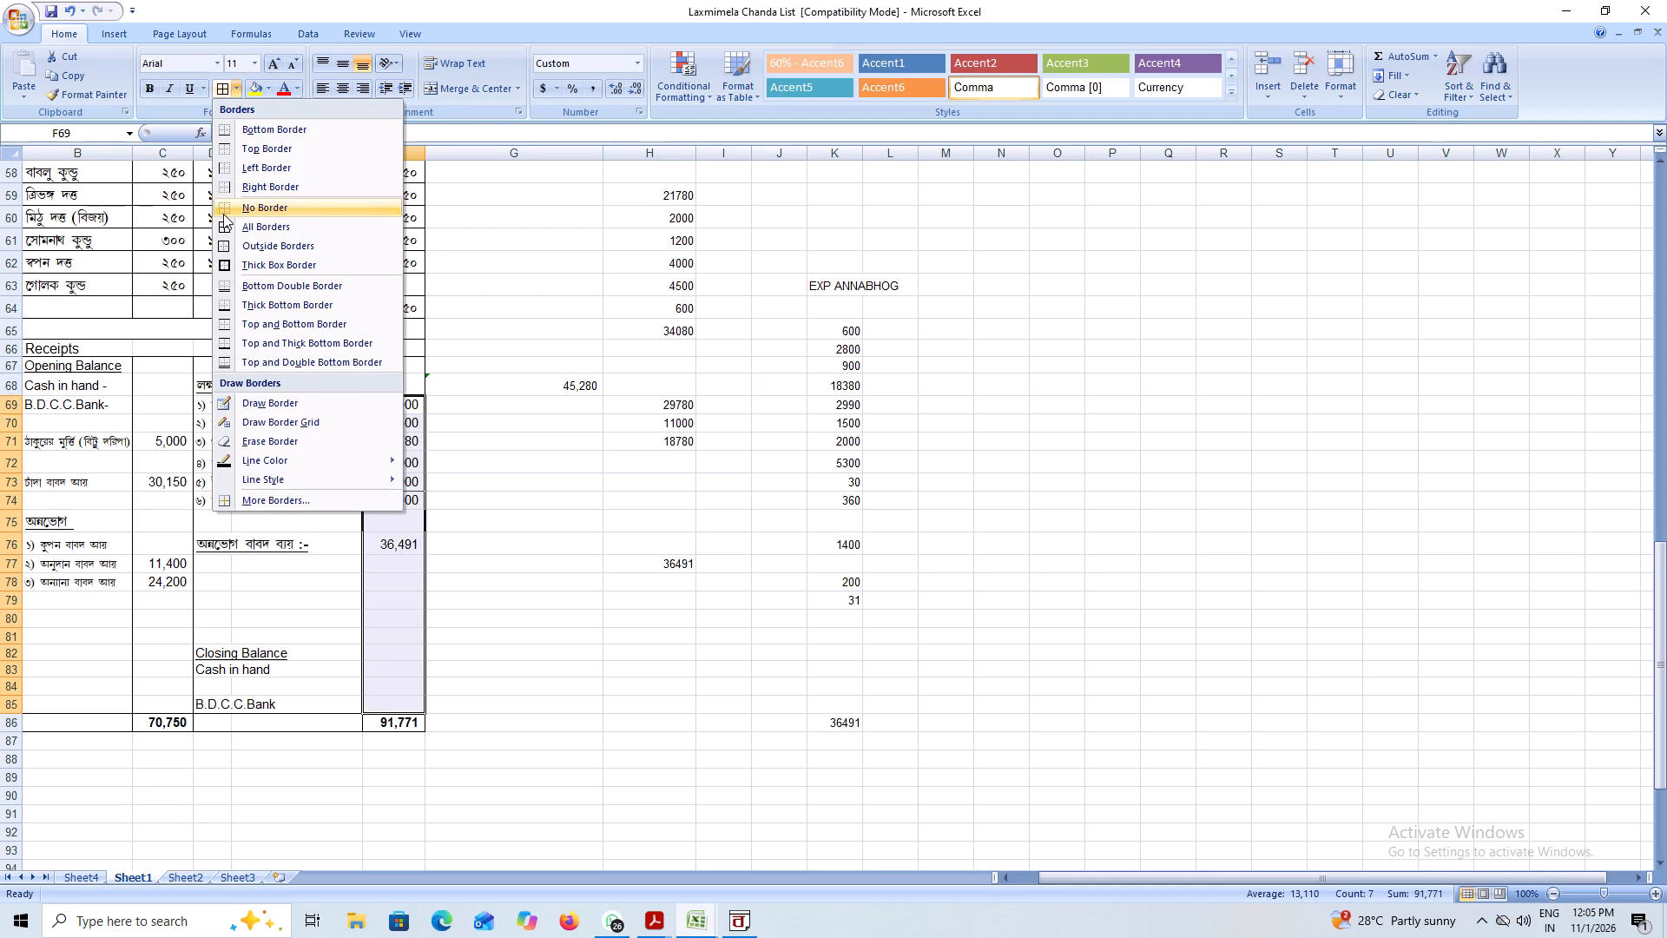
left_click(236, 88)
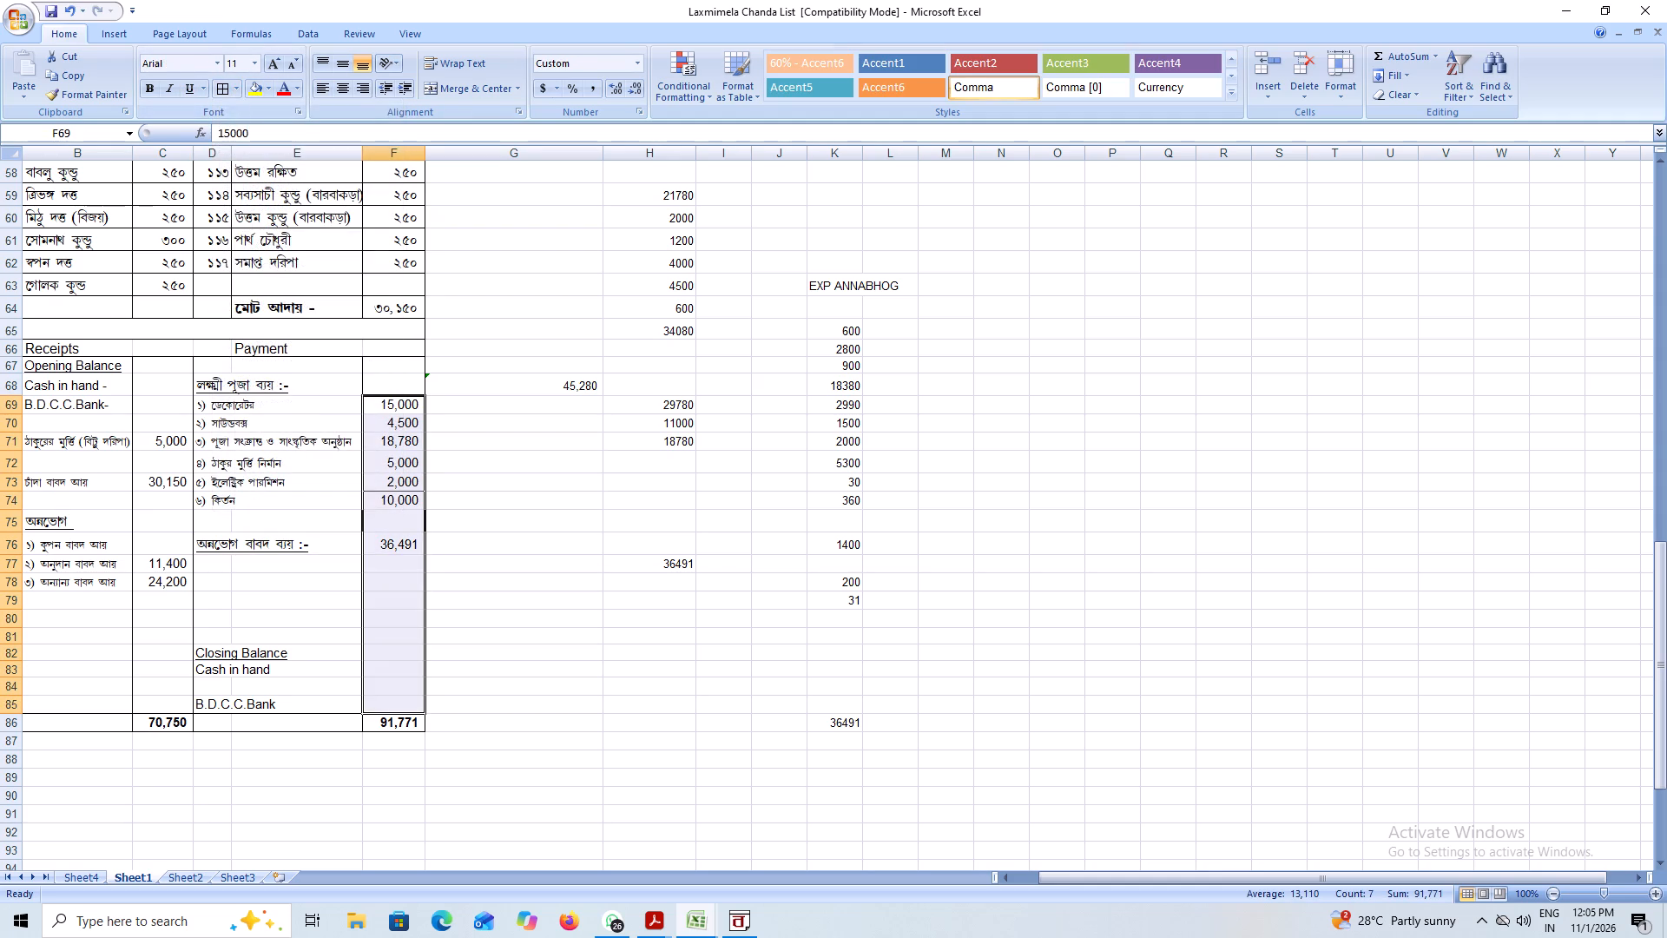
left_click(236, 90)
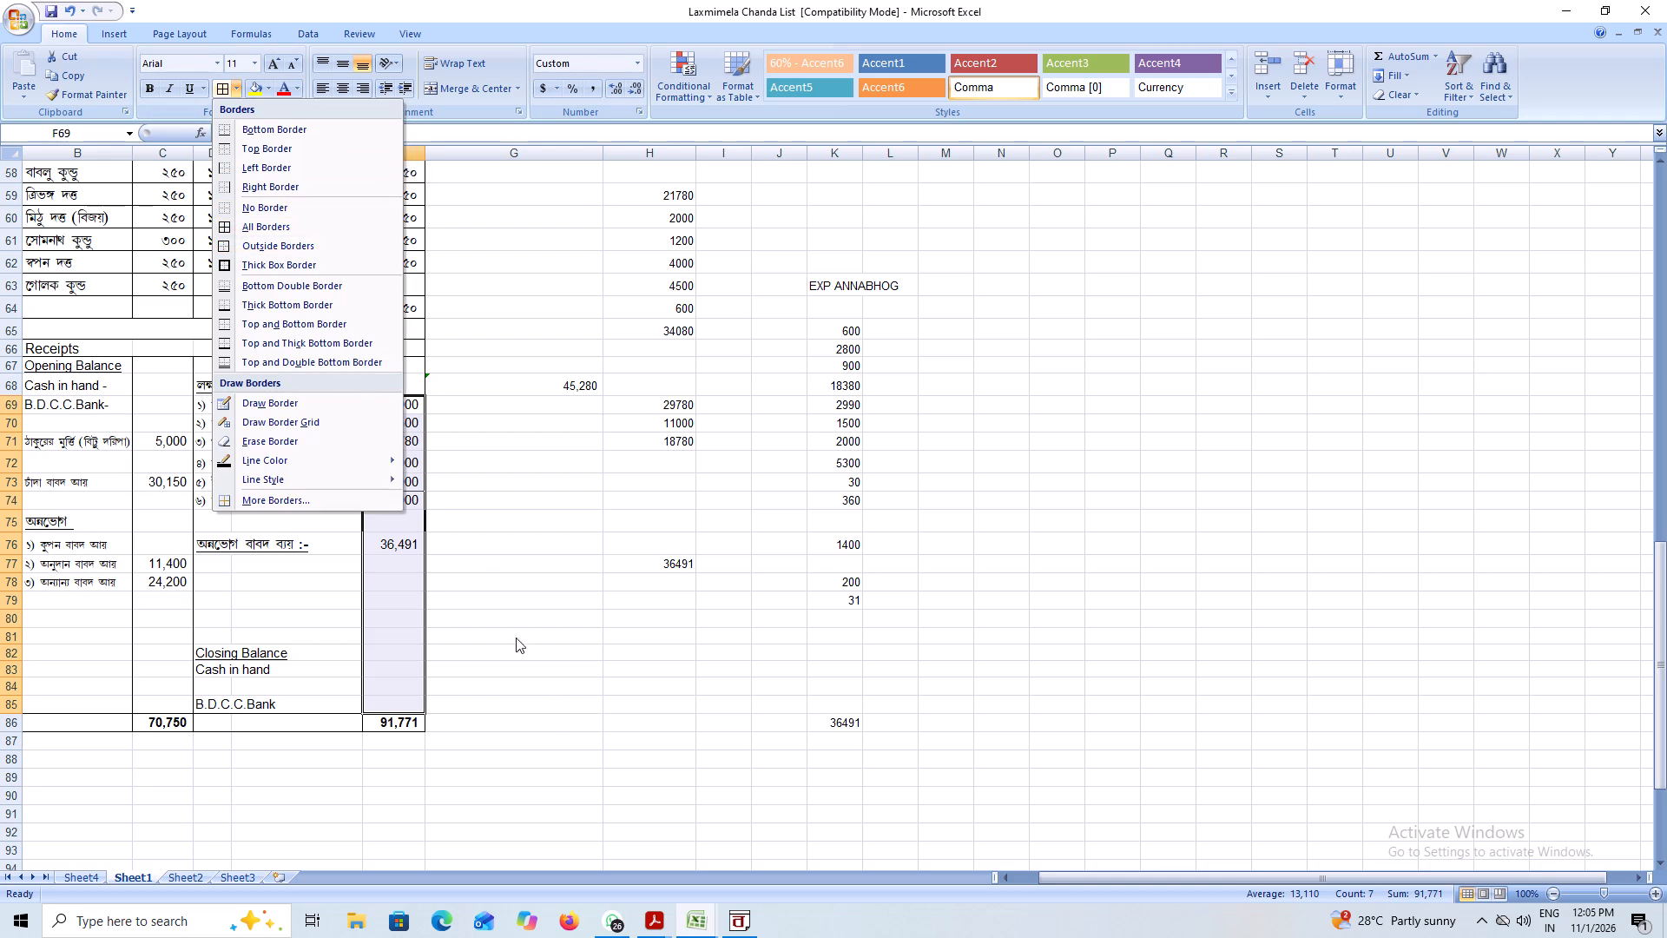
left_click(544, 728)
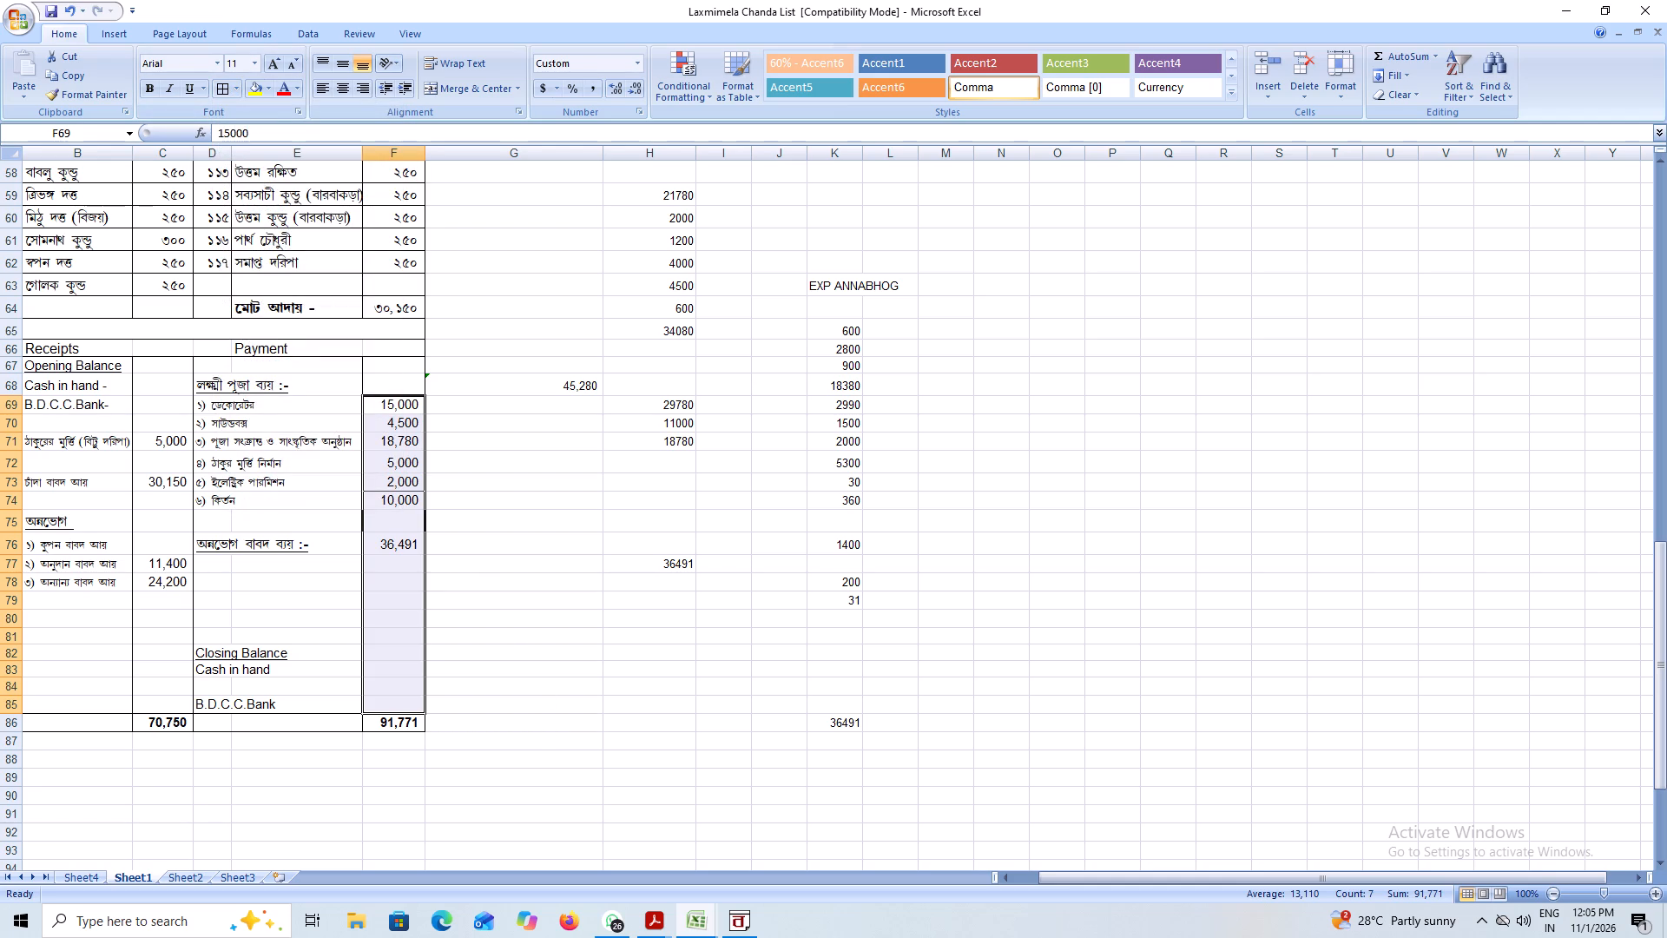
Remove all borders from the কির্তন amount cell F74.
left_click(392, 501)
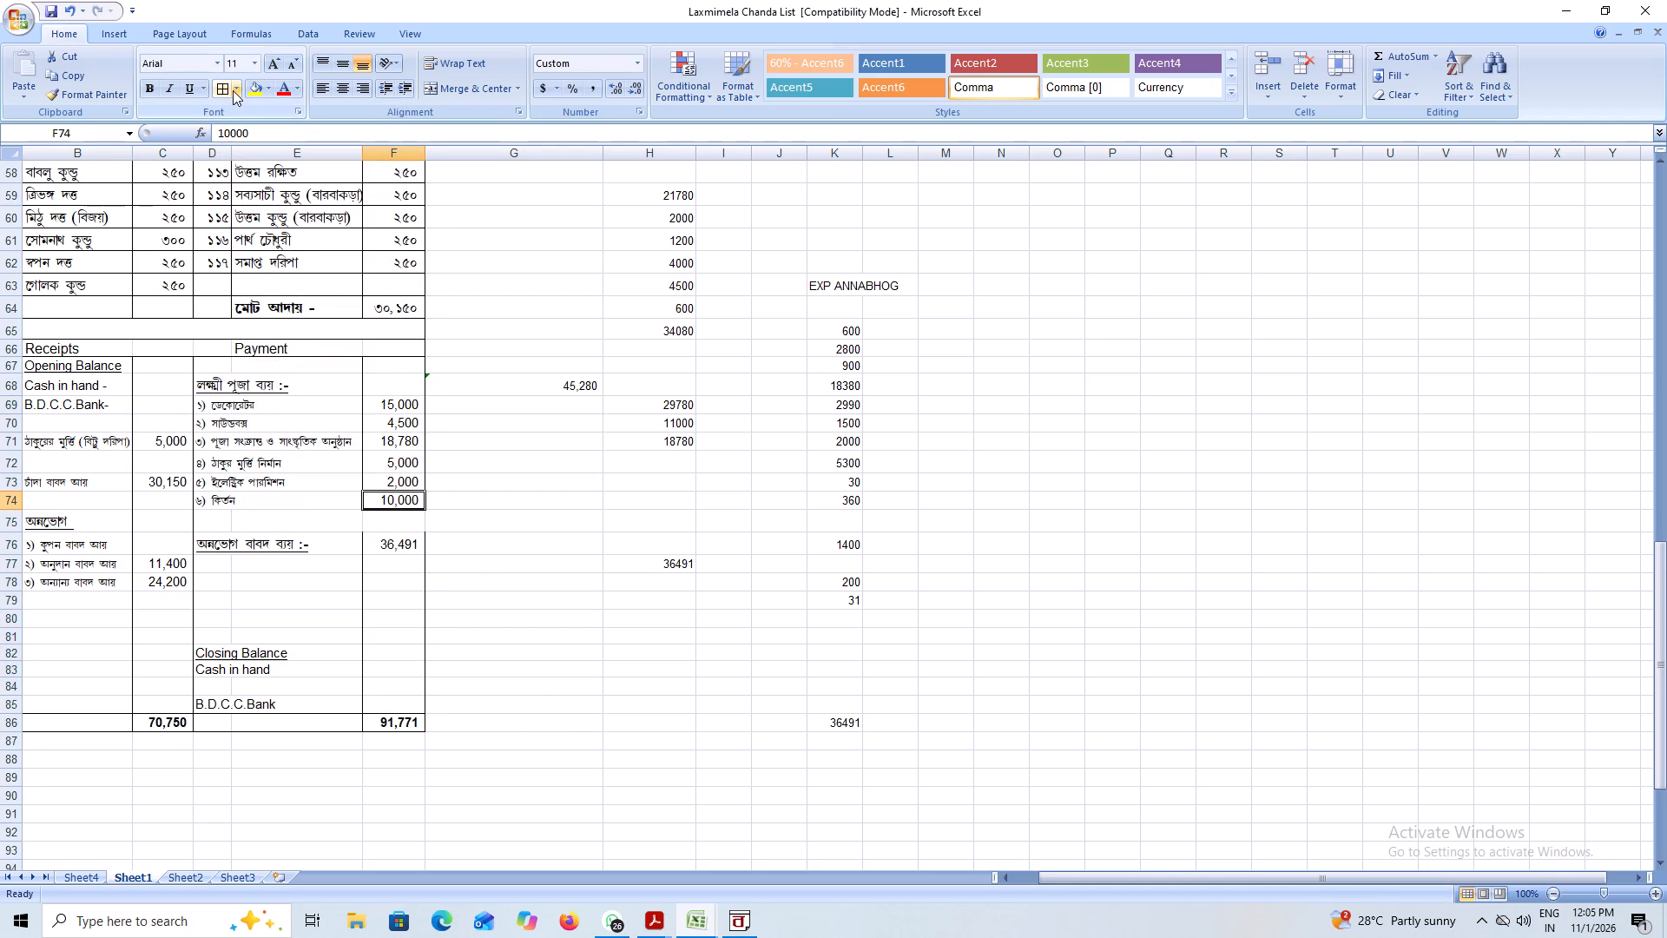
left_click(235, 89)
left_click(221, 208)
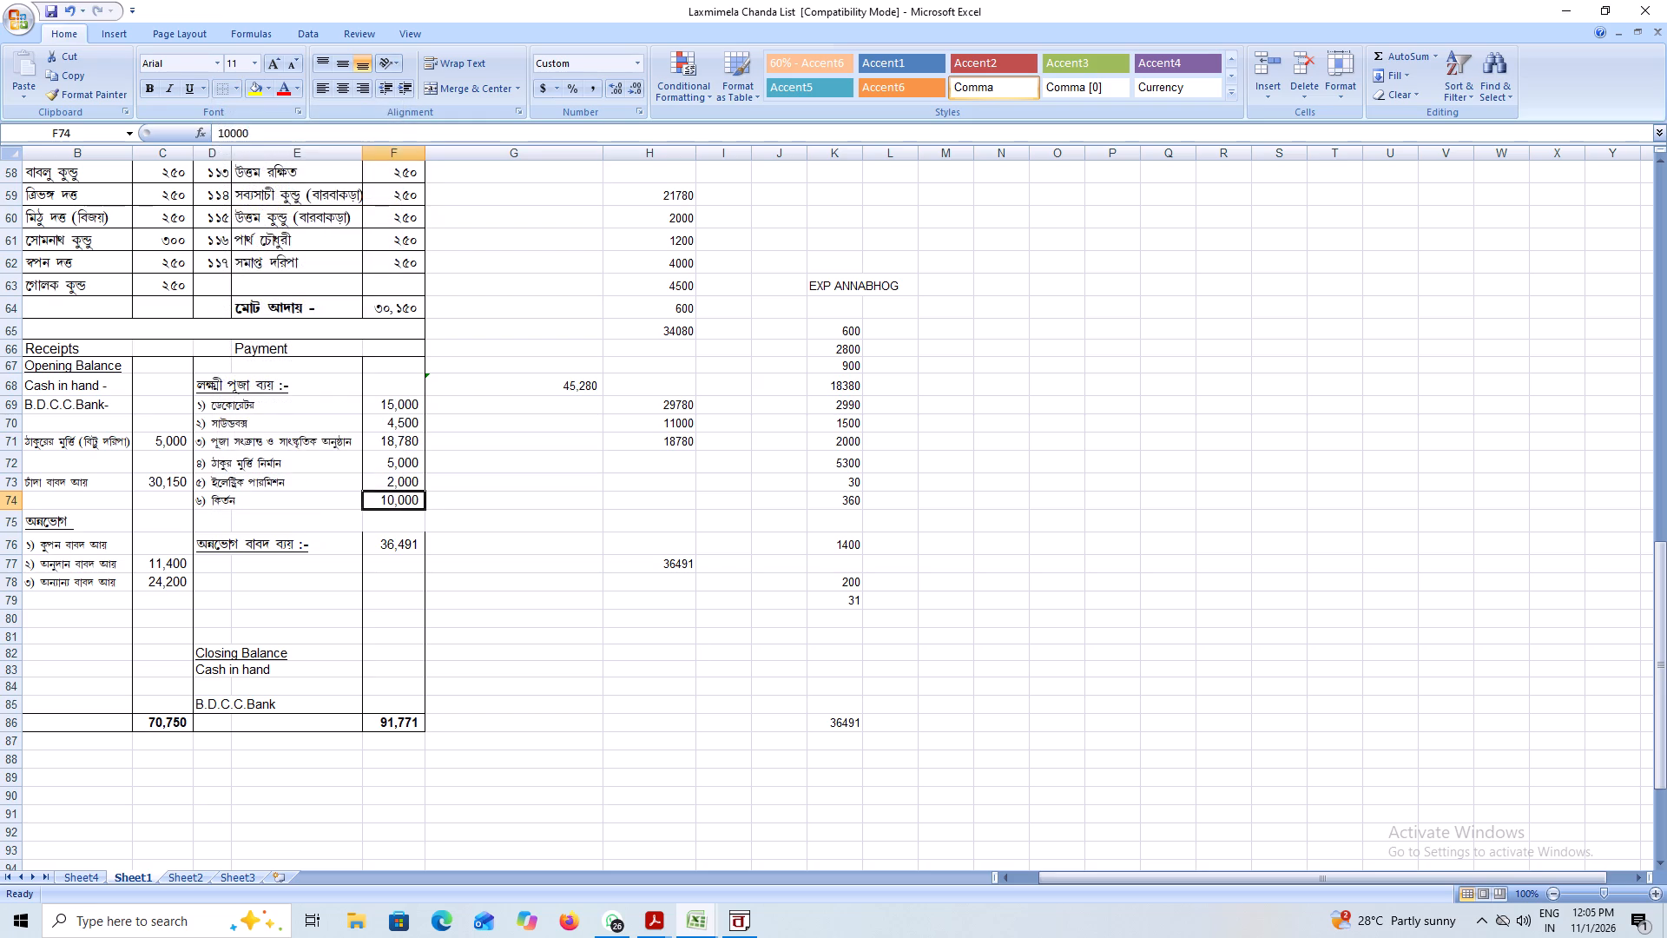
left_click(604, 659)
Apply outside borders around the Payment amount column from F67 to F86.
left_click_drag(386, 493, 386, 530)
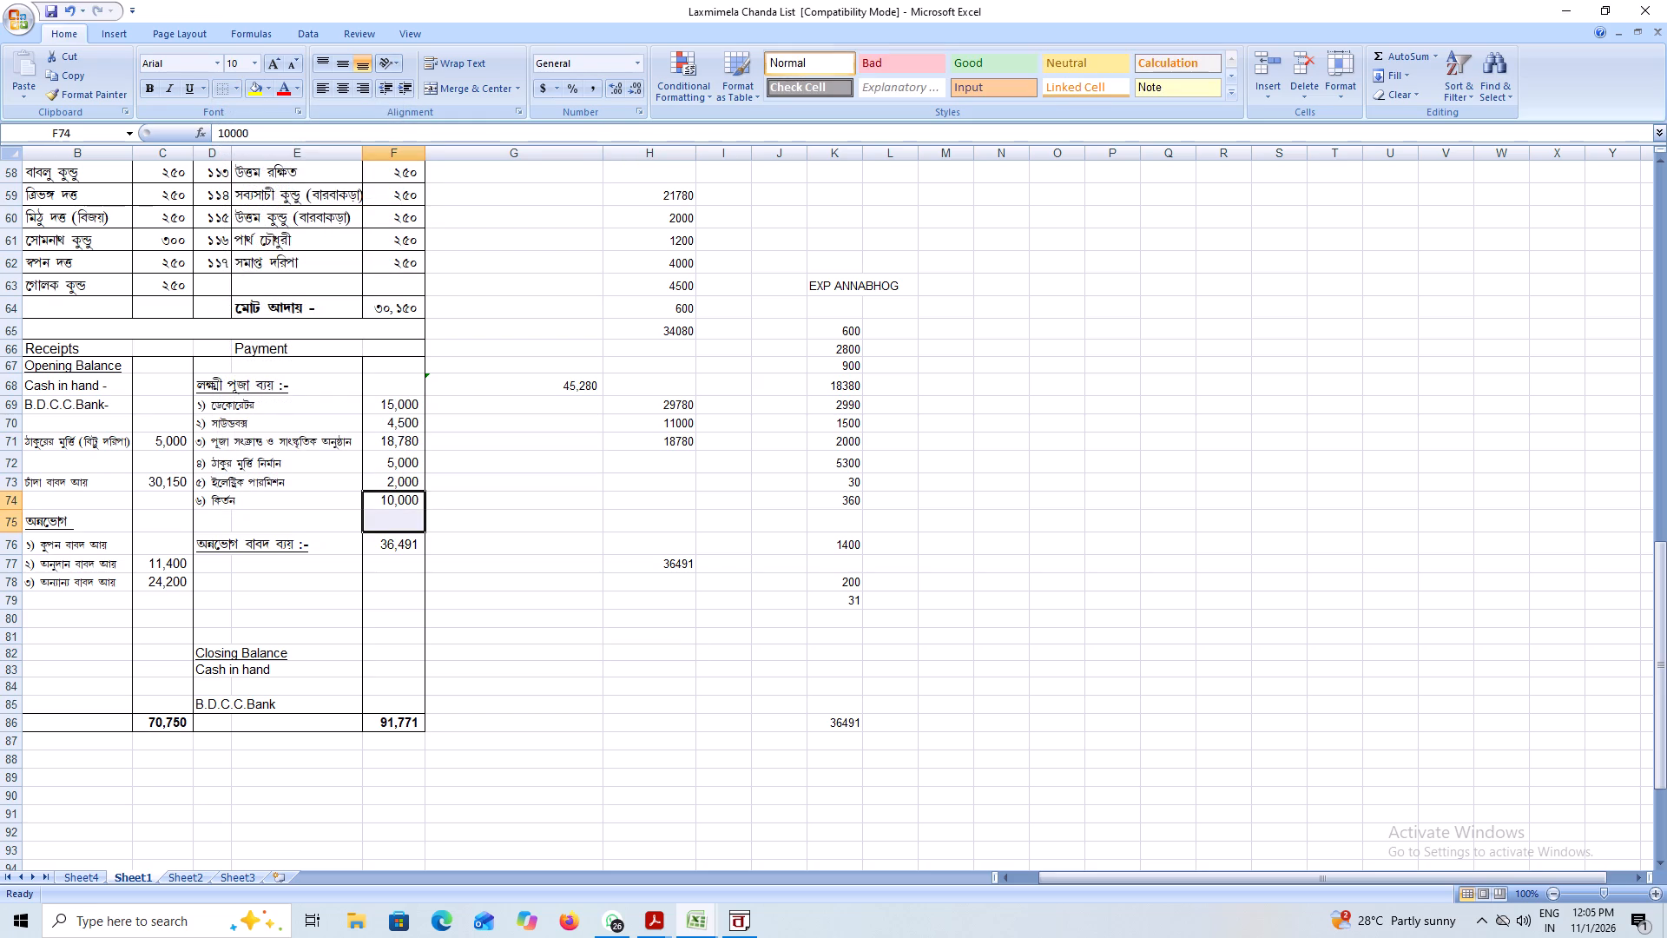
left_click_drag(383, 362, 387, 605)
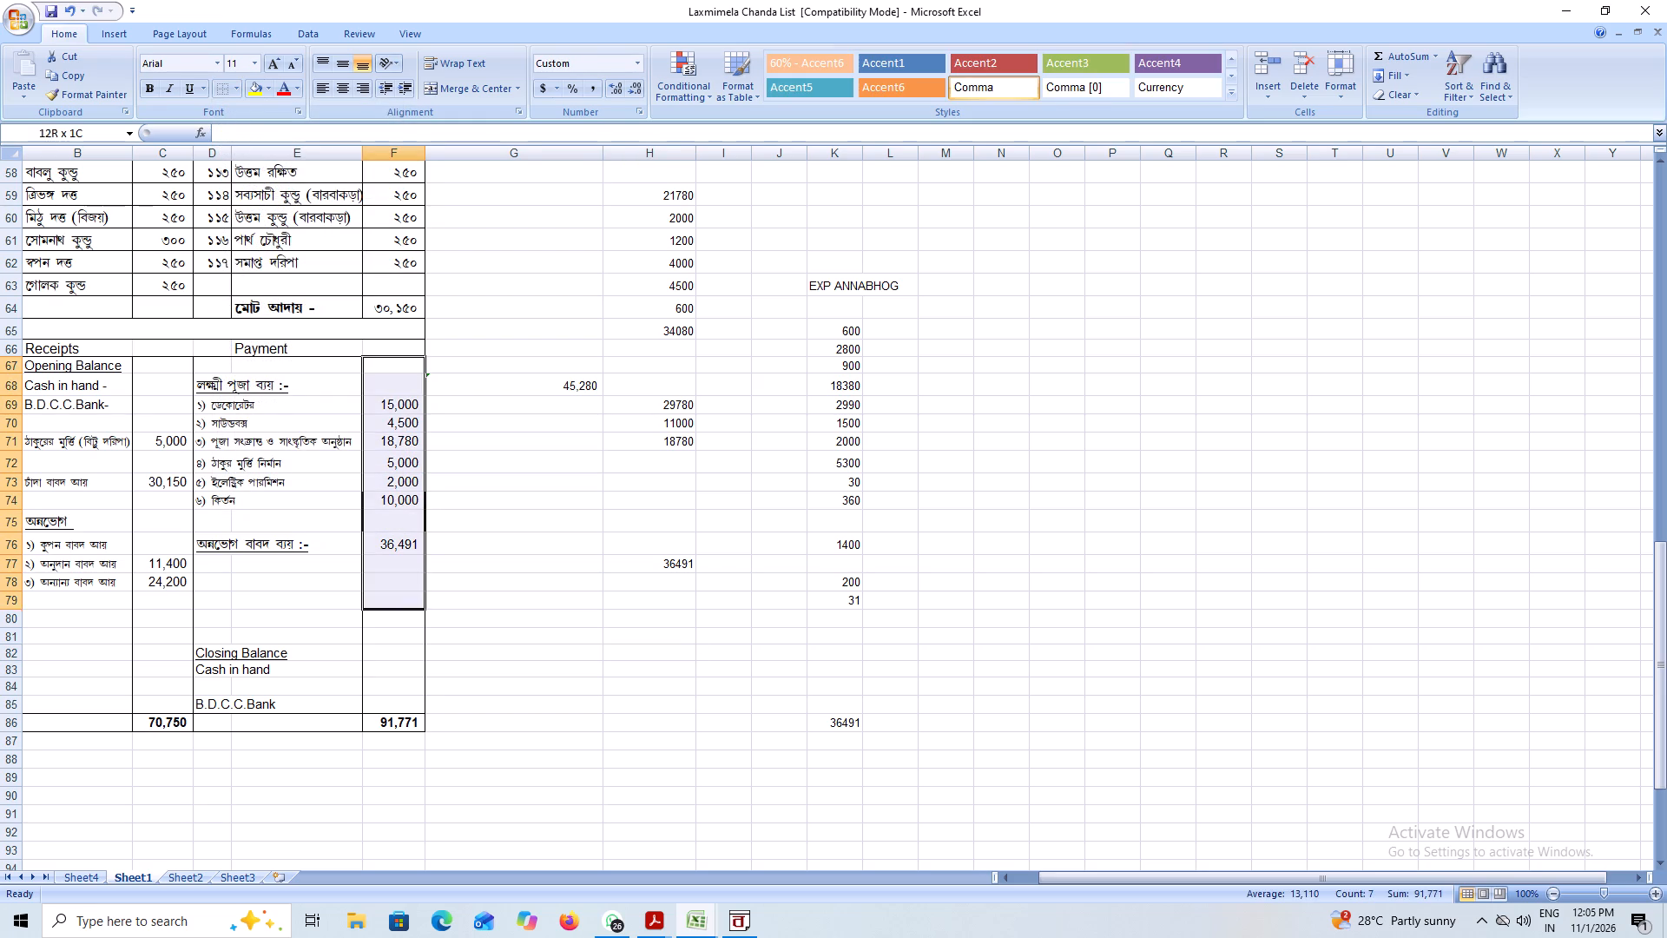
left_click_drag(387, 605, 389, 714)
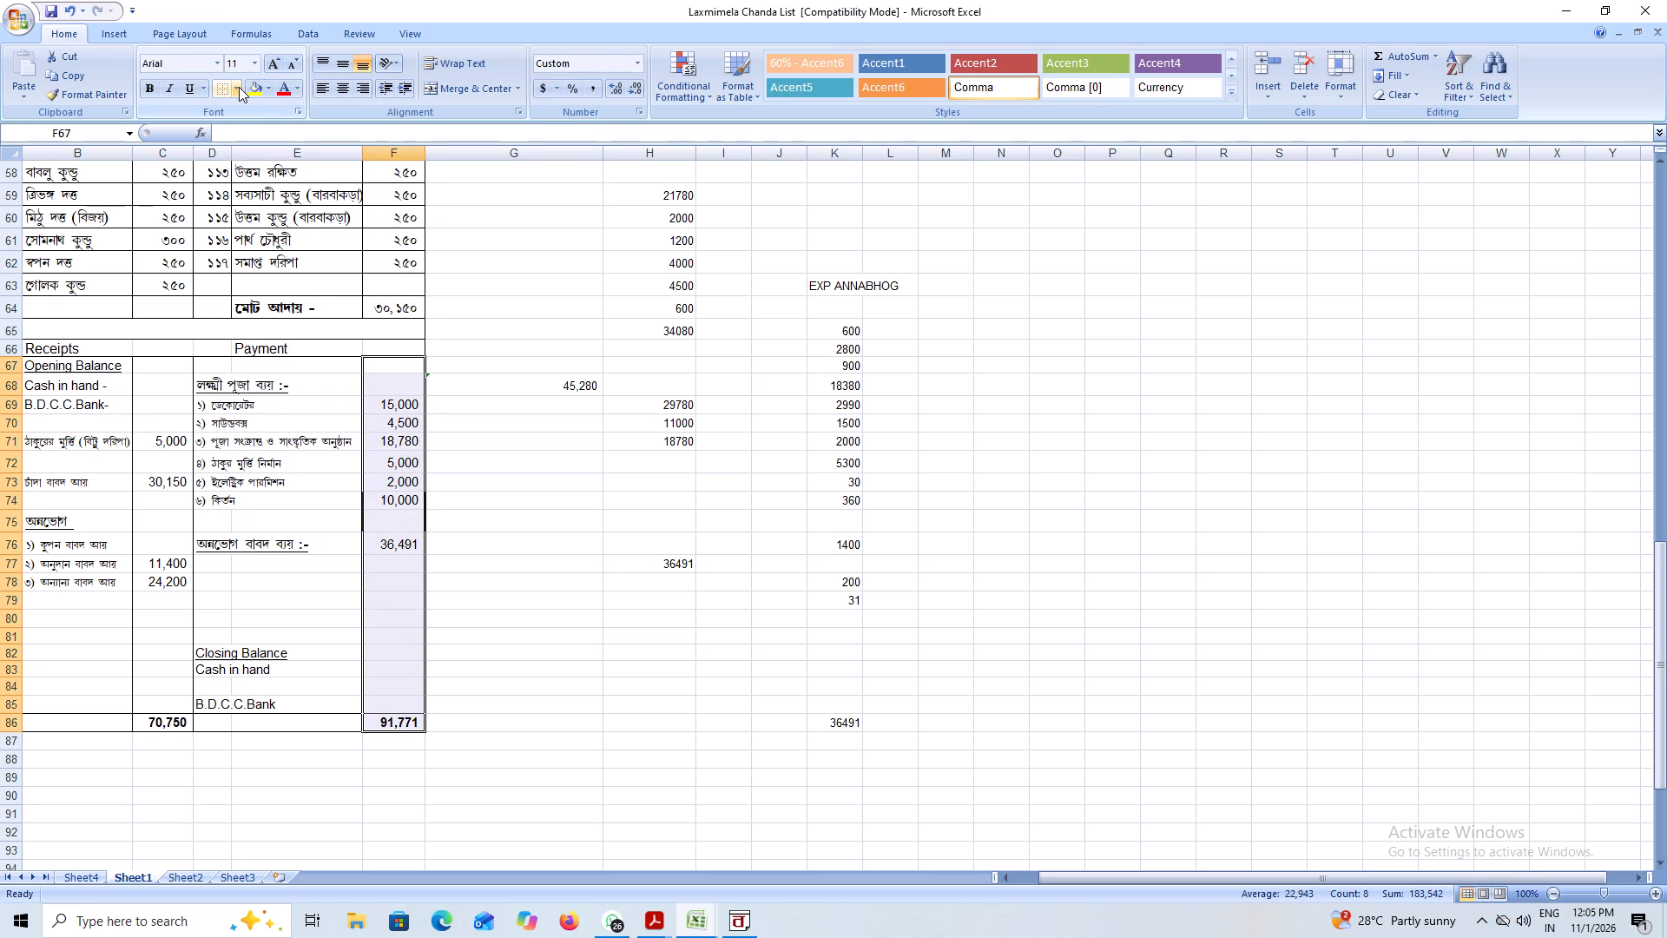
left_click(239, 87)
left_click(225, 243)
left_click(551, 563)
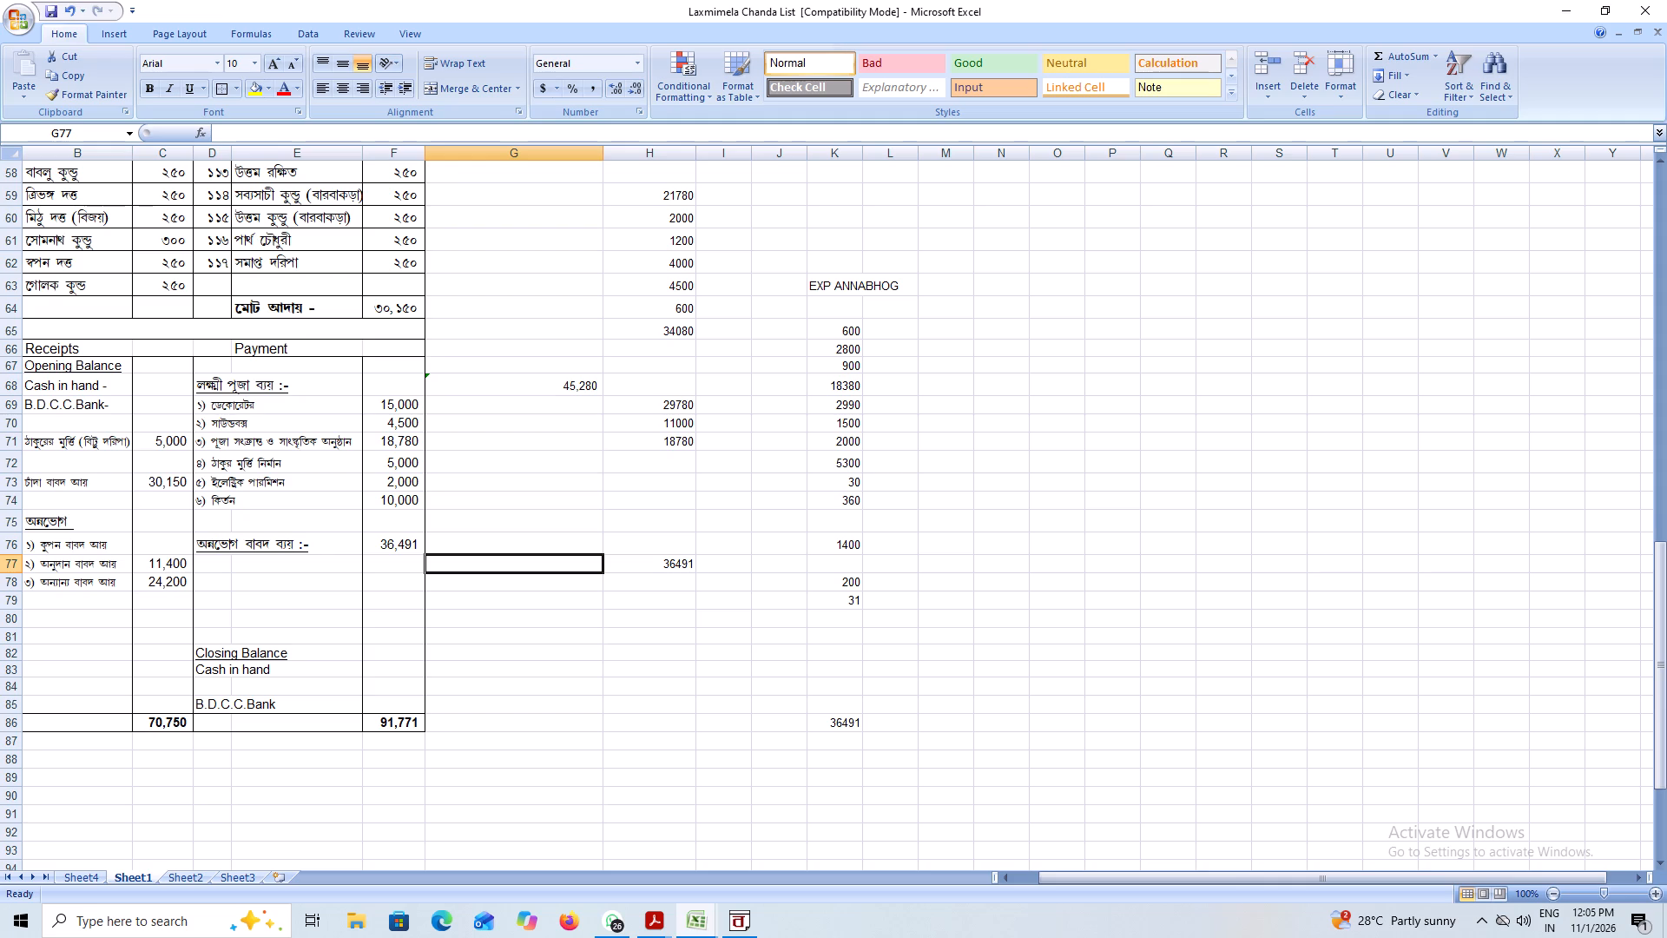
Enter 177, 300 and 350 in K87 to K89, below the EXP ANNABHOG total.
left_click(853, 739)
type("177")
key("Return")
type("300")
key("Return")
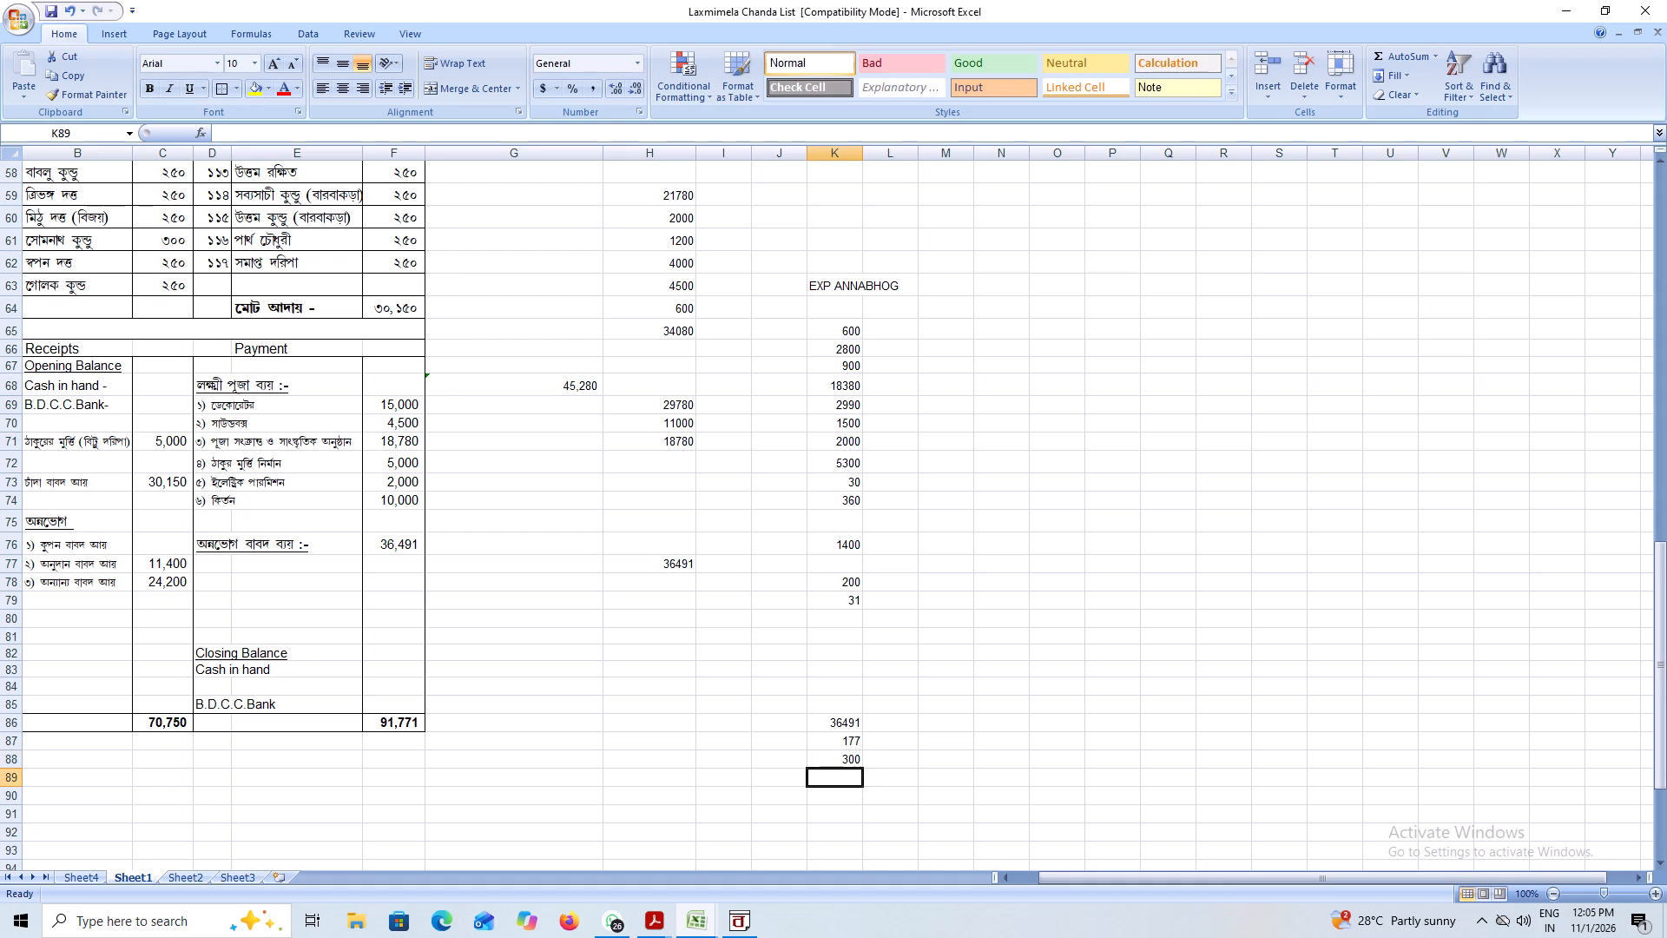
type("350")
key("Return")
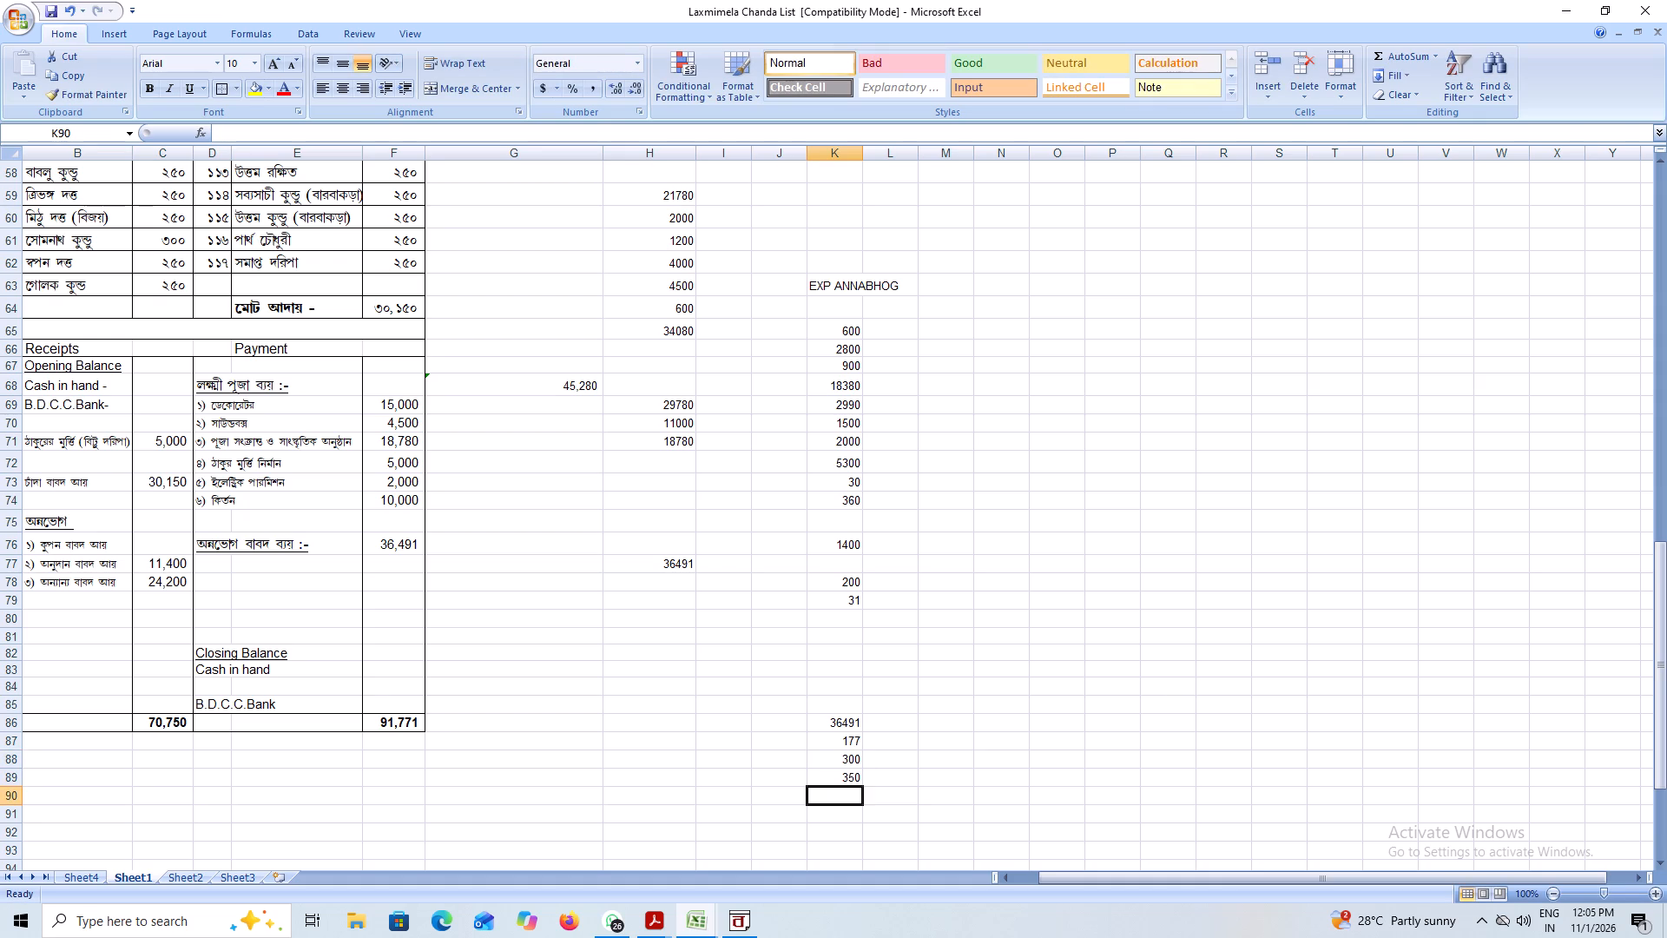
Total K86 to K89 in K90 with AutoSum, adding the three extra expenses to the EXP ANNABHOG total.
left_click(1376, 57)
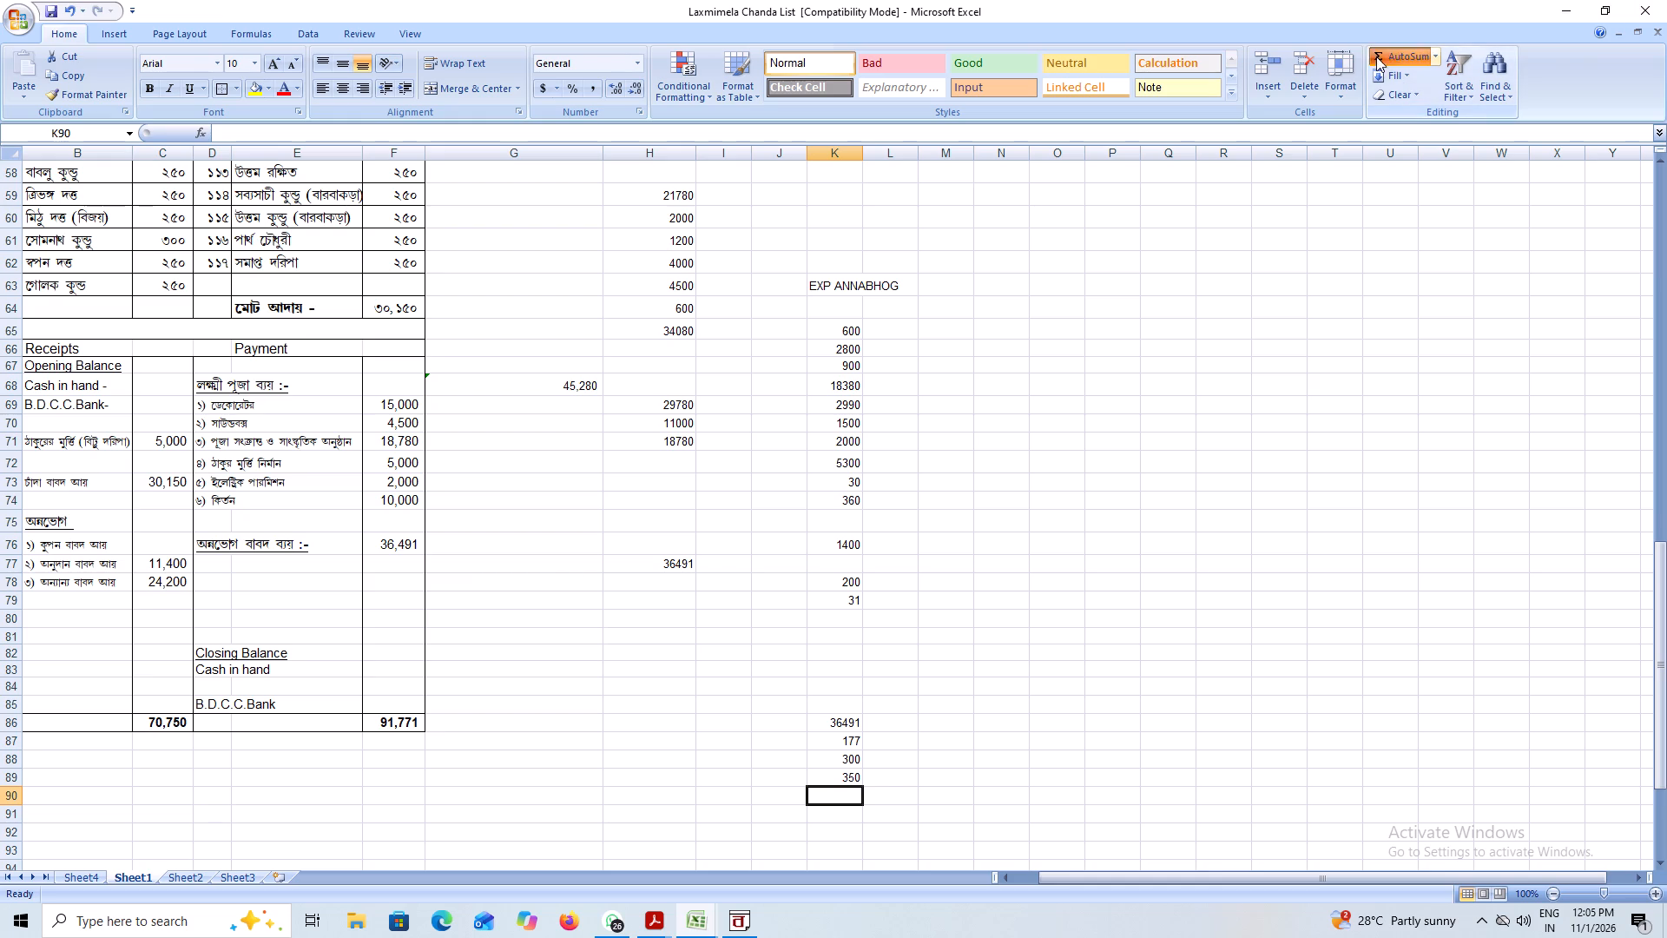
left_click_drag(840, 776, 839, 776)
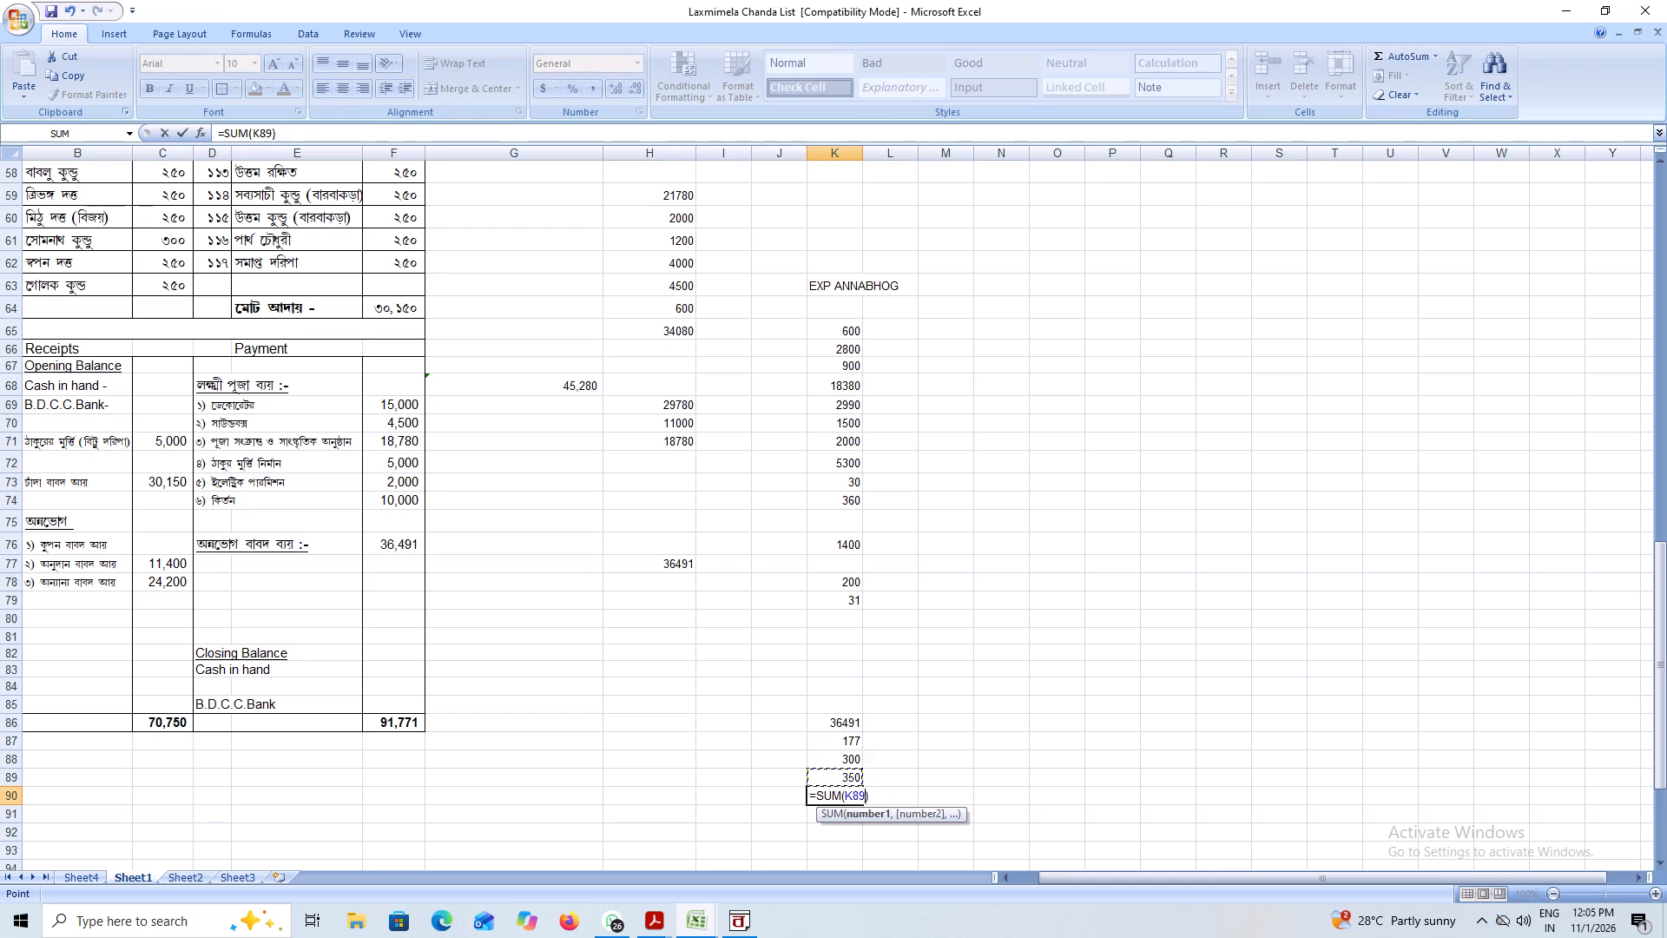
left_click_drag(839, 776, 826, 719)
key("Return")
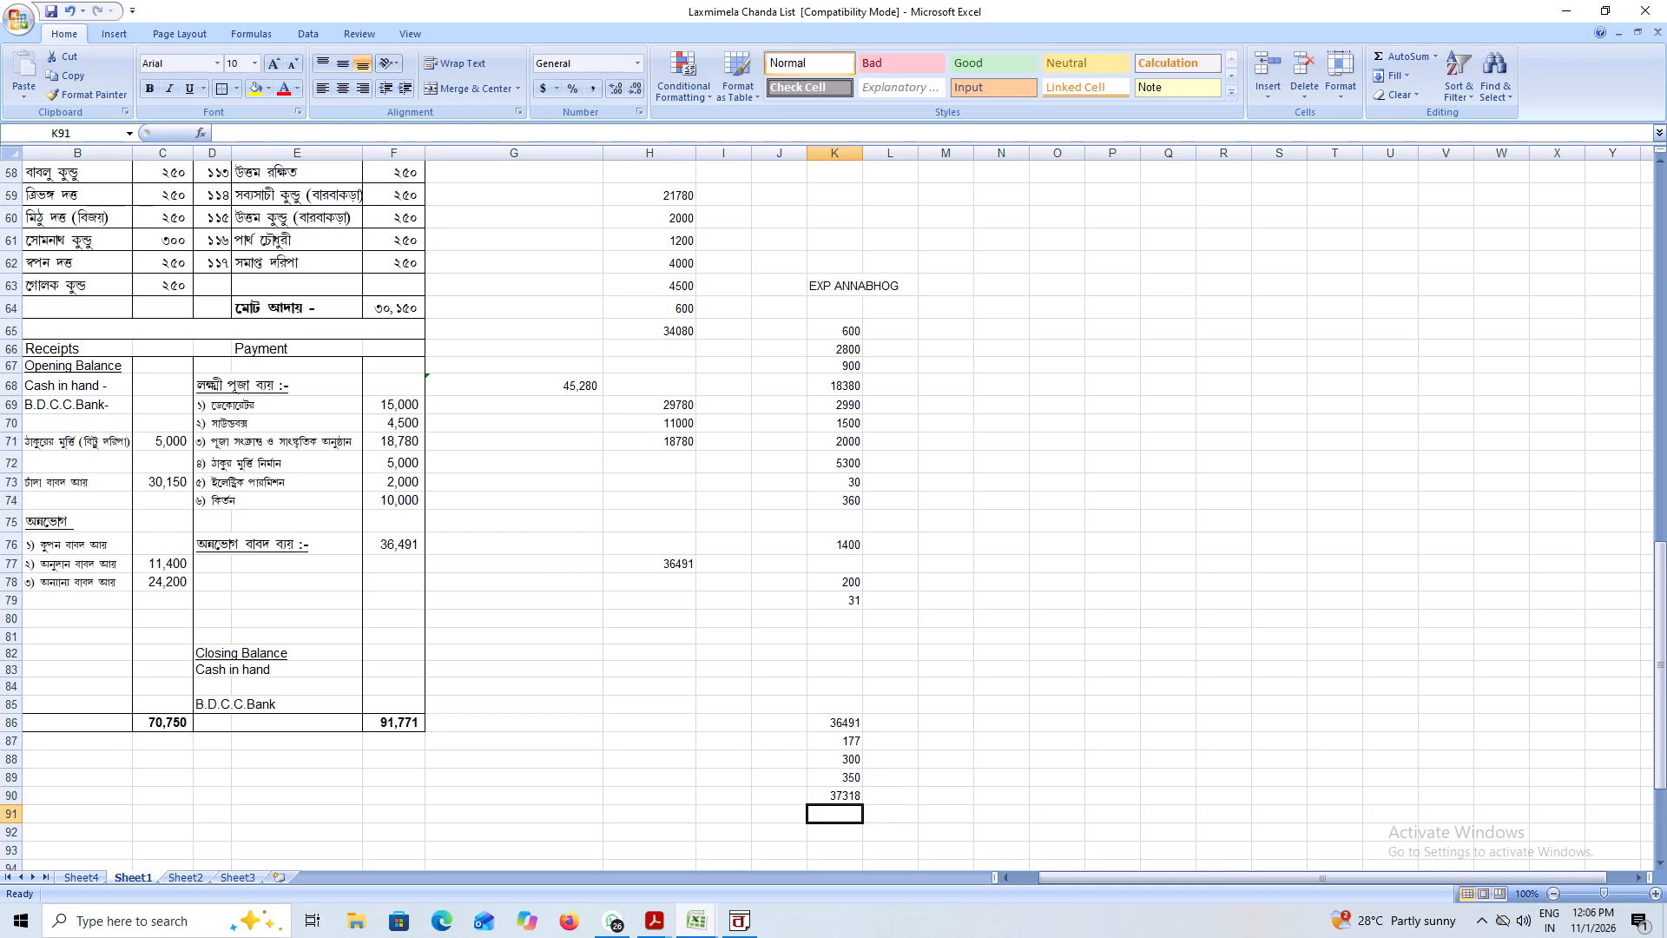
Set the অন্নভোগ বাবদ ব্যয় payment amount in F76 to 37318.
left_click(397, 543)
type("371")
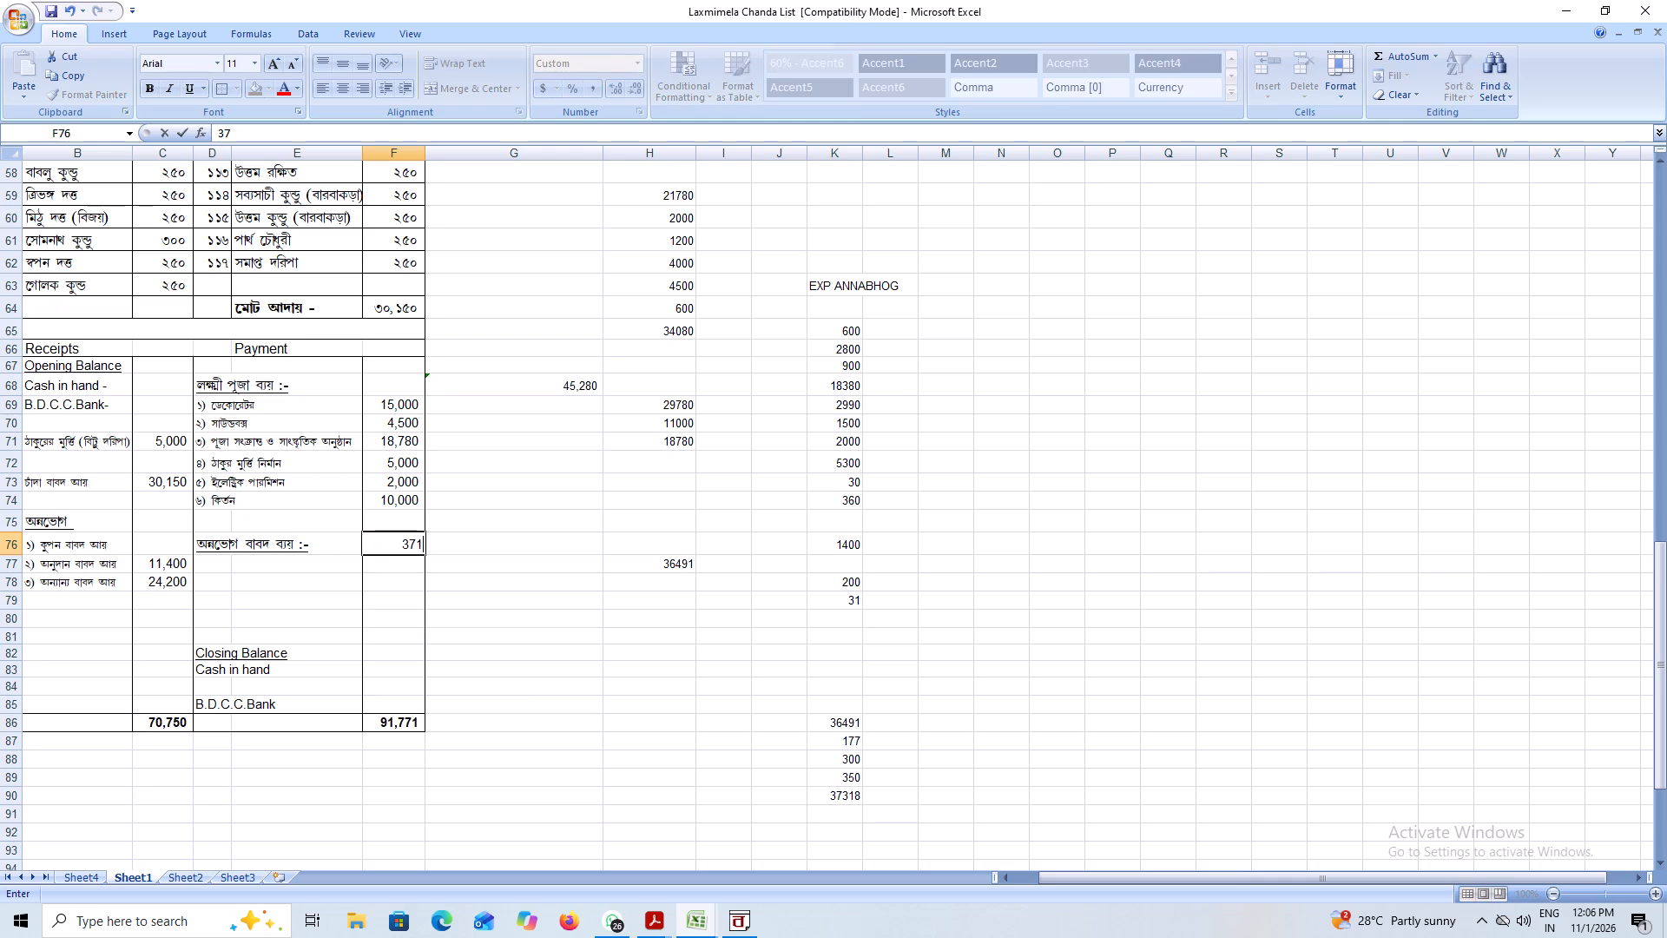
key("BackSpace")
type("318")
left_click(552, 680)
left_click(460, 563)
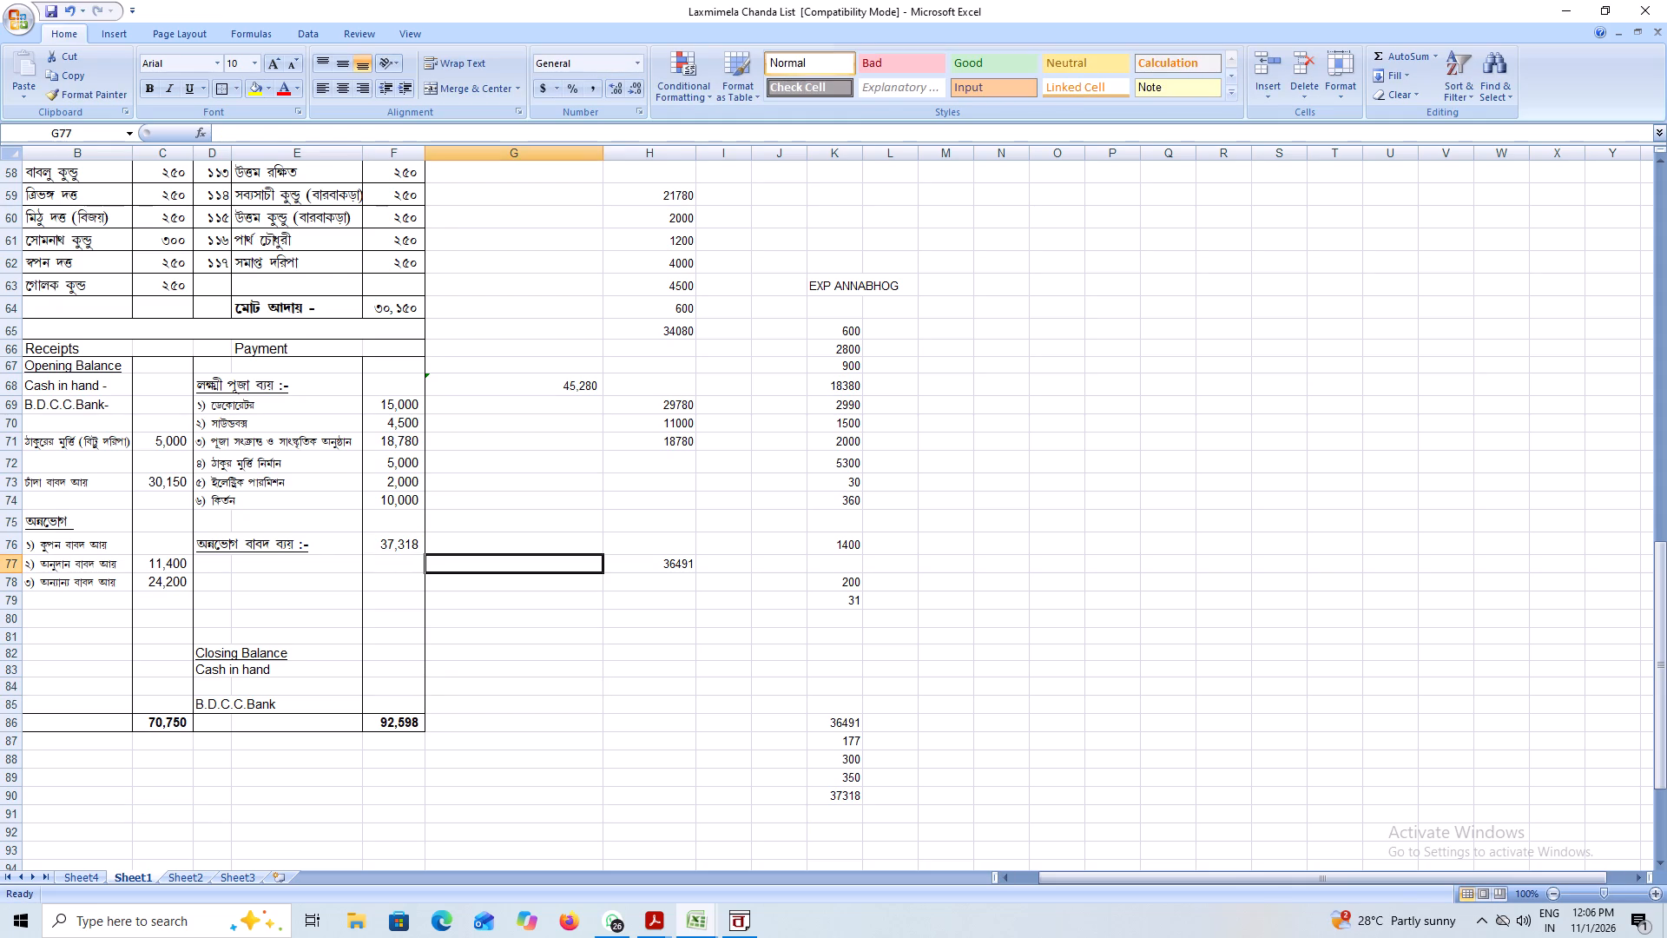
Check the কির্তন payment and the combined অন্নভোগ receipts for অনুদান and অন্যান্য in C77:C78.
left_click(395, 503)
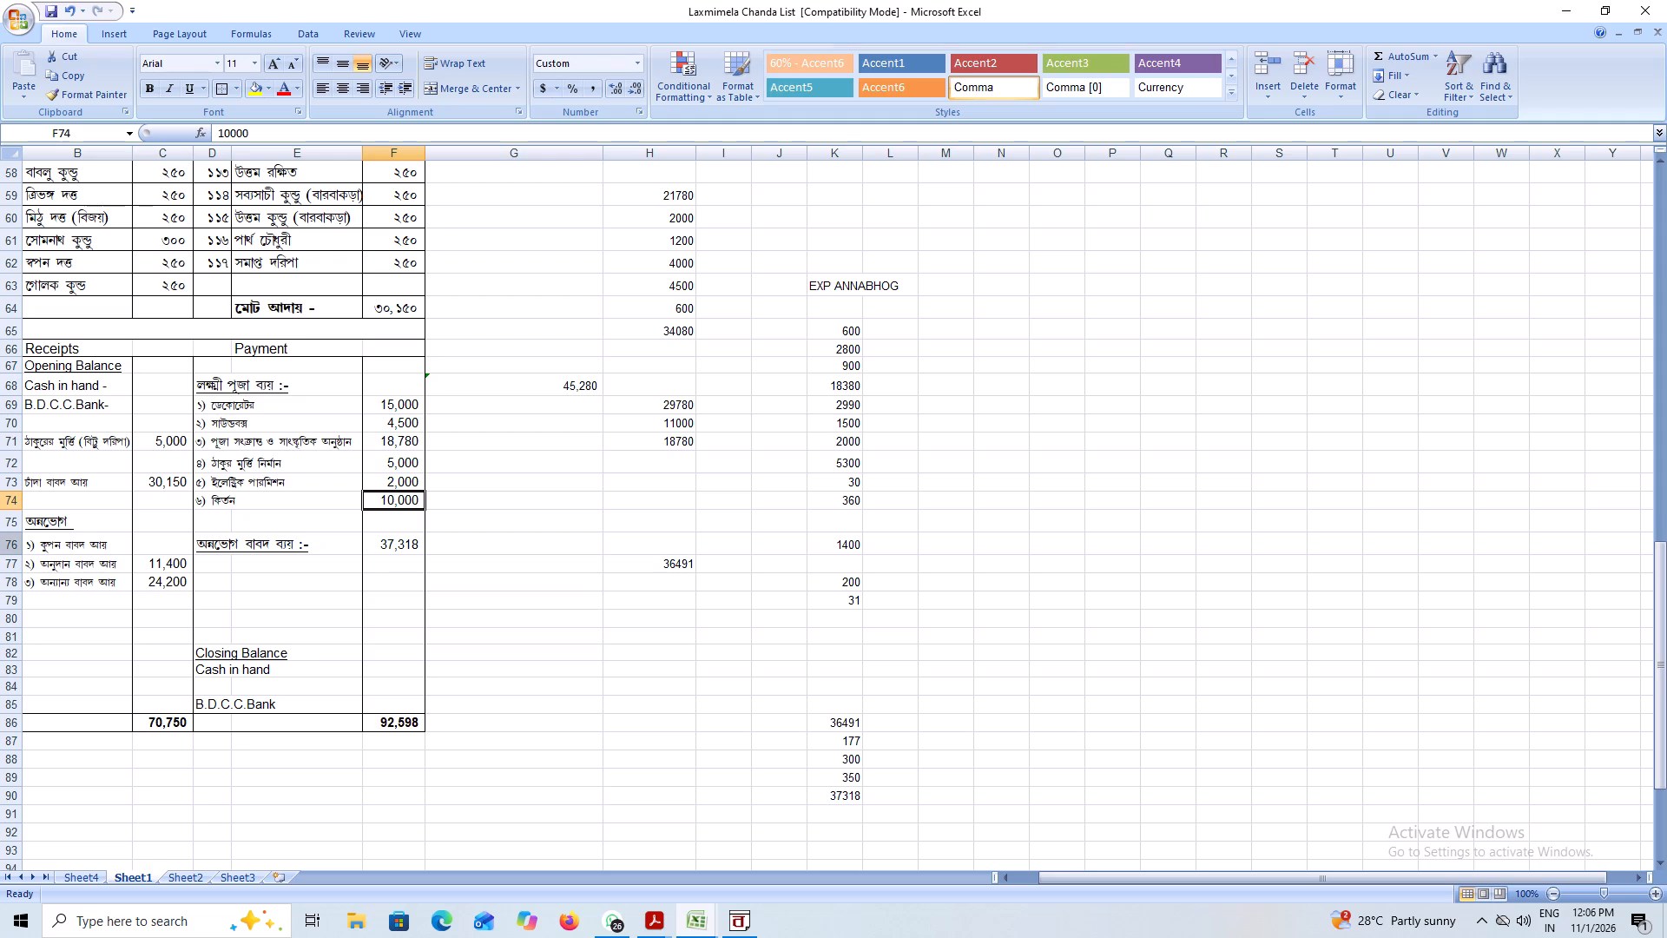
left_click_drag(163, 583, 166, 567)
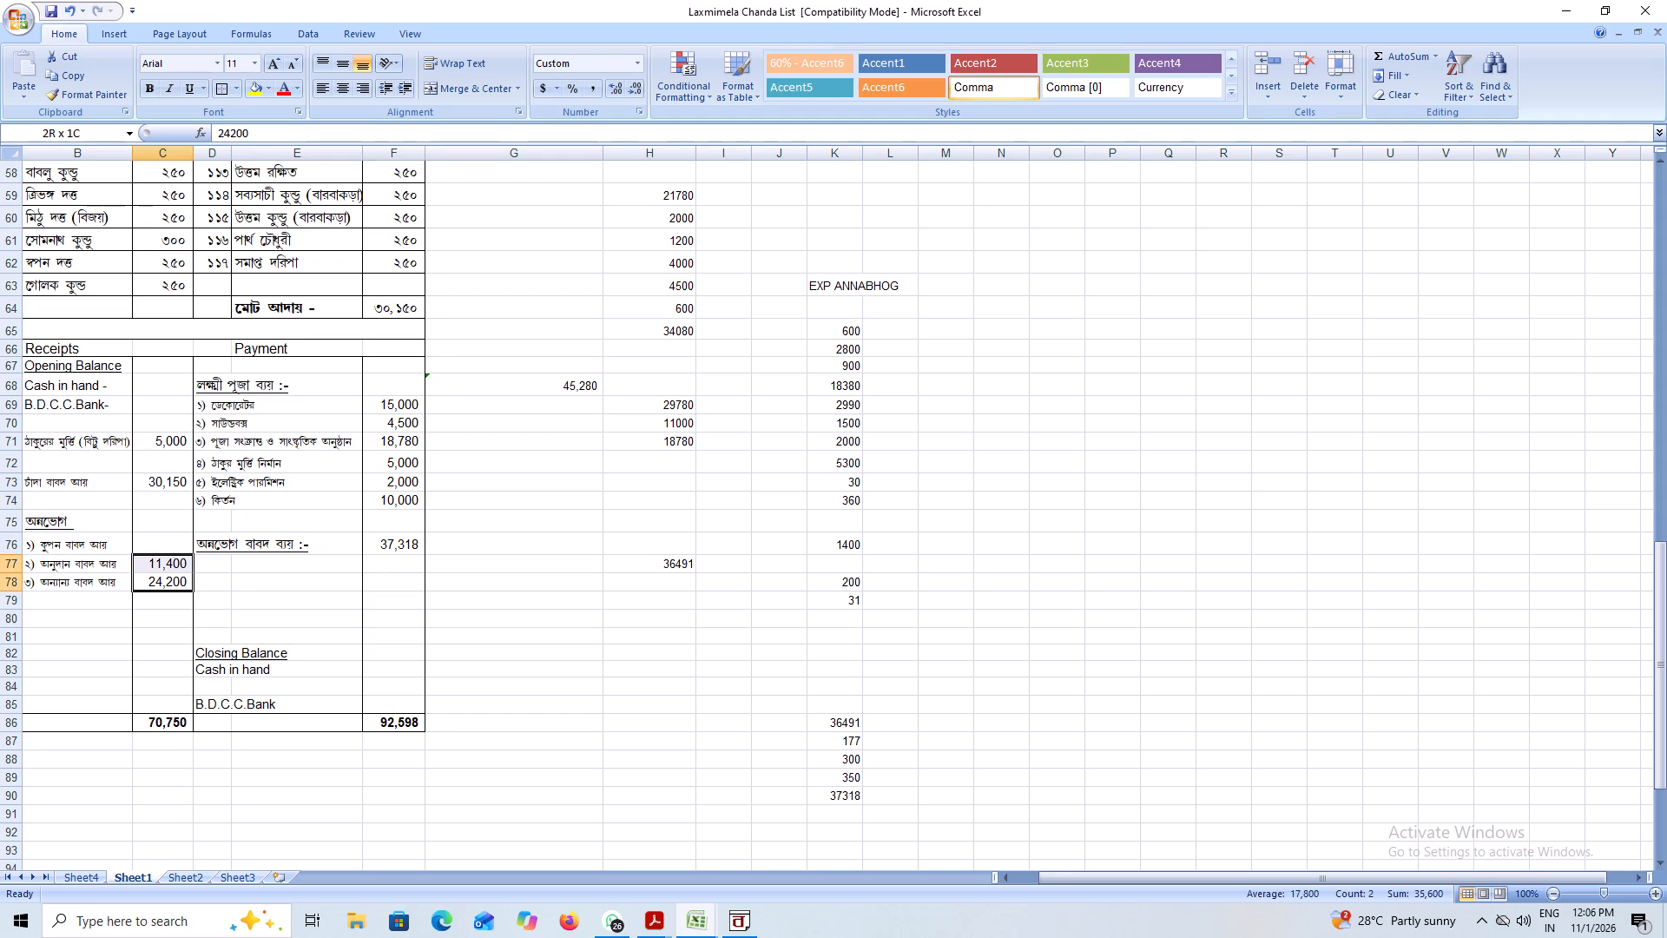
left_click_drag(166, 567, 167, 567)
left_click(167, 567)
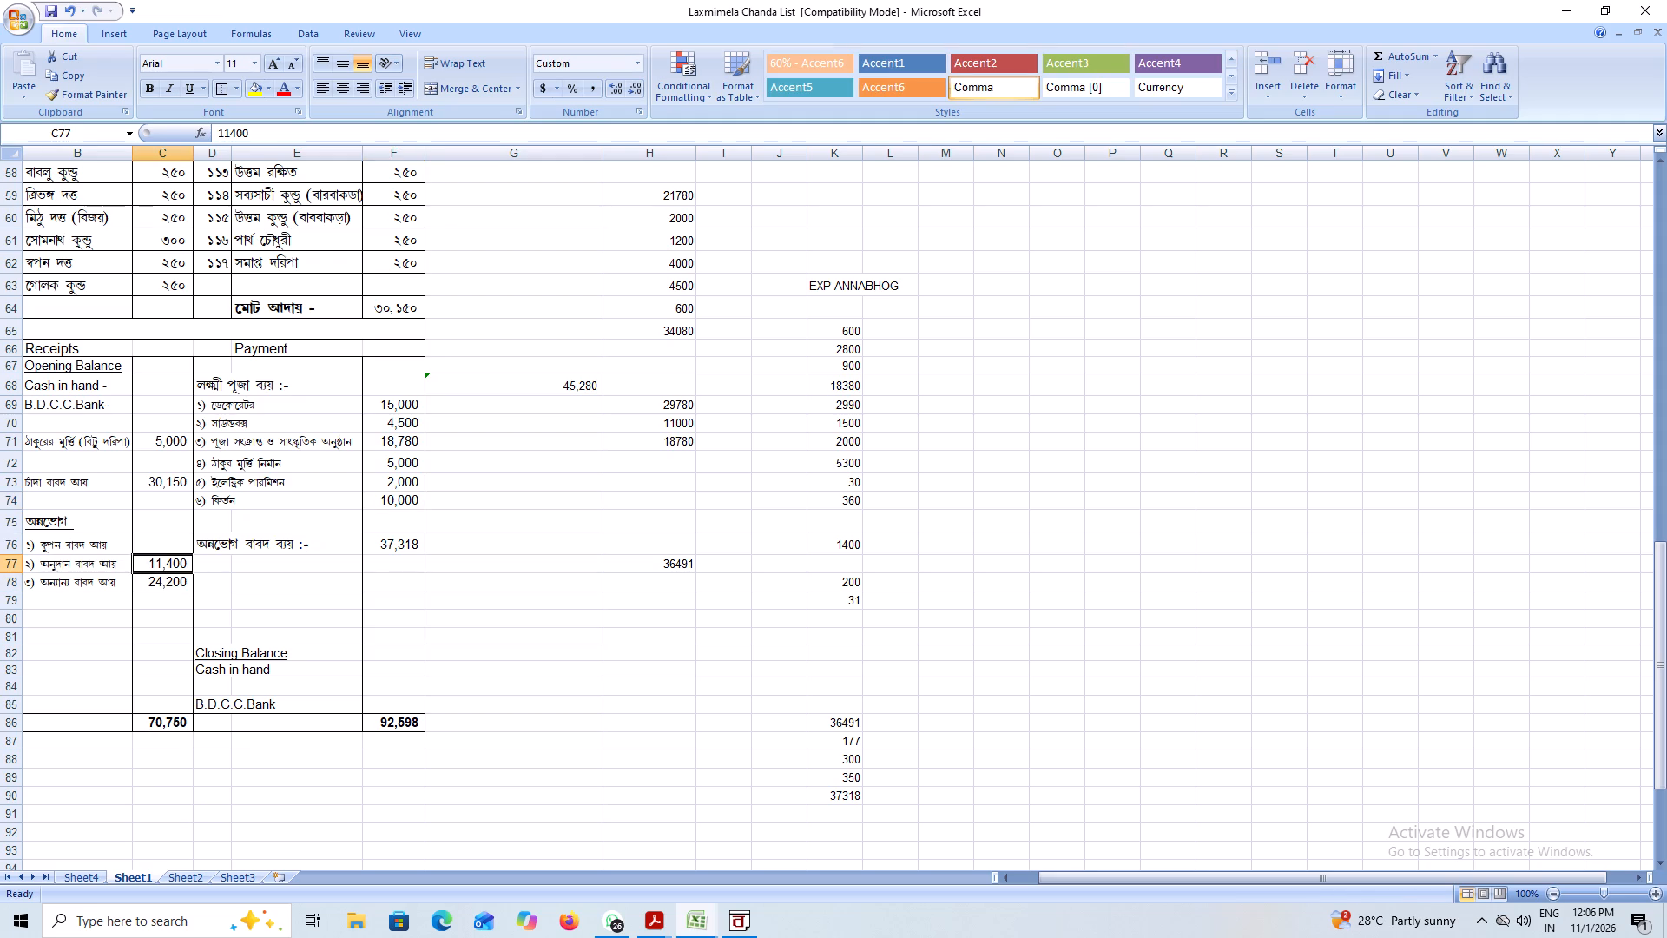
left_click(167, 567)
left_click(135, 632)
left_click_drag(152, 559, 153, 577)
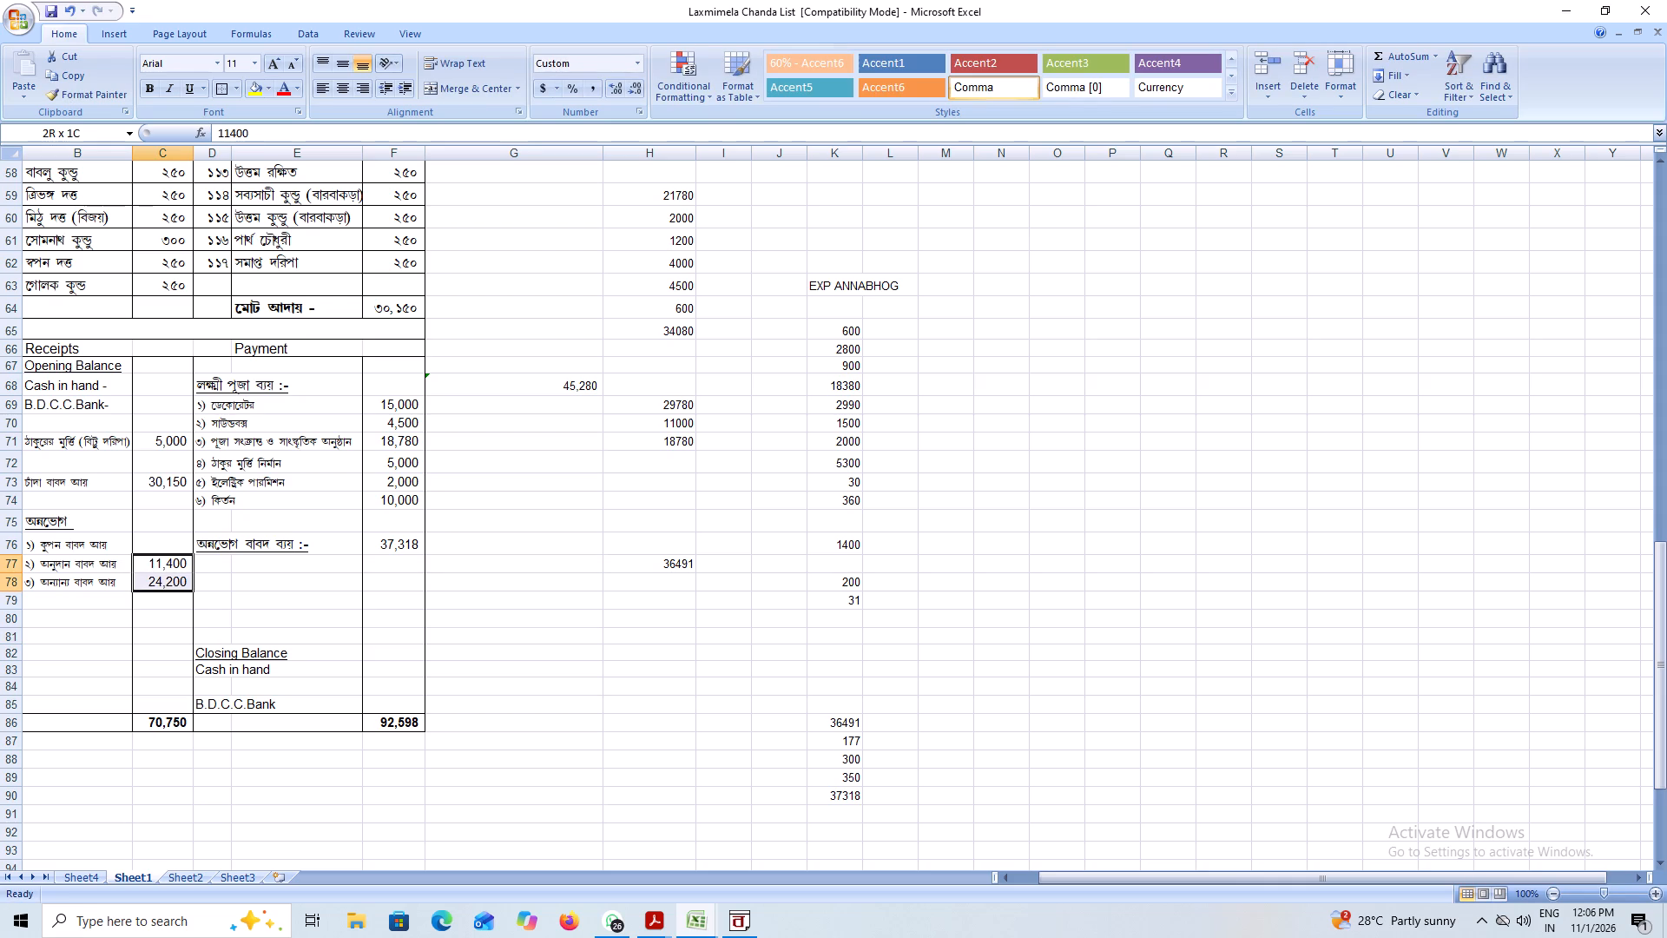
left_click_drag(153, 577, 153, 581)
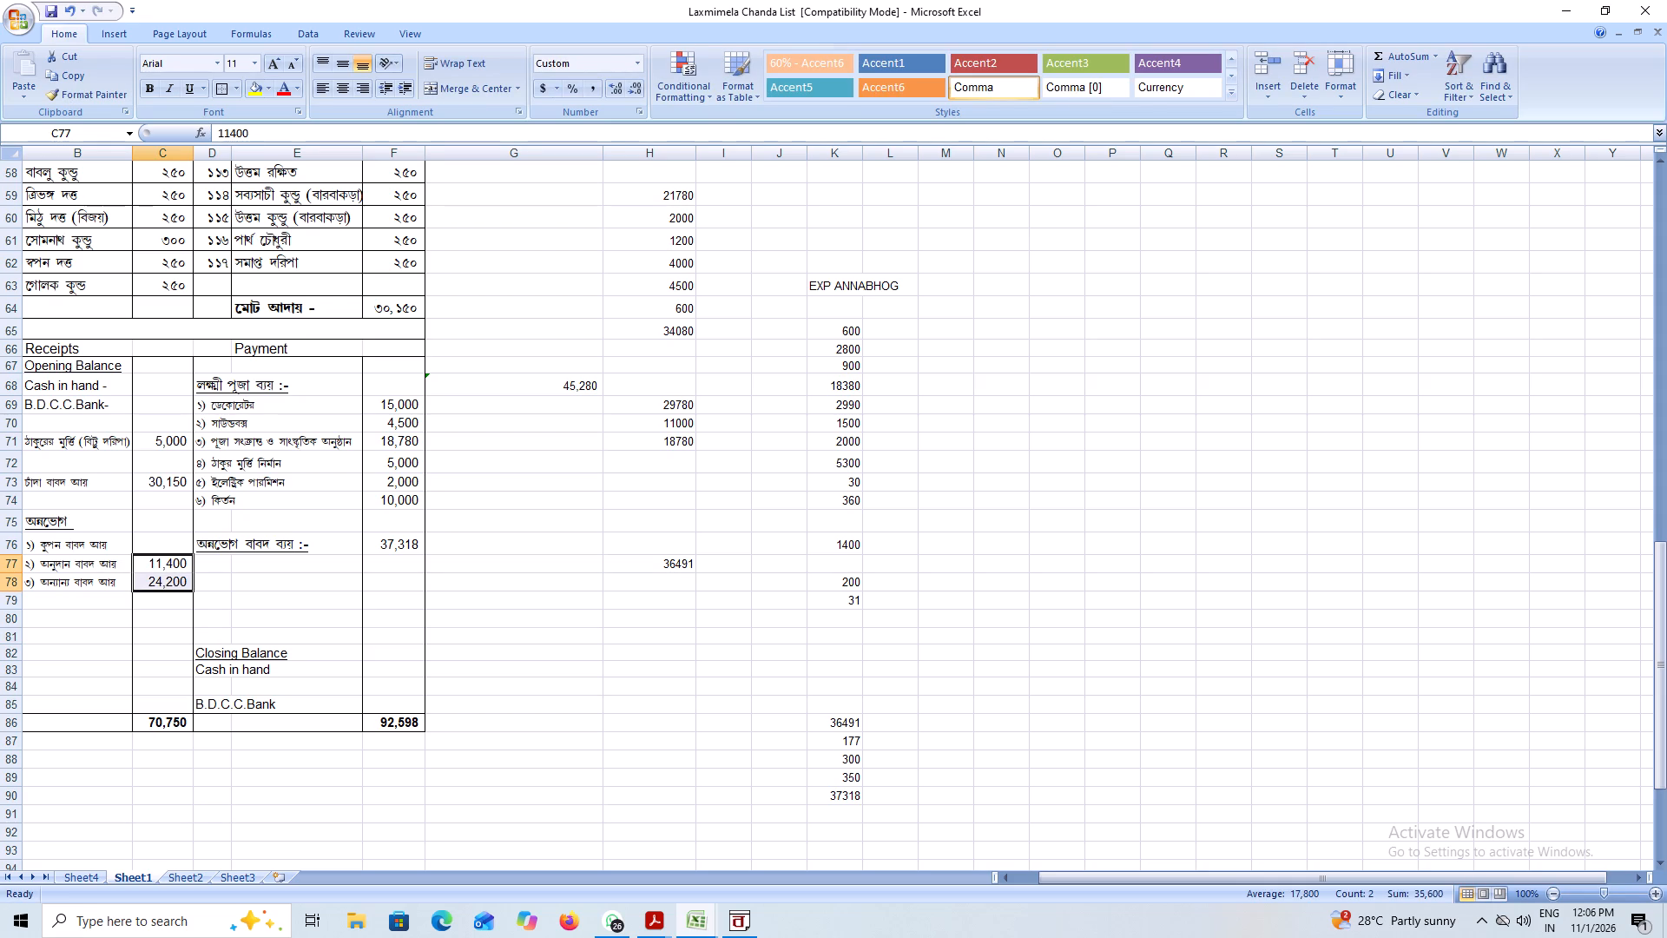
Enter 25000 as the কুপন বাবদ আয় receipt in C76.
left_click(156, 546)
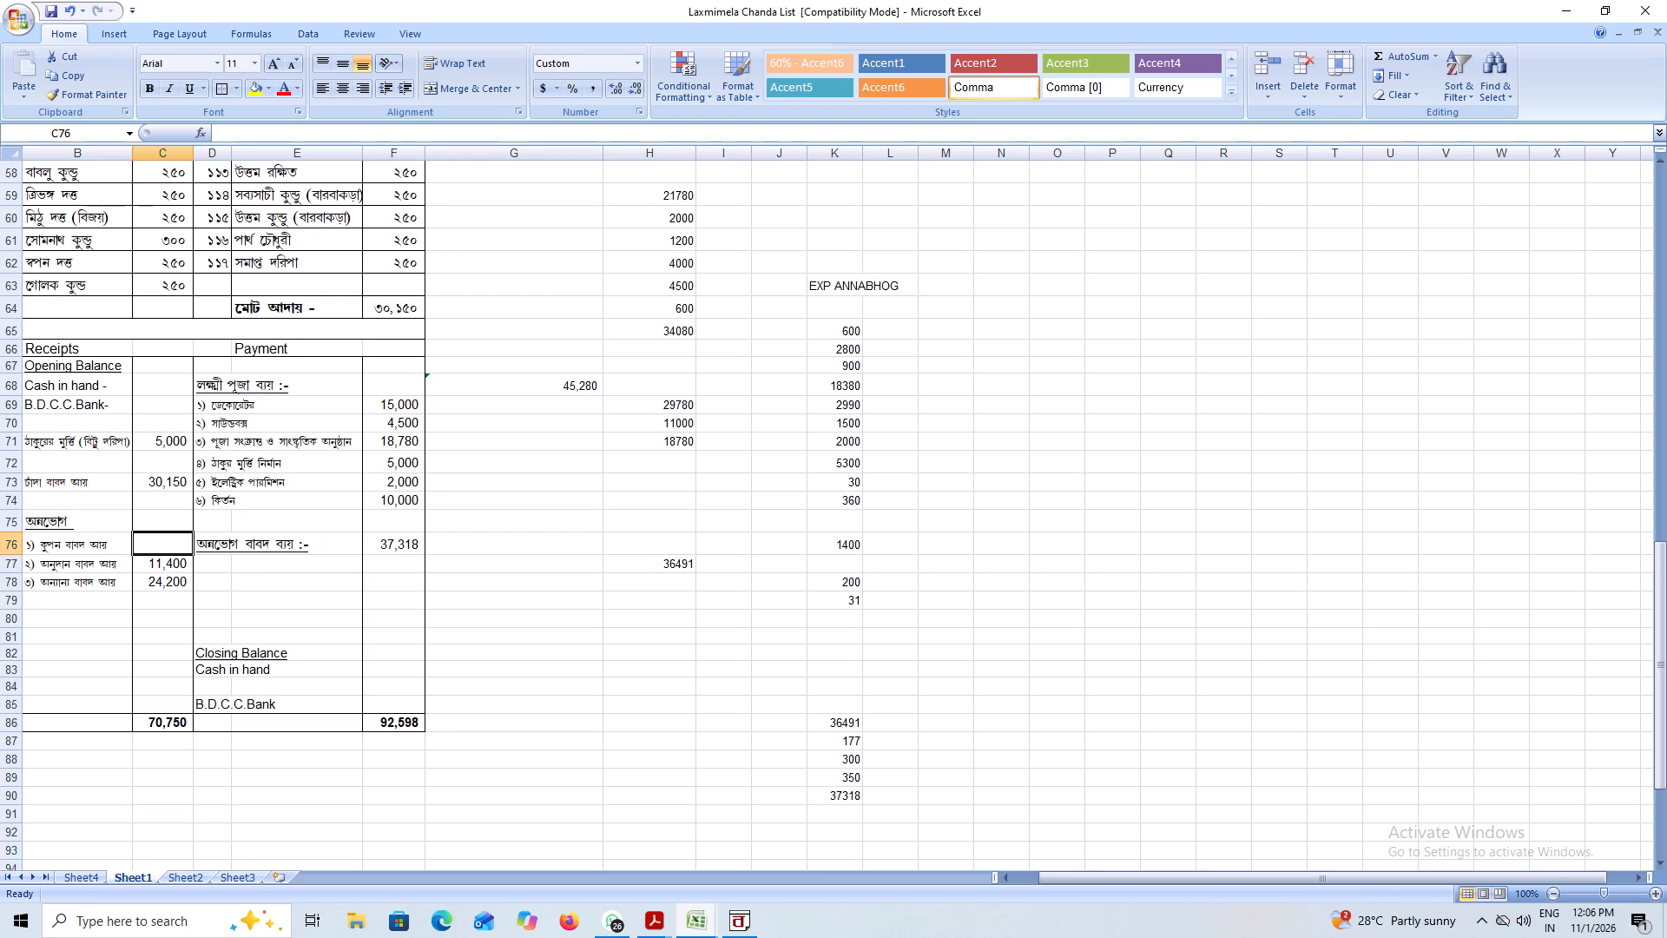
left_click(629, 604)
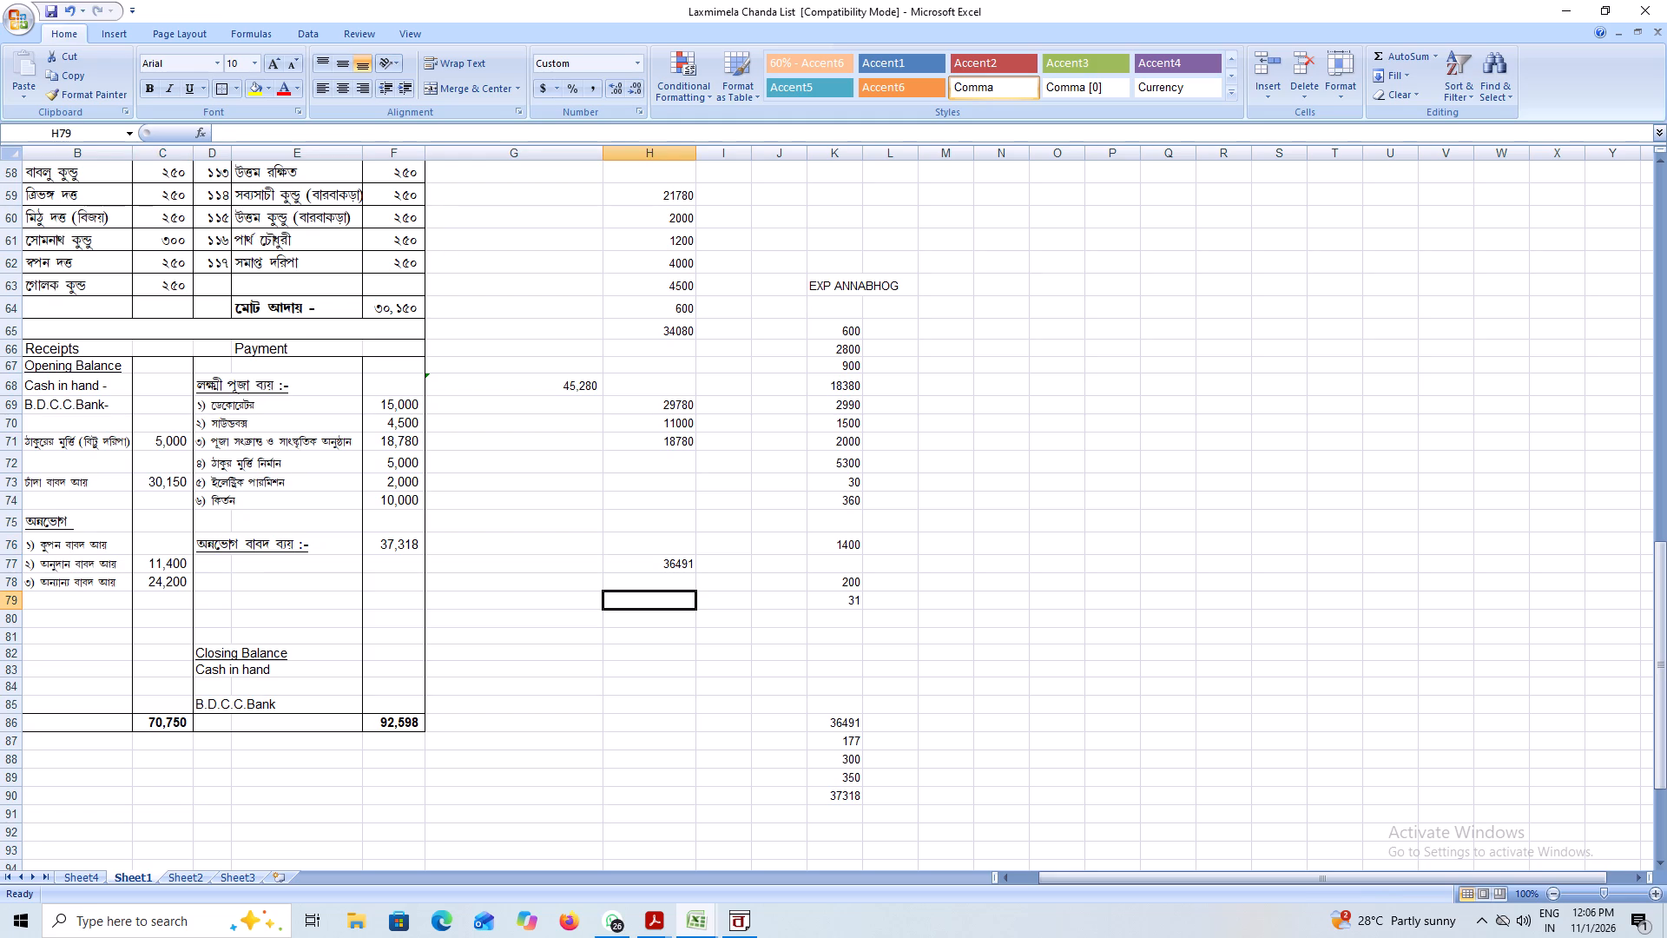
left_click(161, 551)
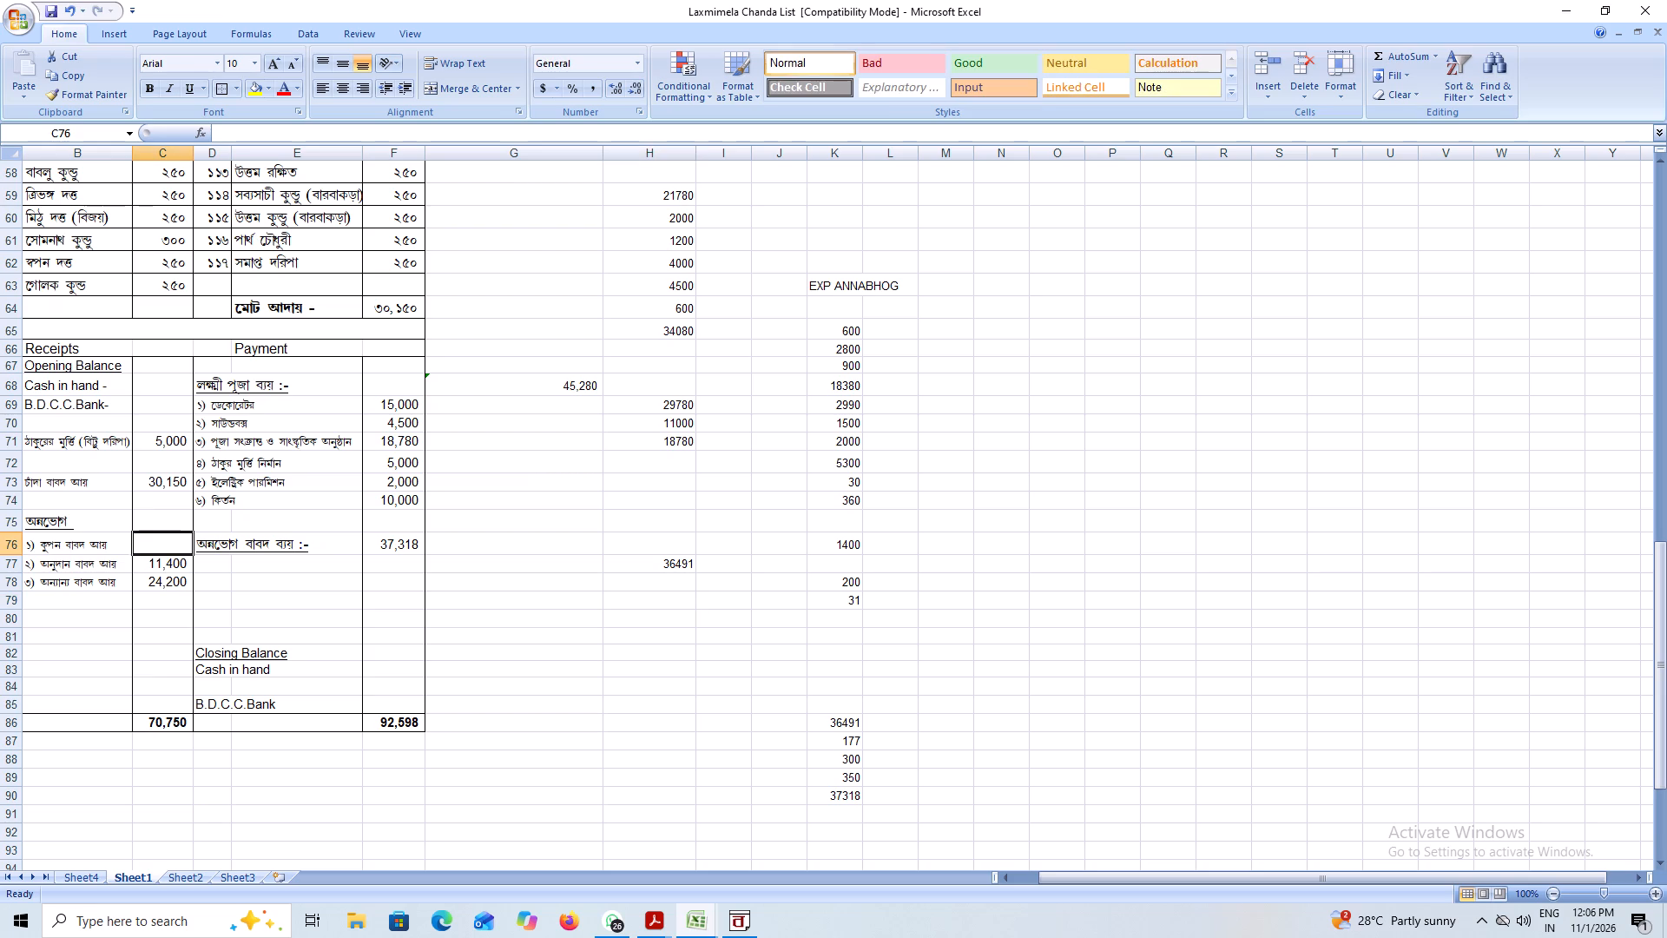
type("25000")
key("Return")
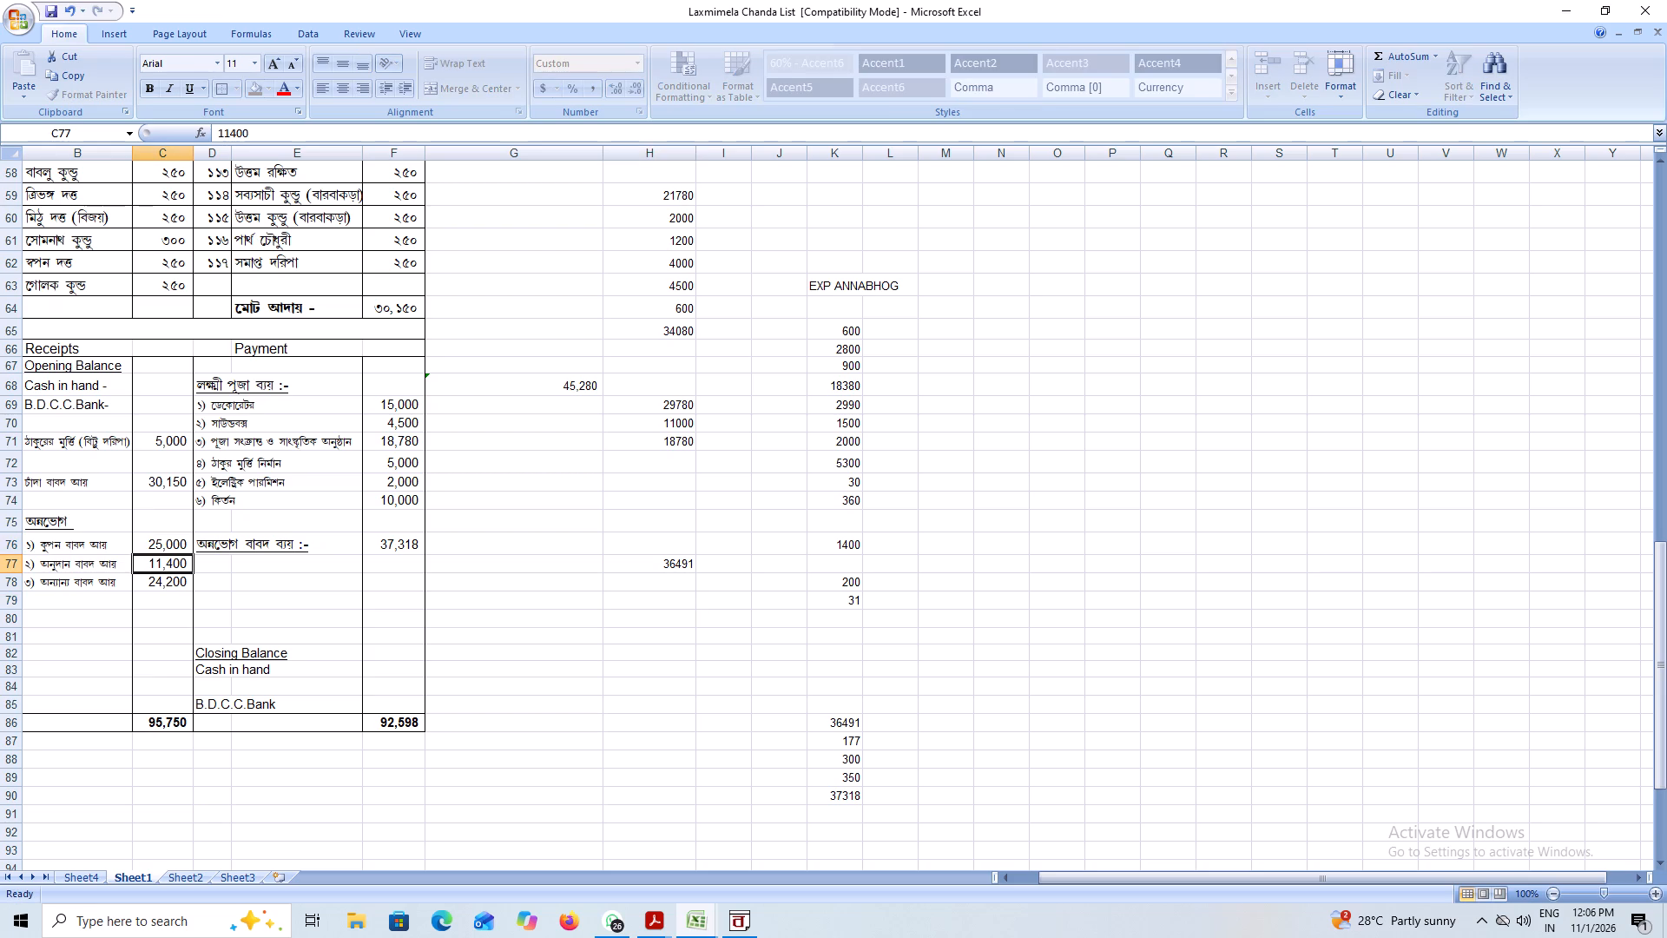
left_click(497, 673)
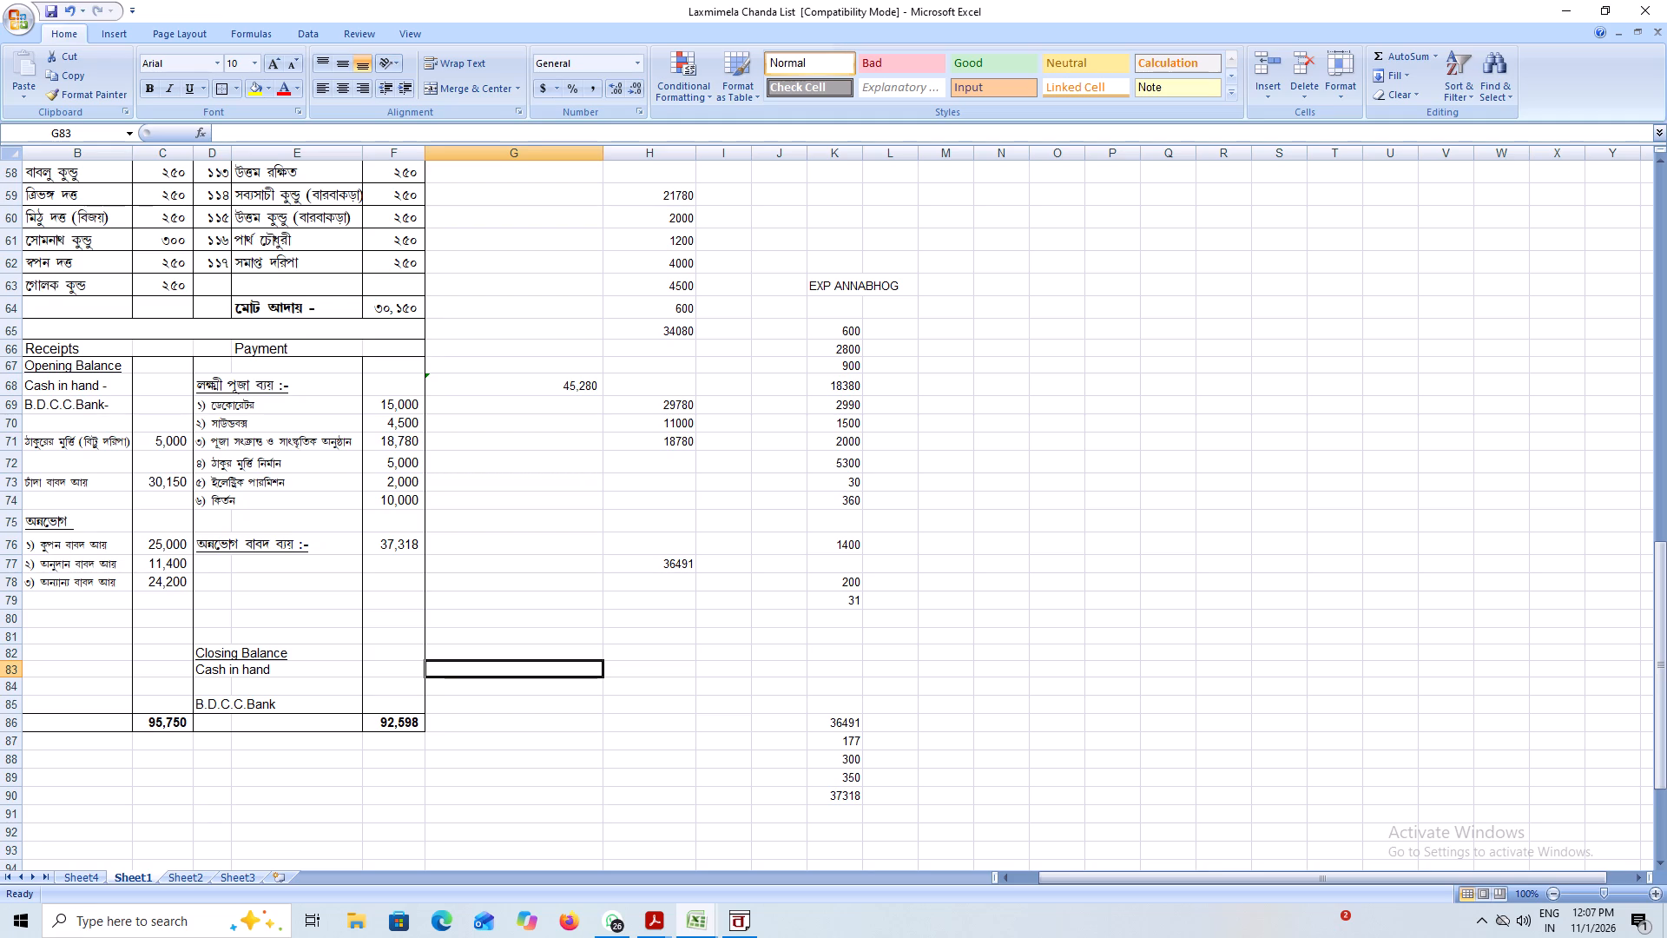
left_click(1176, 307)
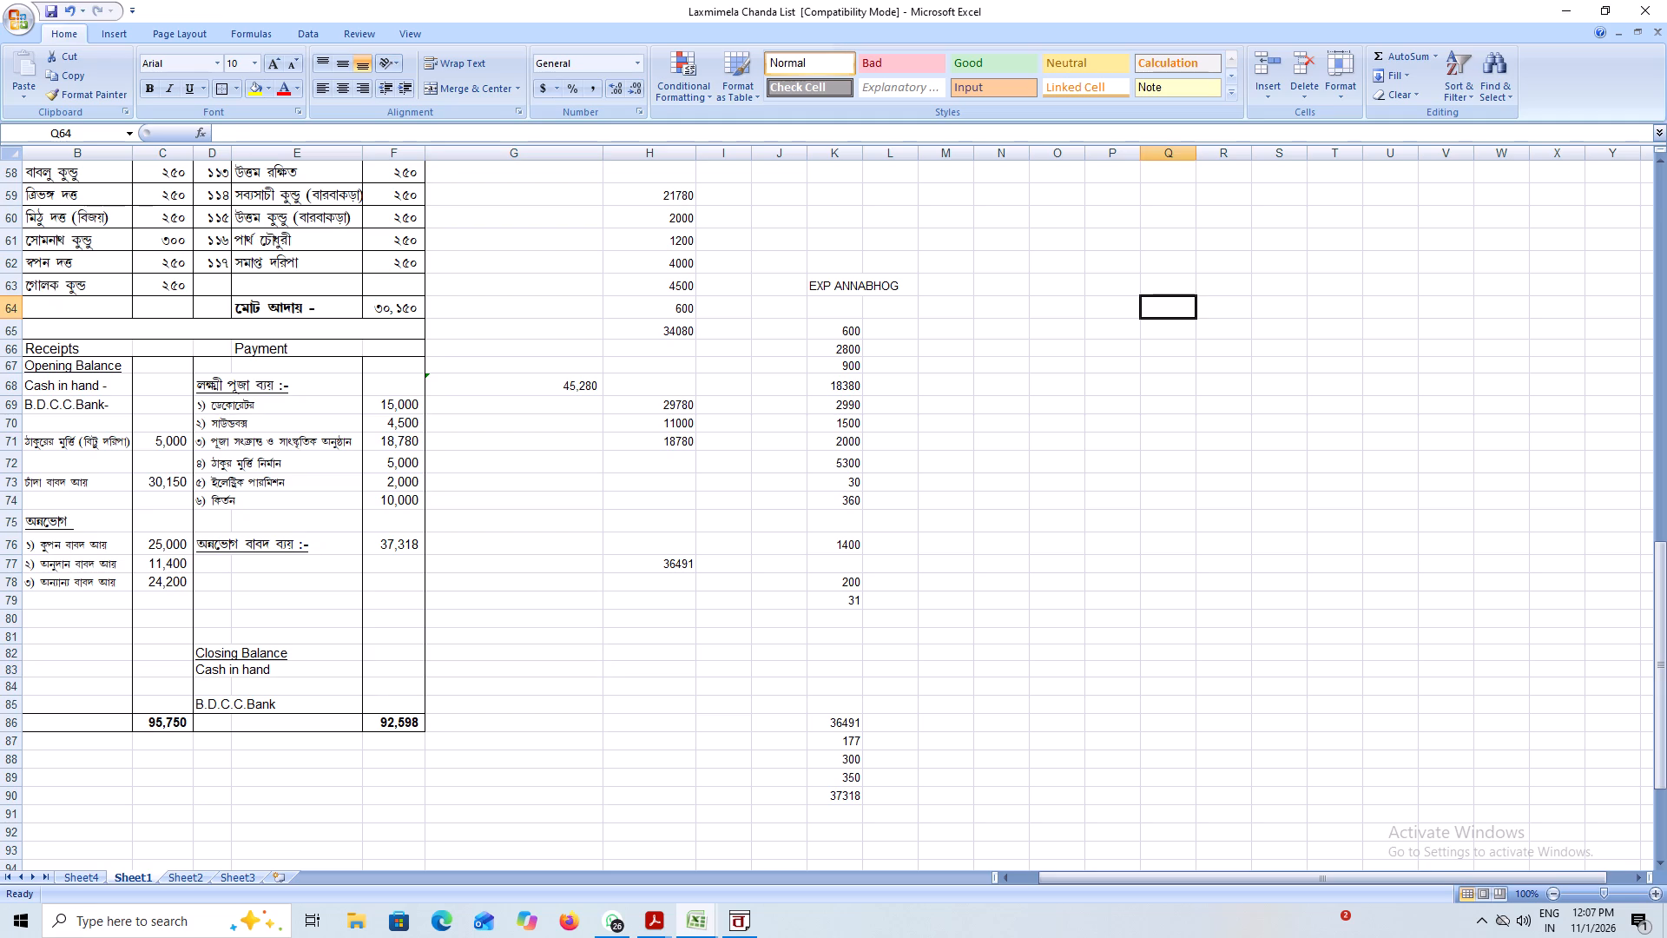
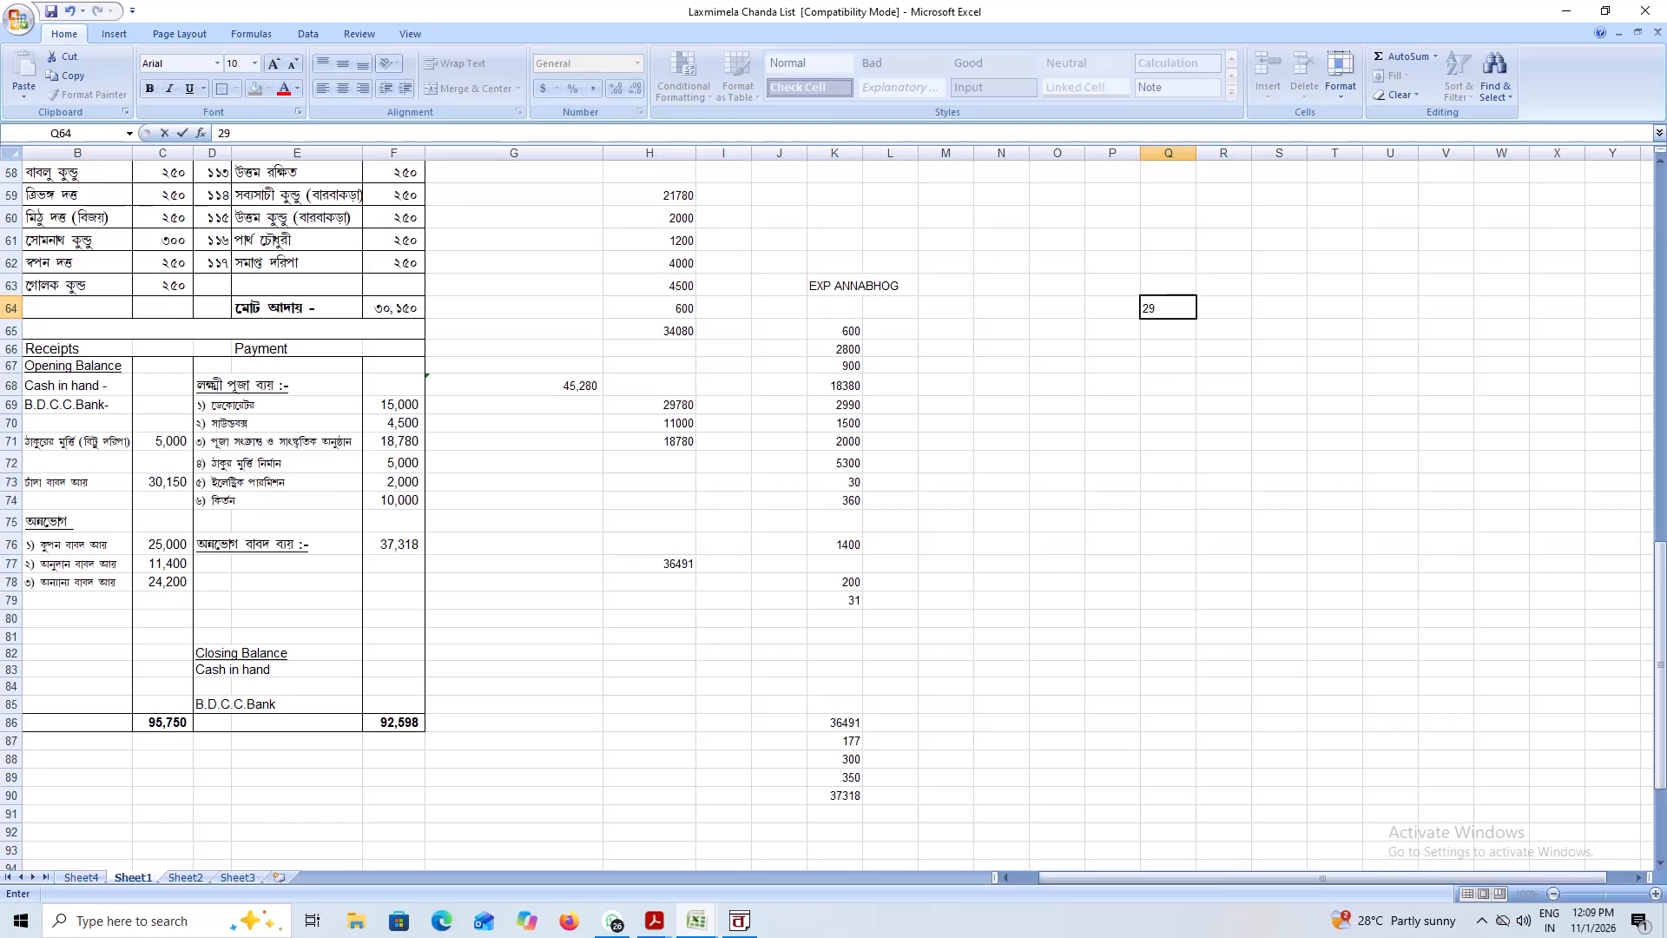
Enter 2900, 250 and 16680 in Q64:Q66 and total them in Q67 with AutoSum.
key("Return")
type("250")
key("Return")
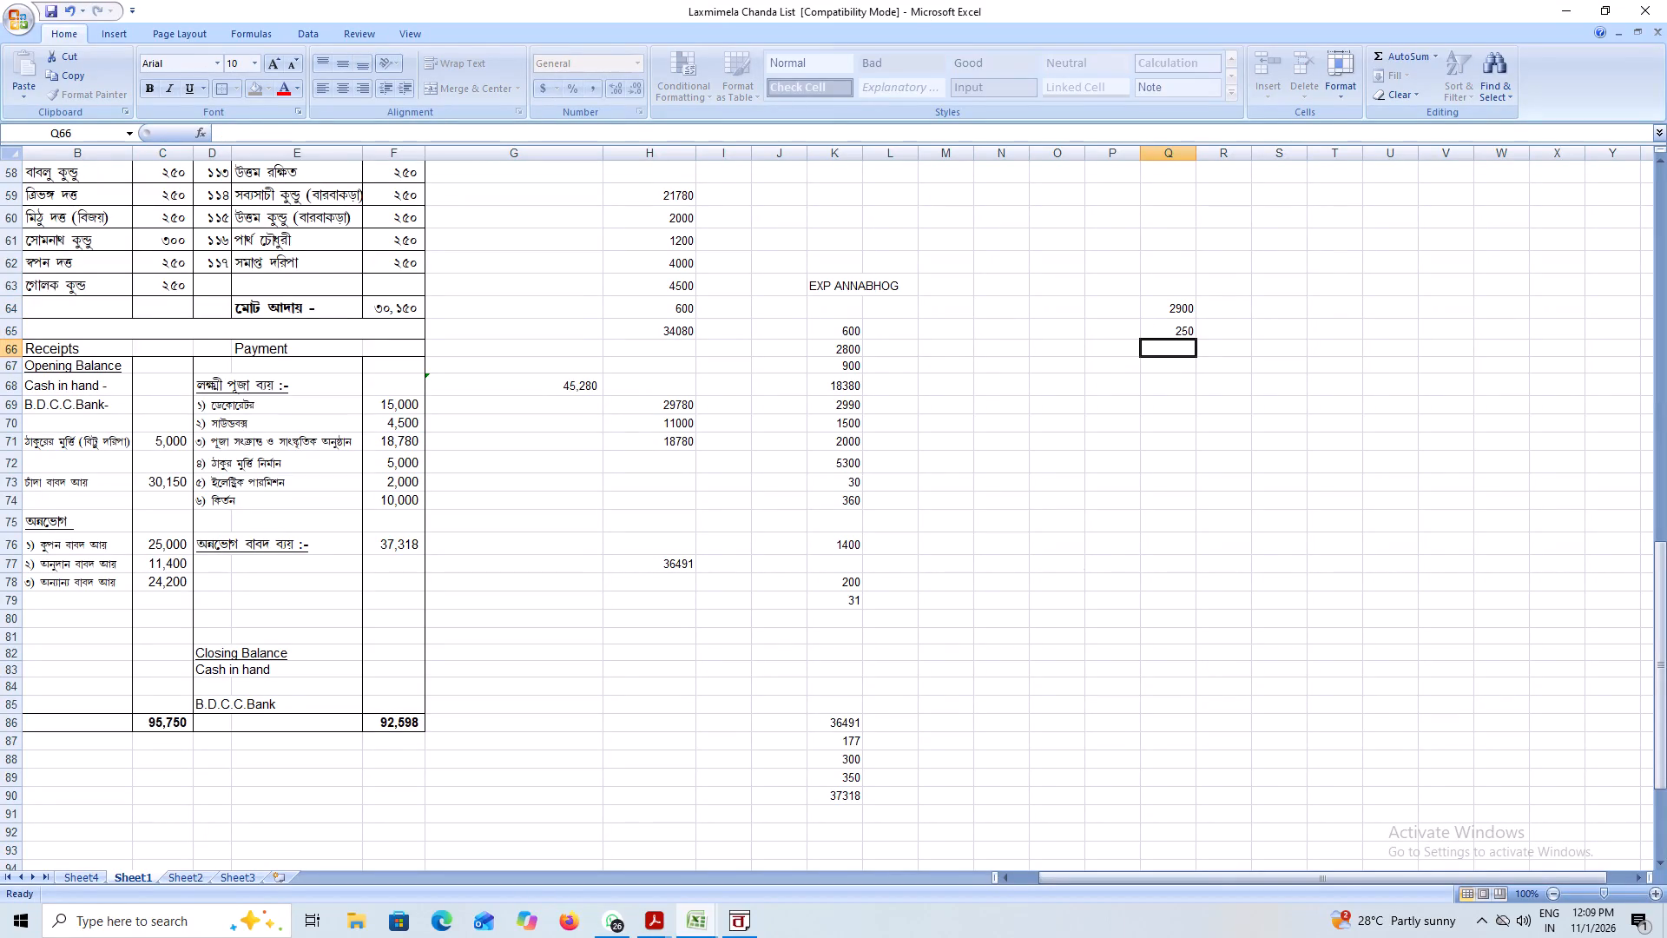
type("16")
type("680")
key("Return")
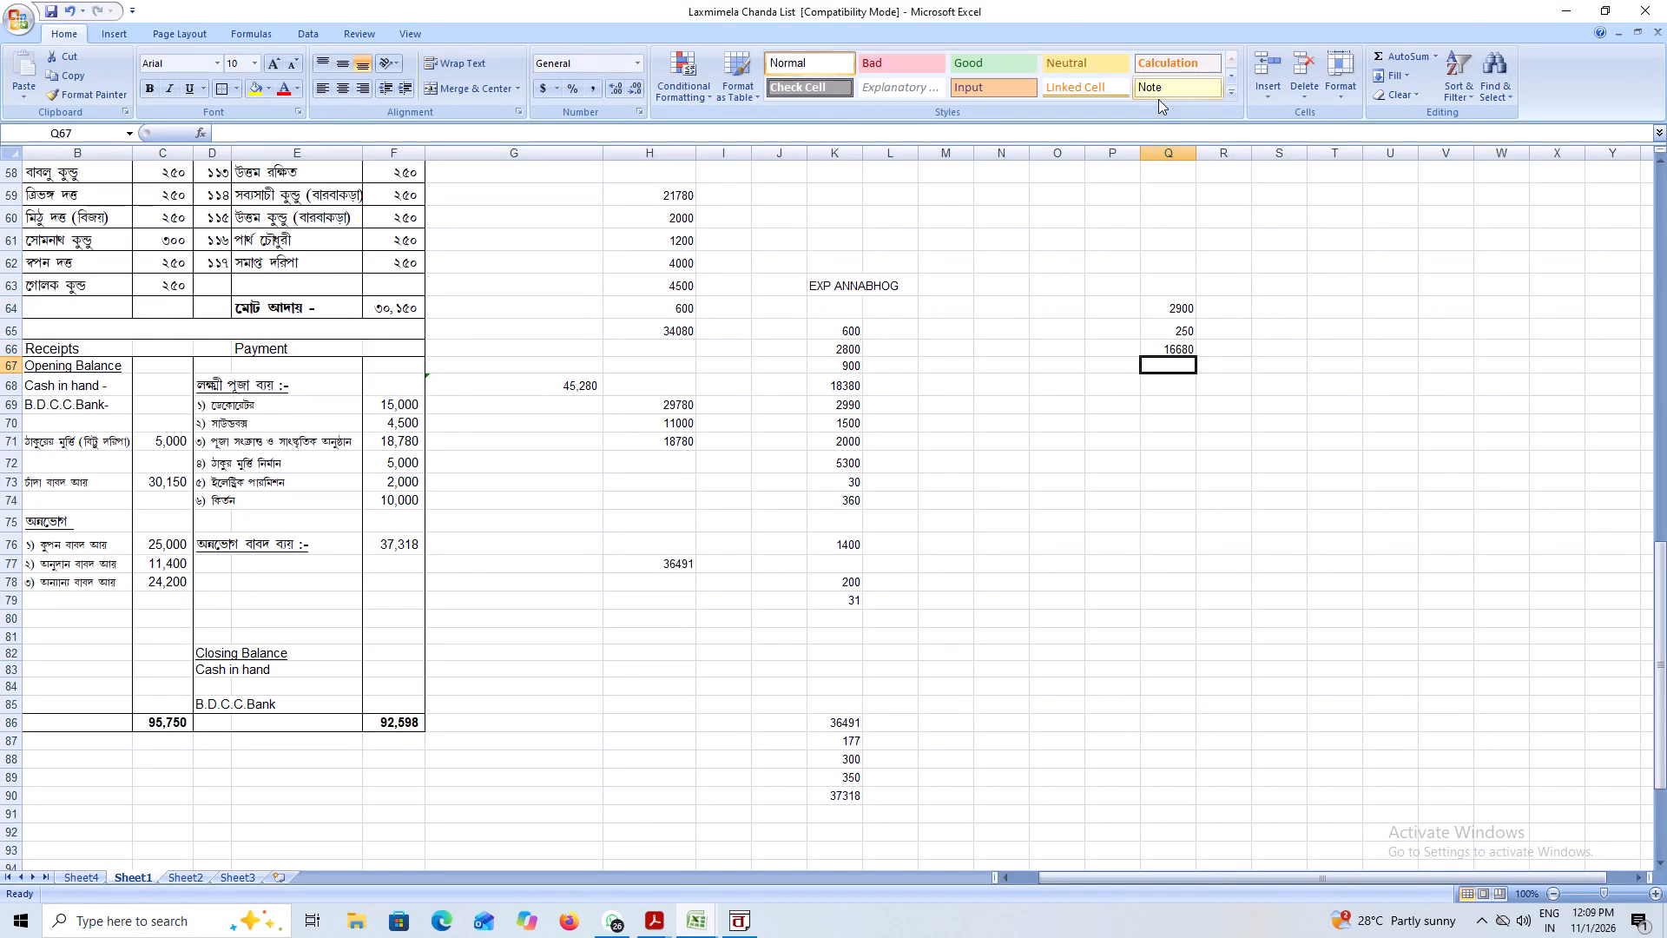
left_click(1368, 51)
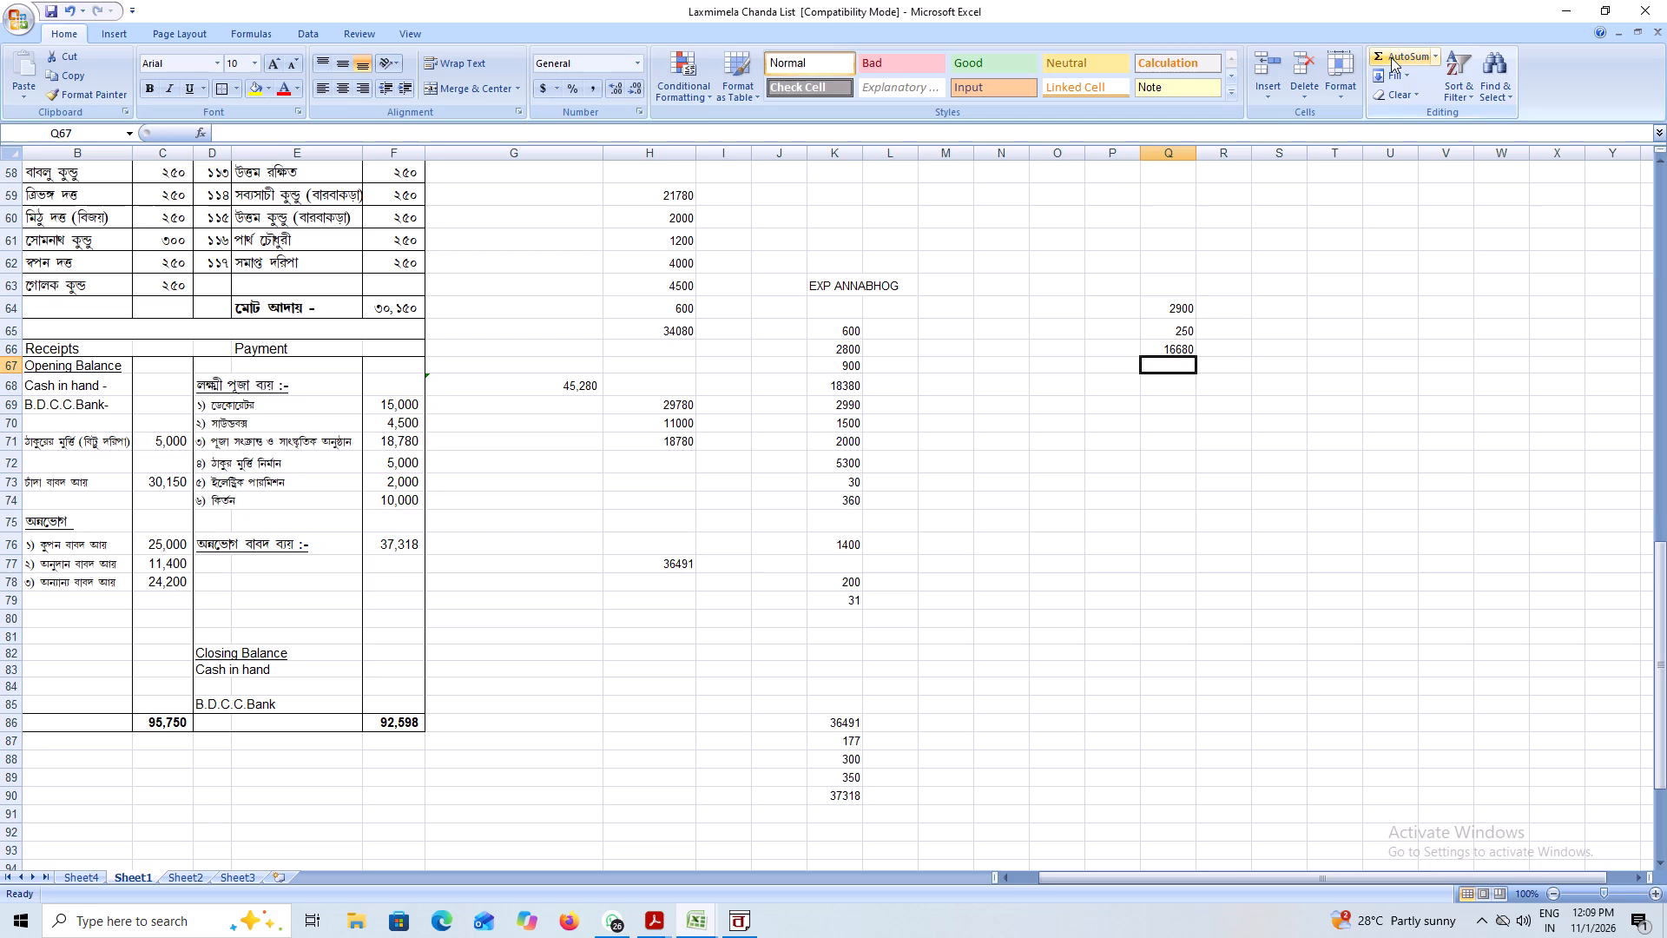
left_click(1391, 57)
key("Return")
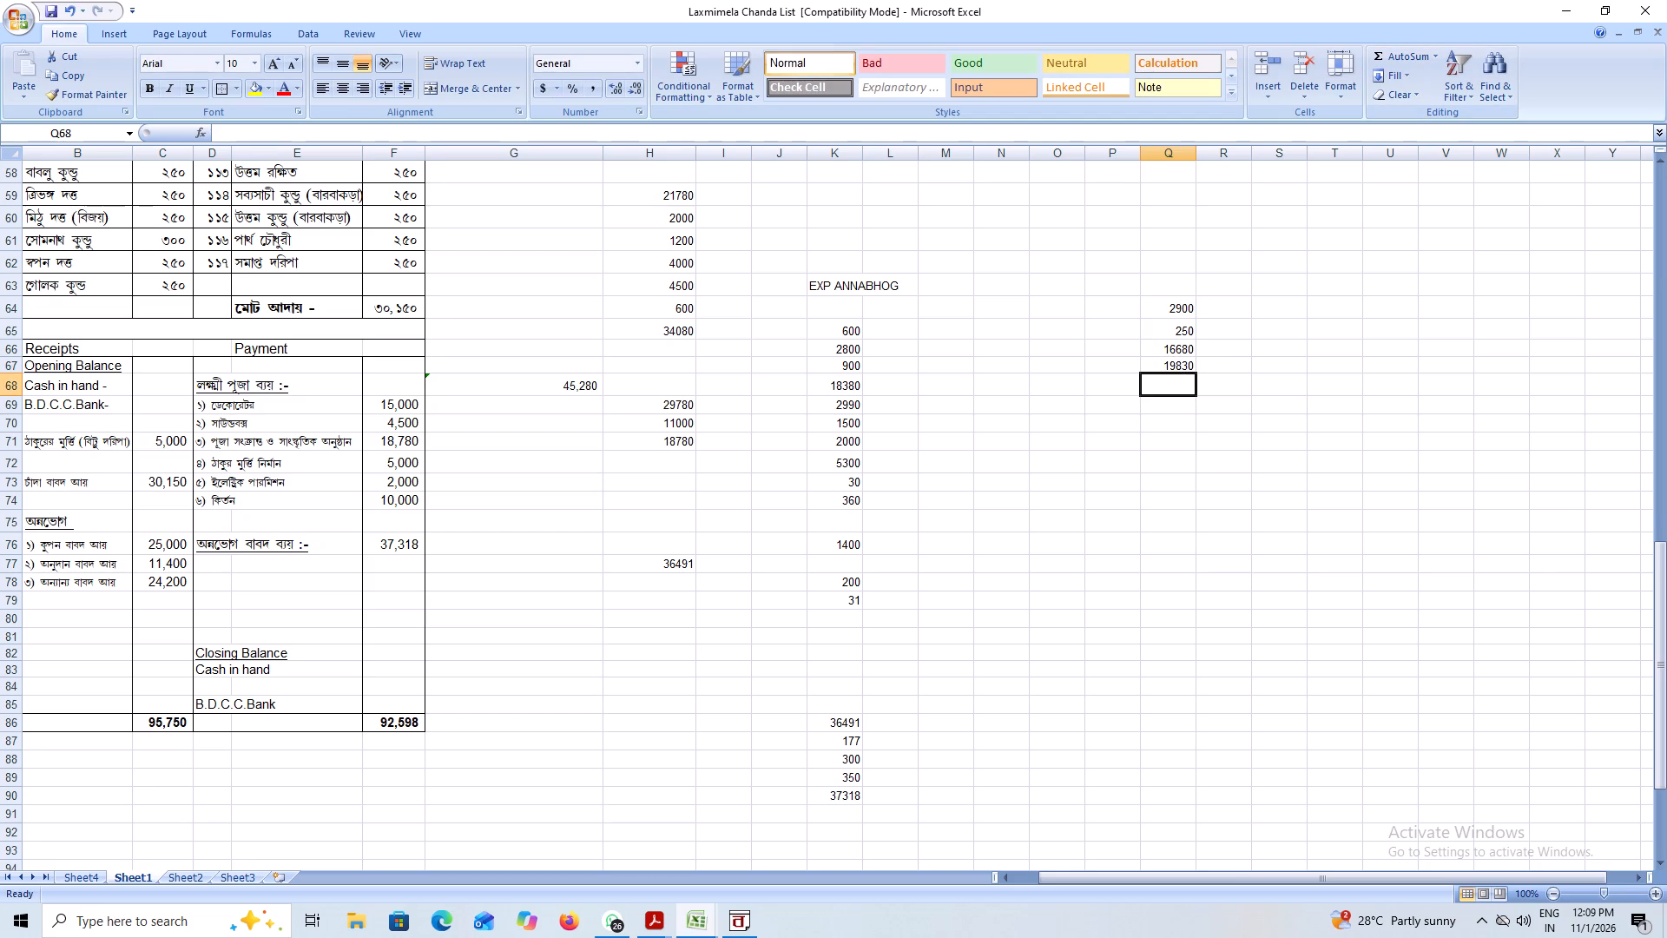
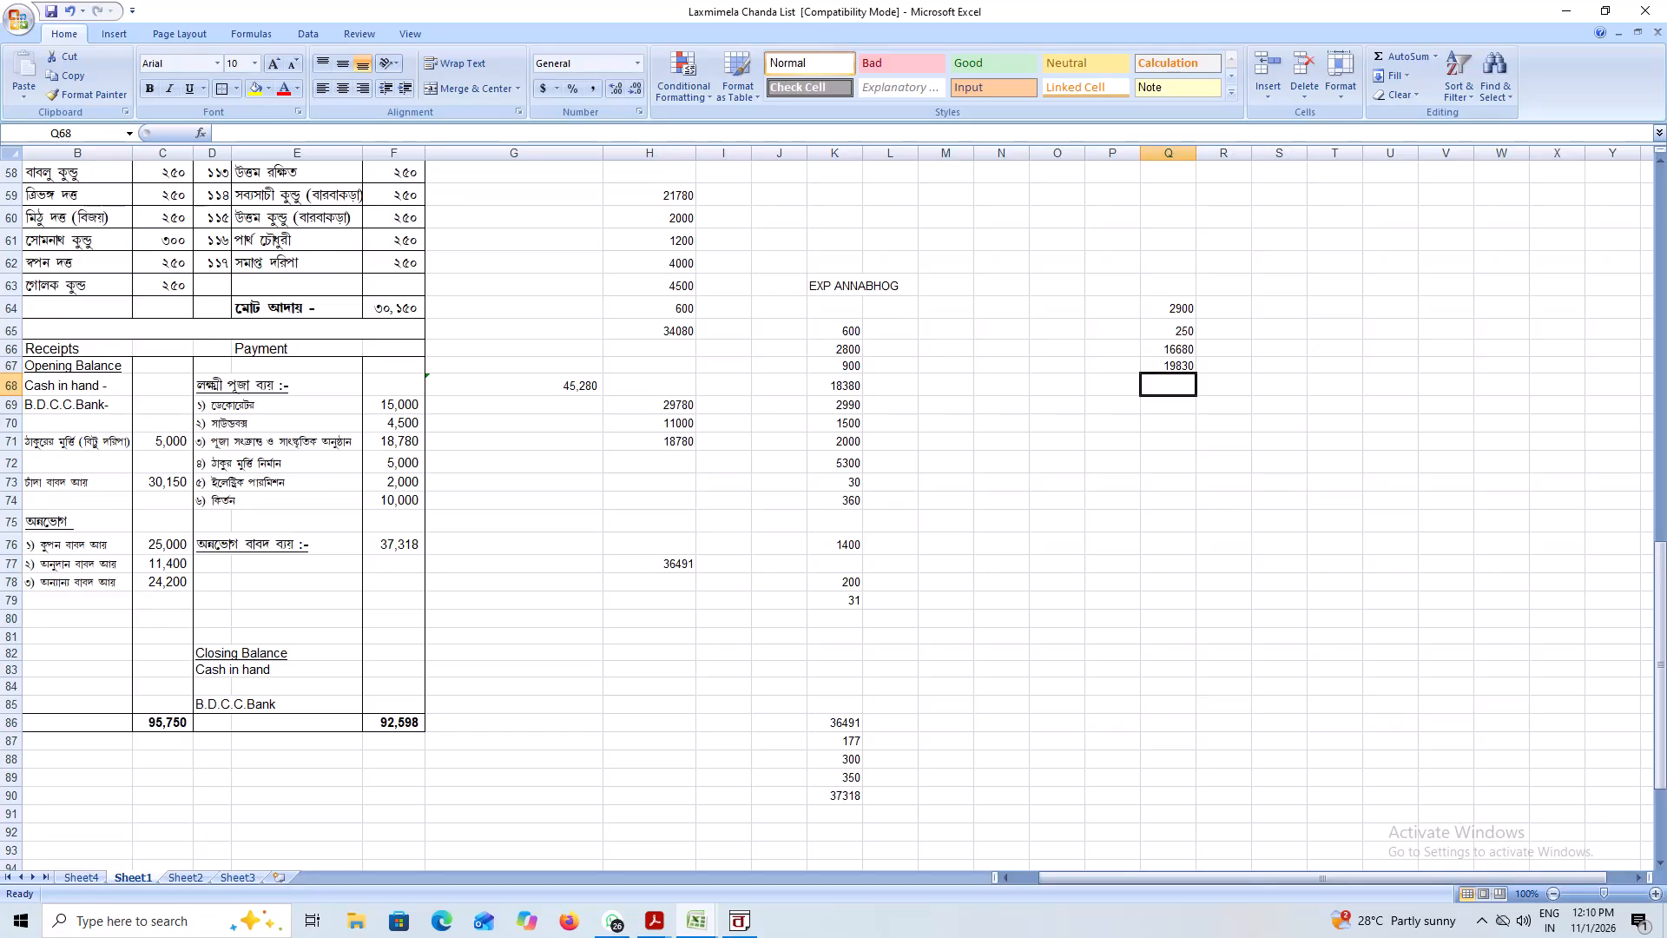
Enter 7760 in Q68 and subtract it from the Q67 total with the formula =Q67-Q68 in Q69.
double_click(1171, 455)
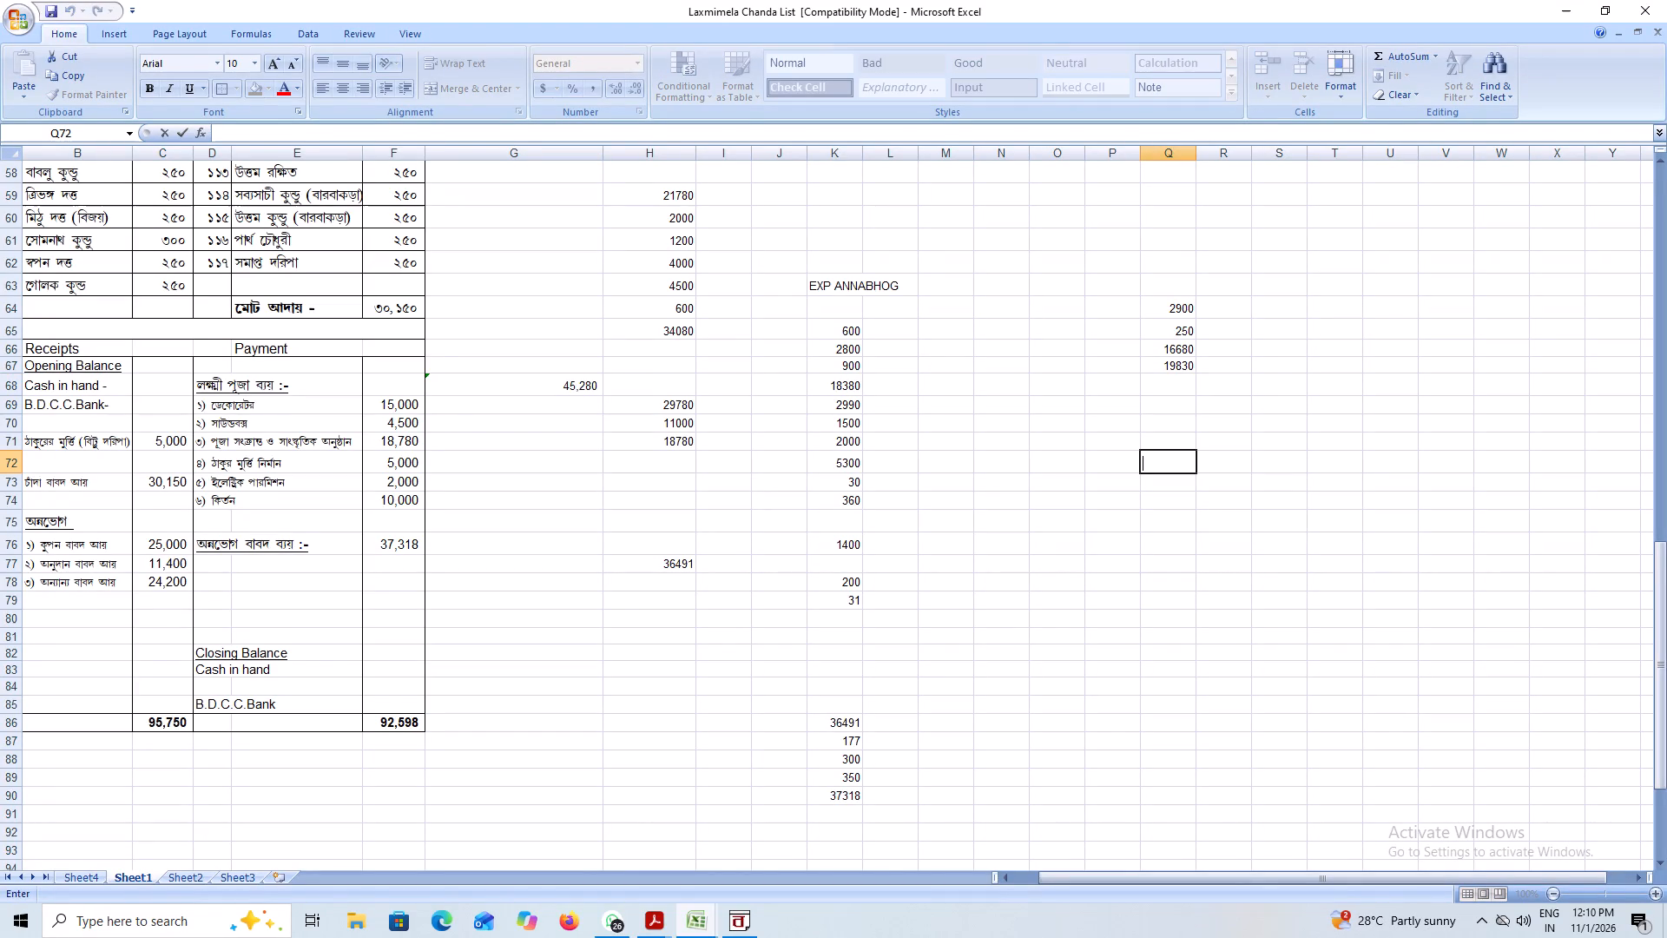
left_click(1176, 390)
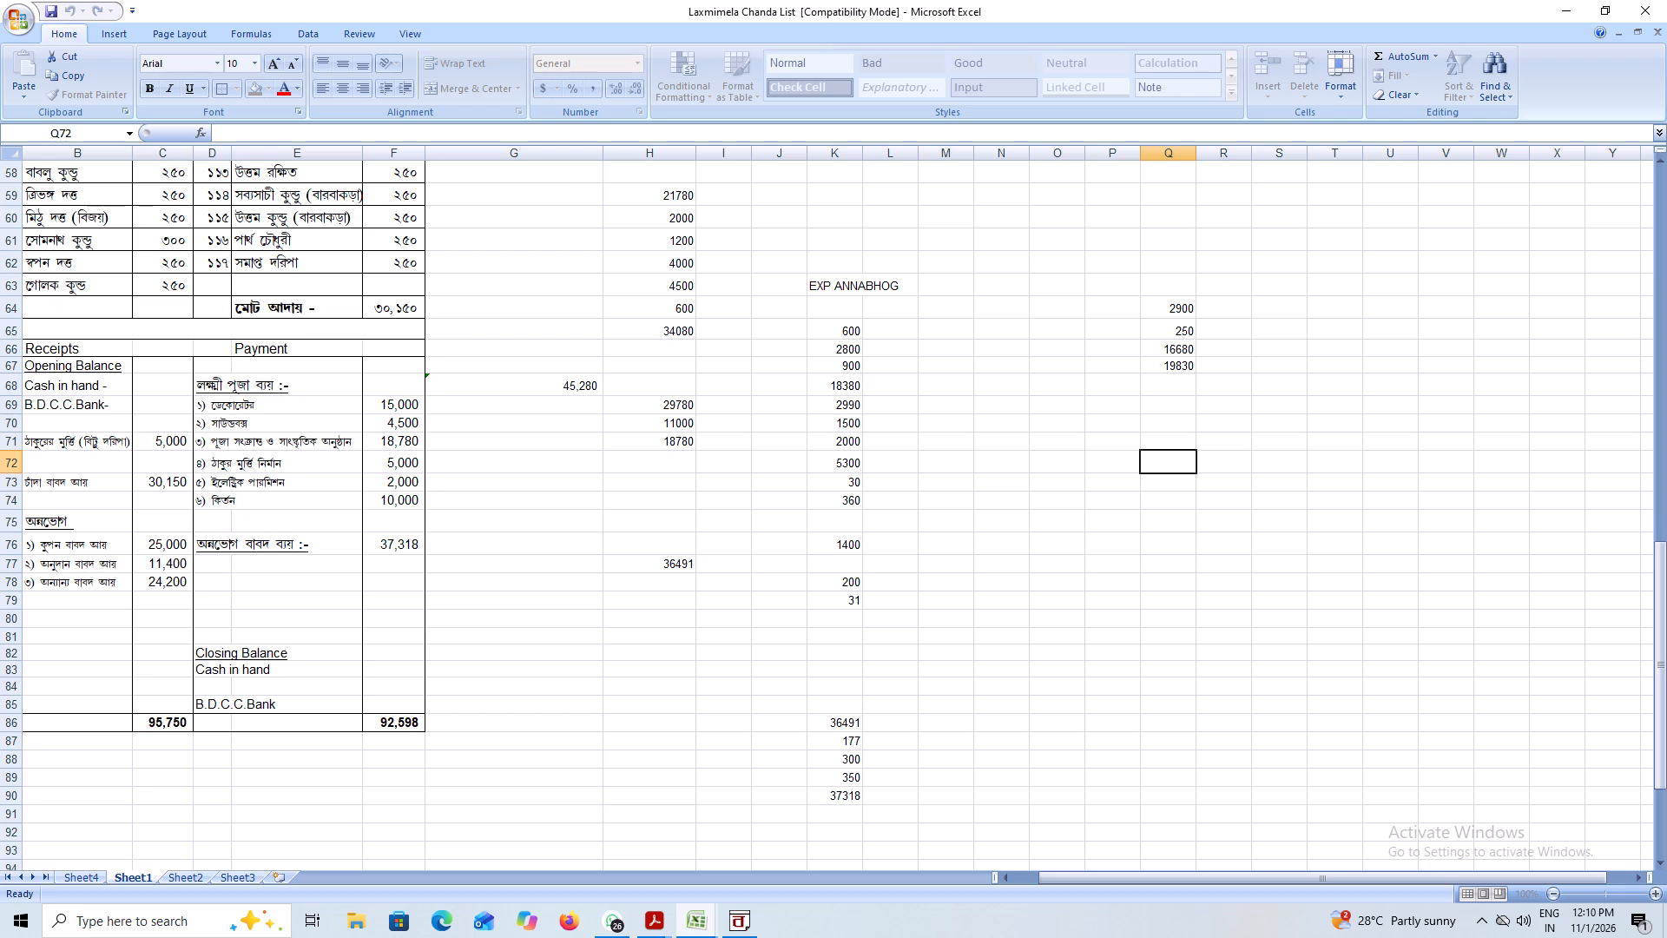
type("7760")
key("Return")
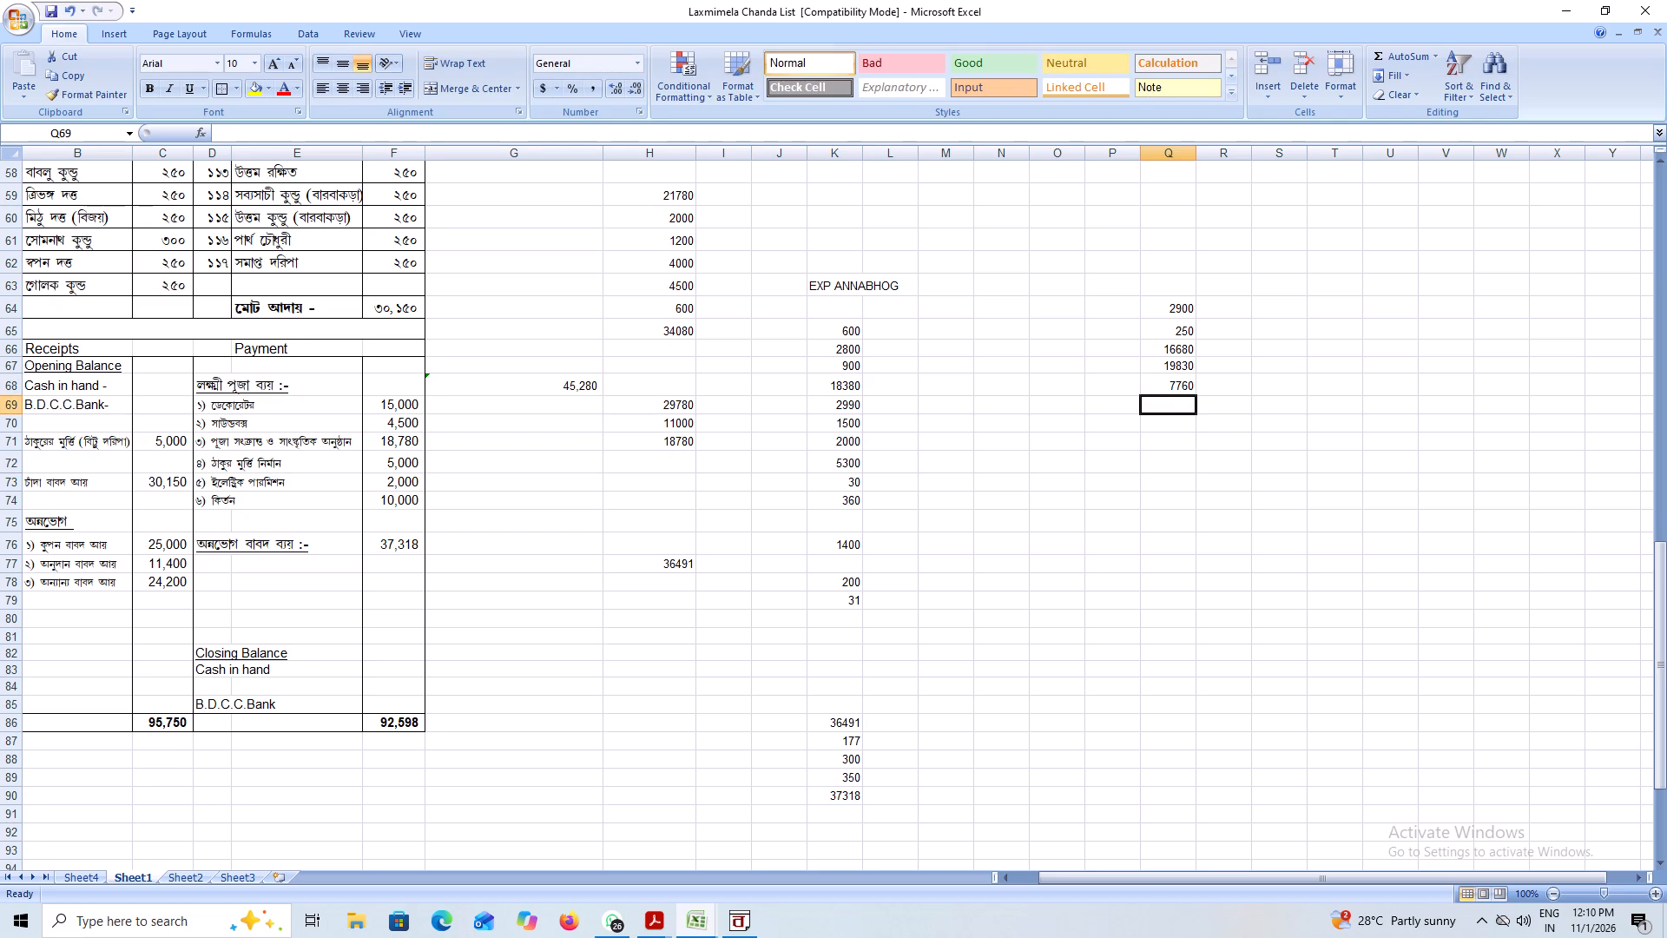
key("equal")
left_click(1167, 367)
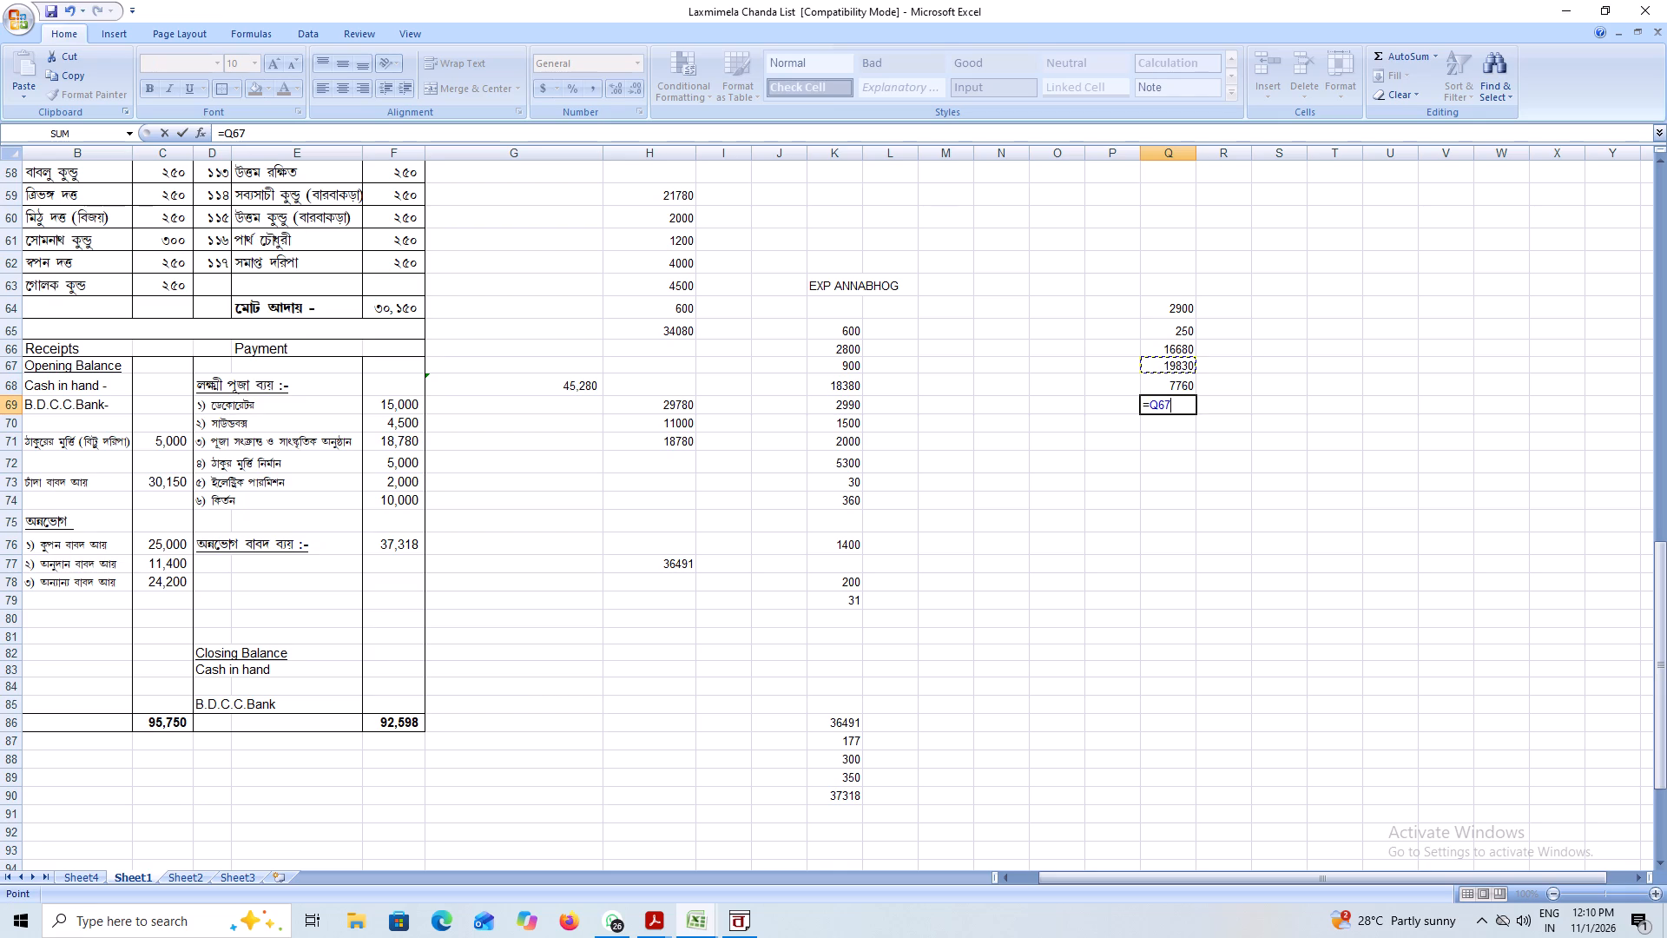
key("minus")
left_click(1181, 385)
key("Return")
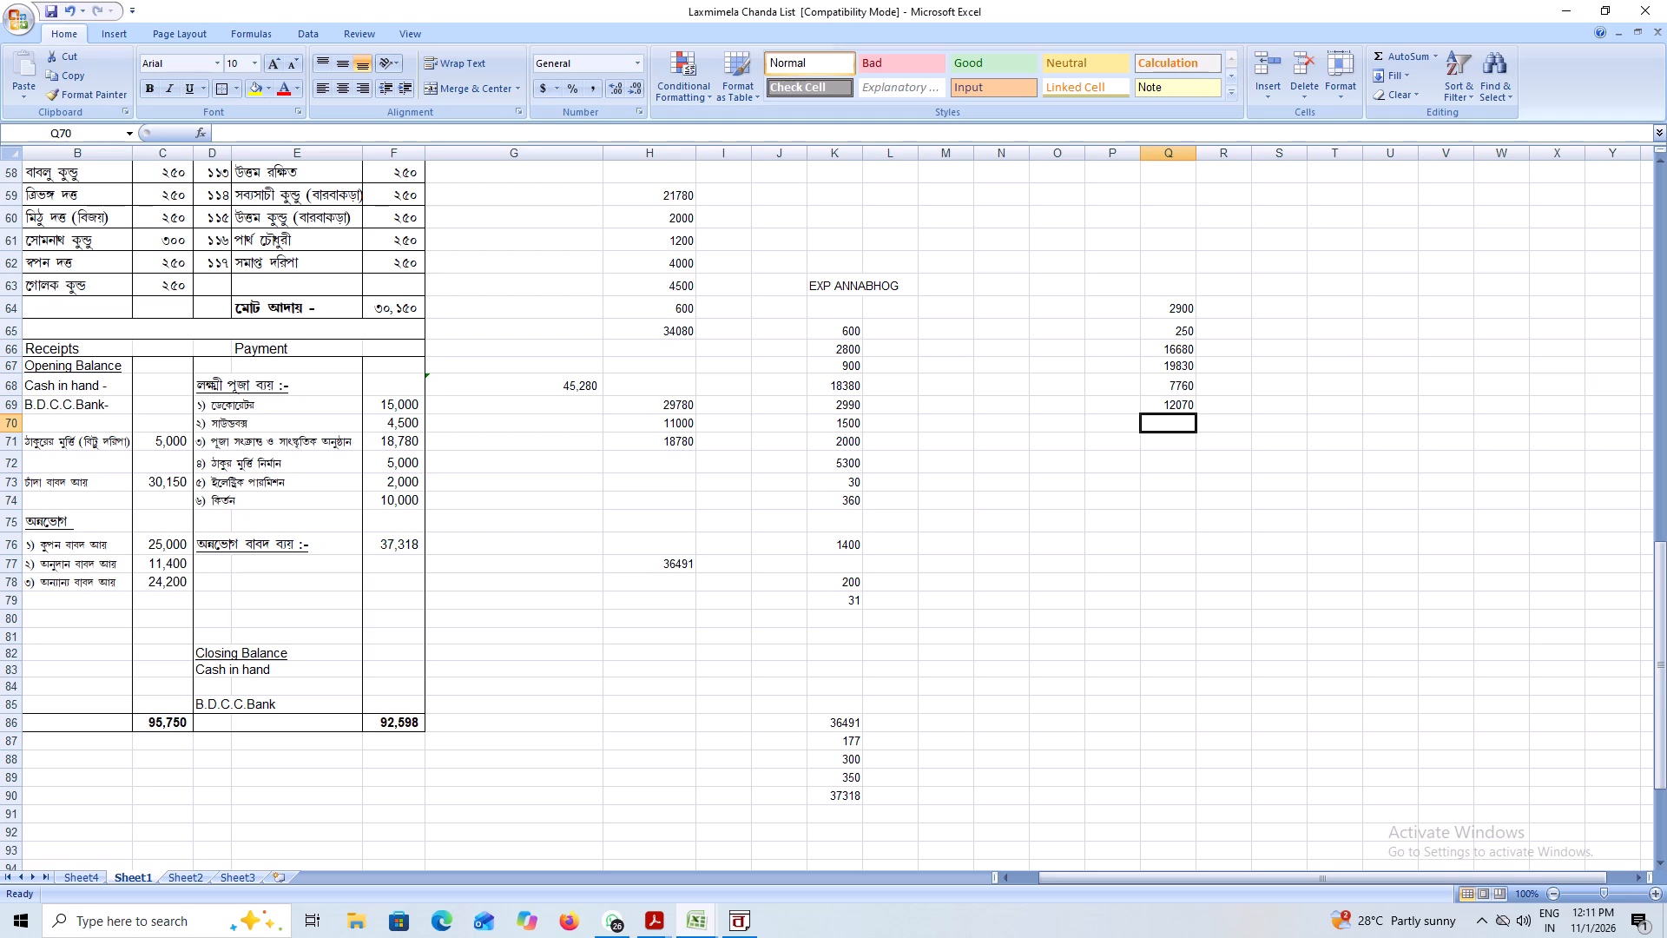
Enter 0 in Q70, directly below the subtraction formula.
key("0")
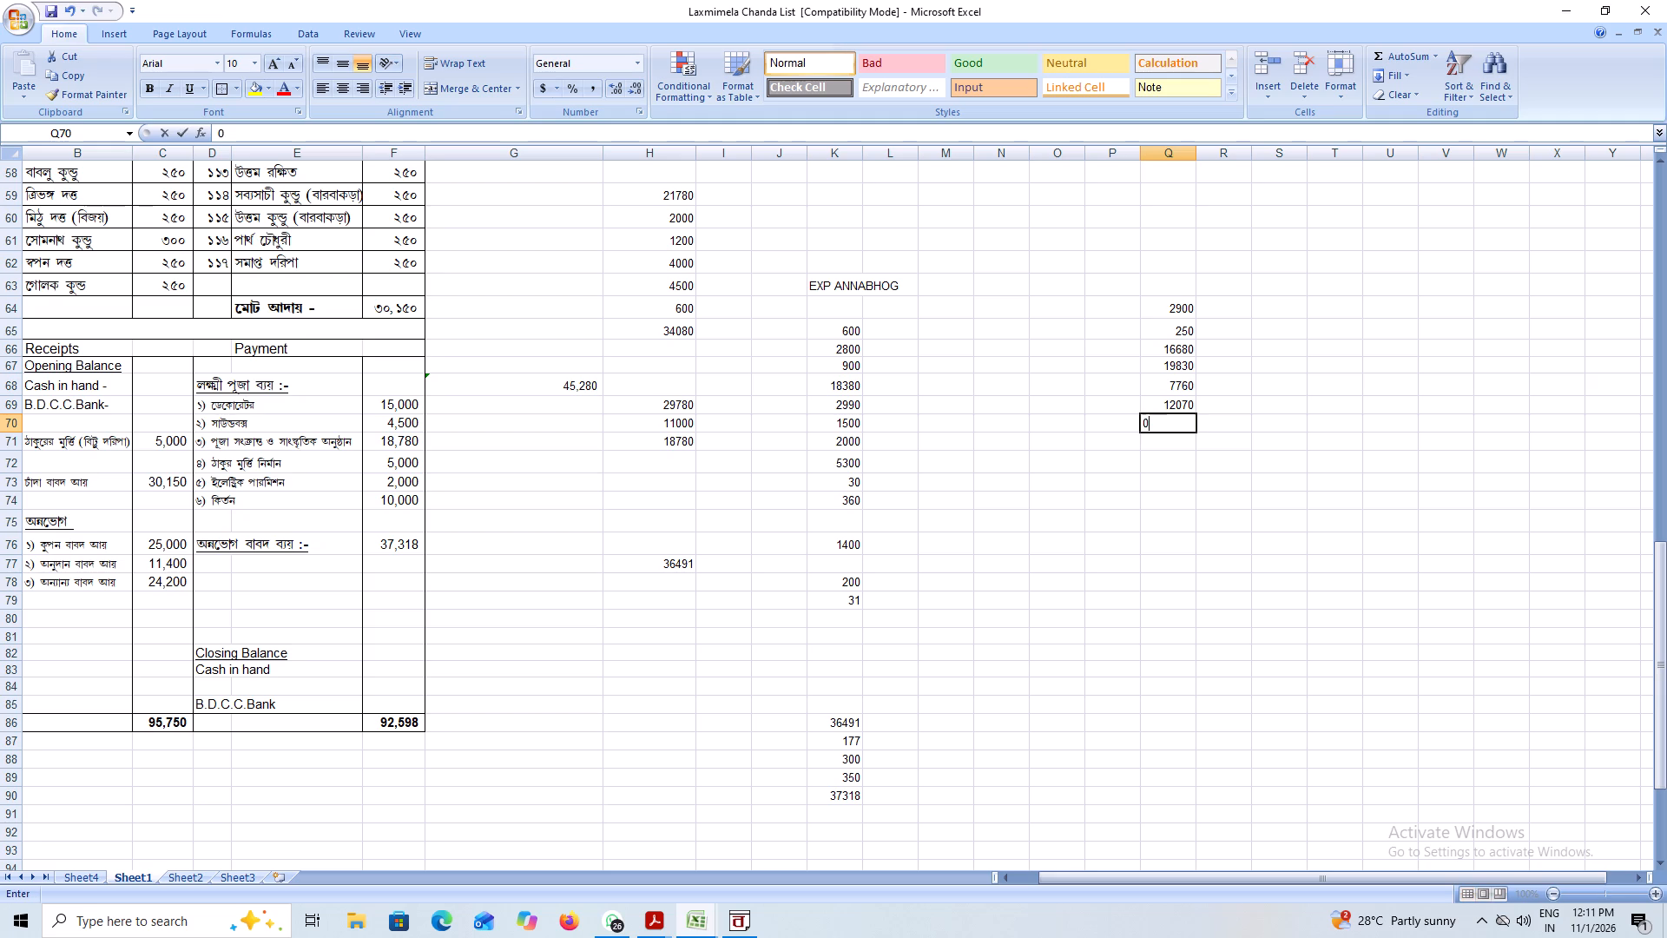
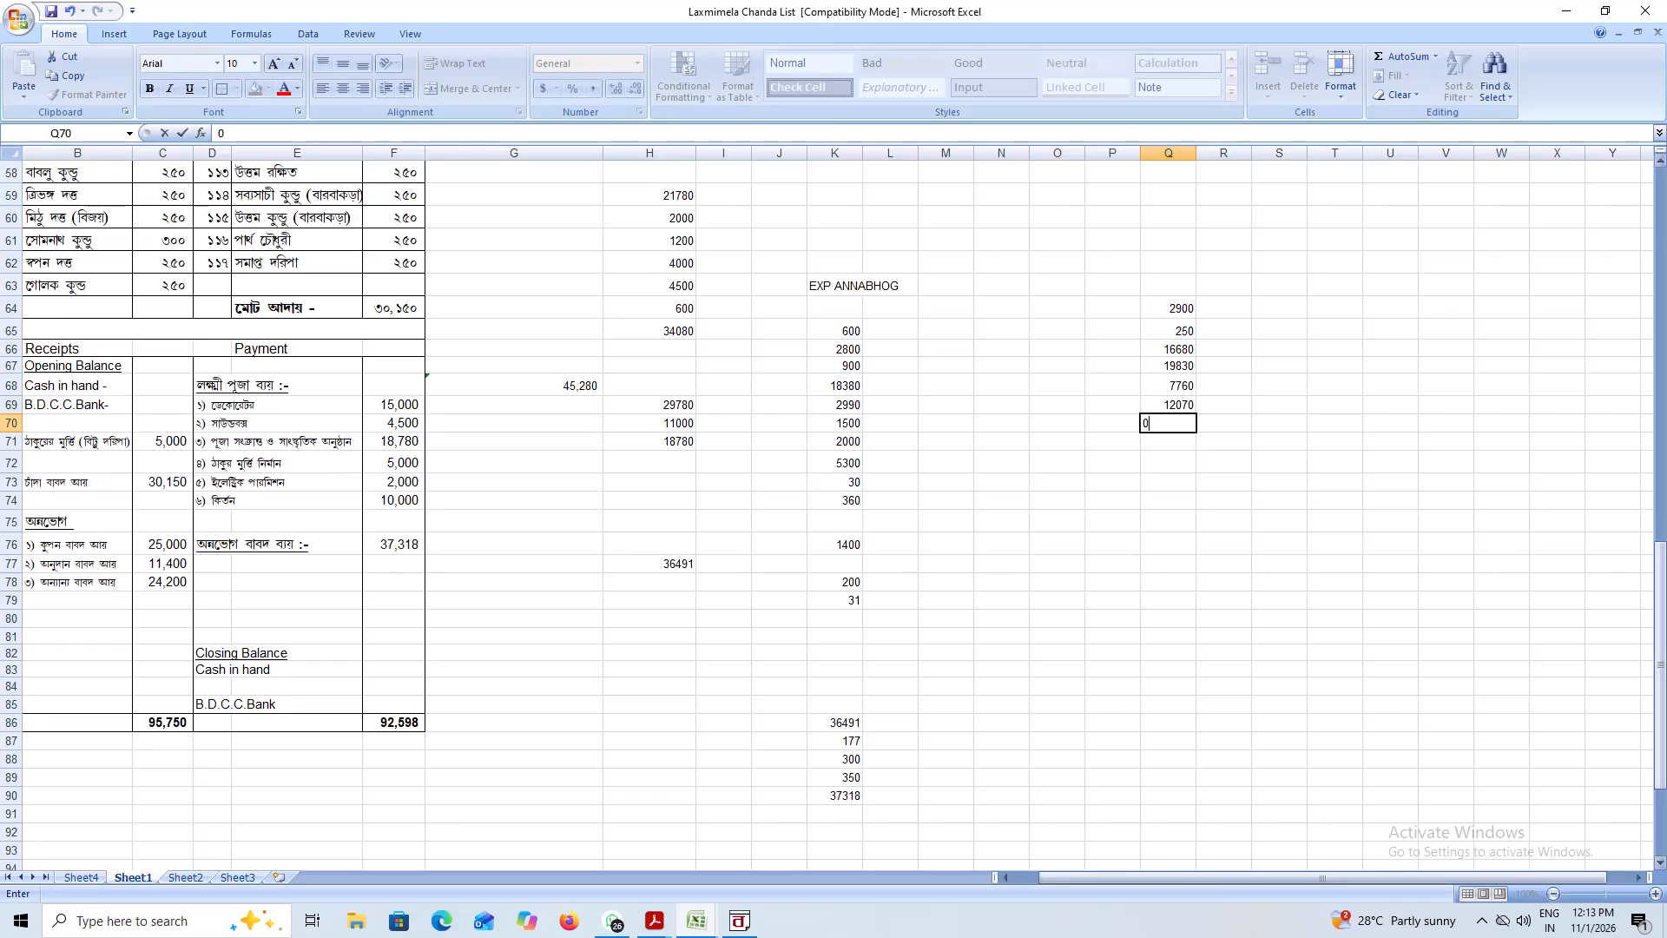
Delete the subtraction formula from Q69.
left_click(1174, 402)
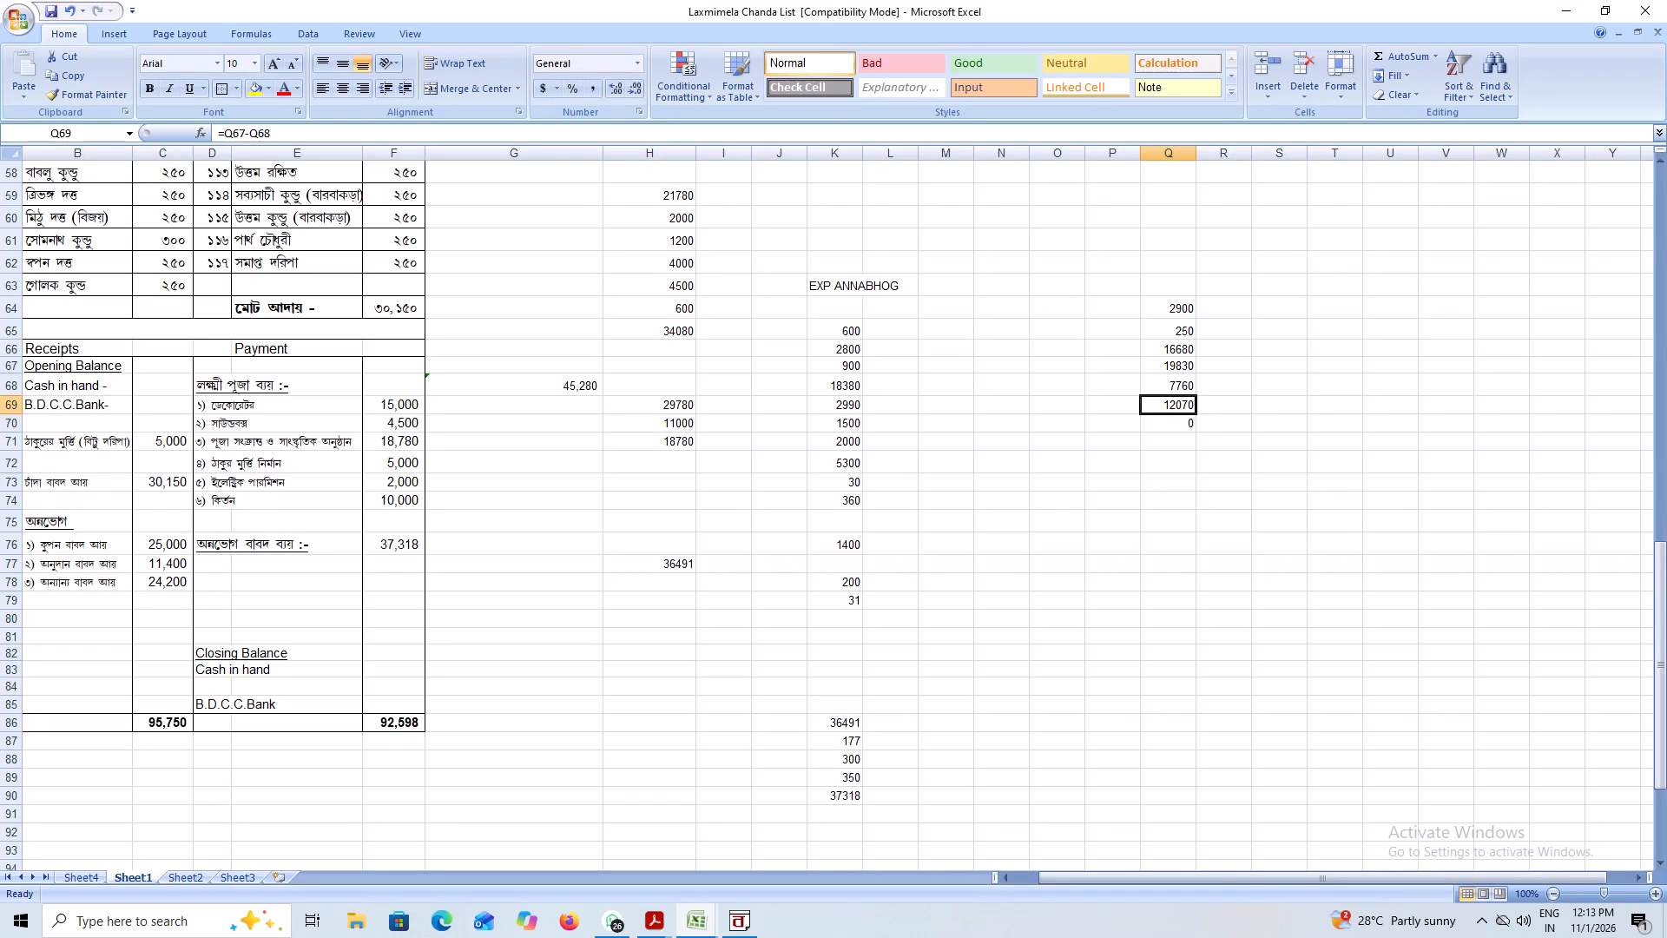
key("Delete")
key("Return")
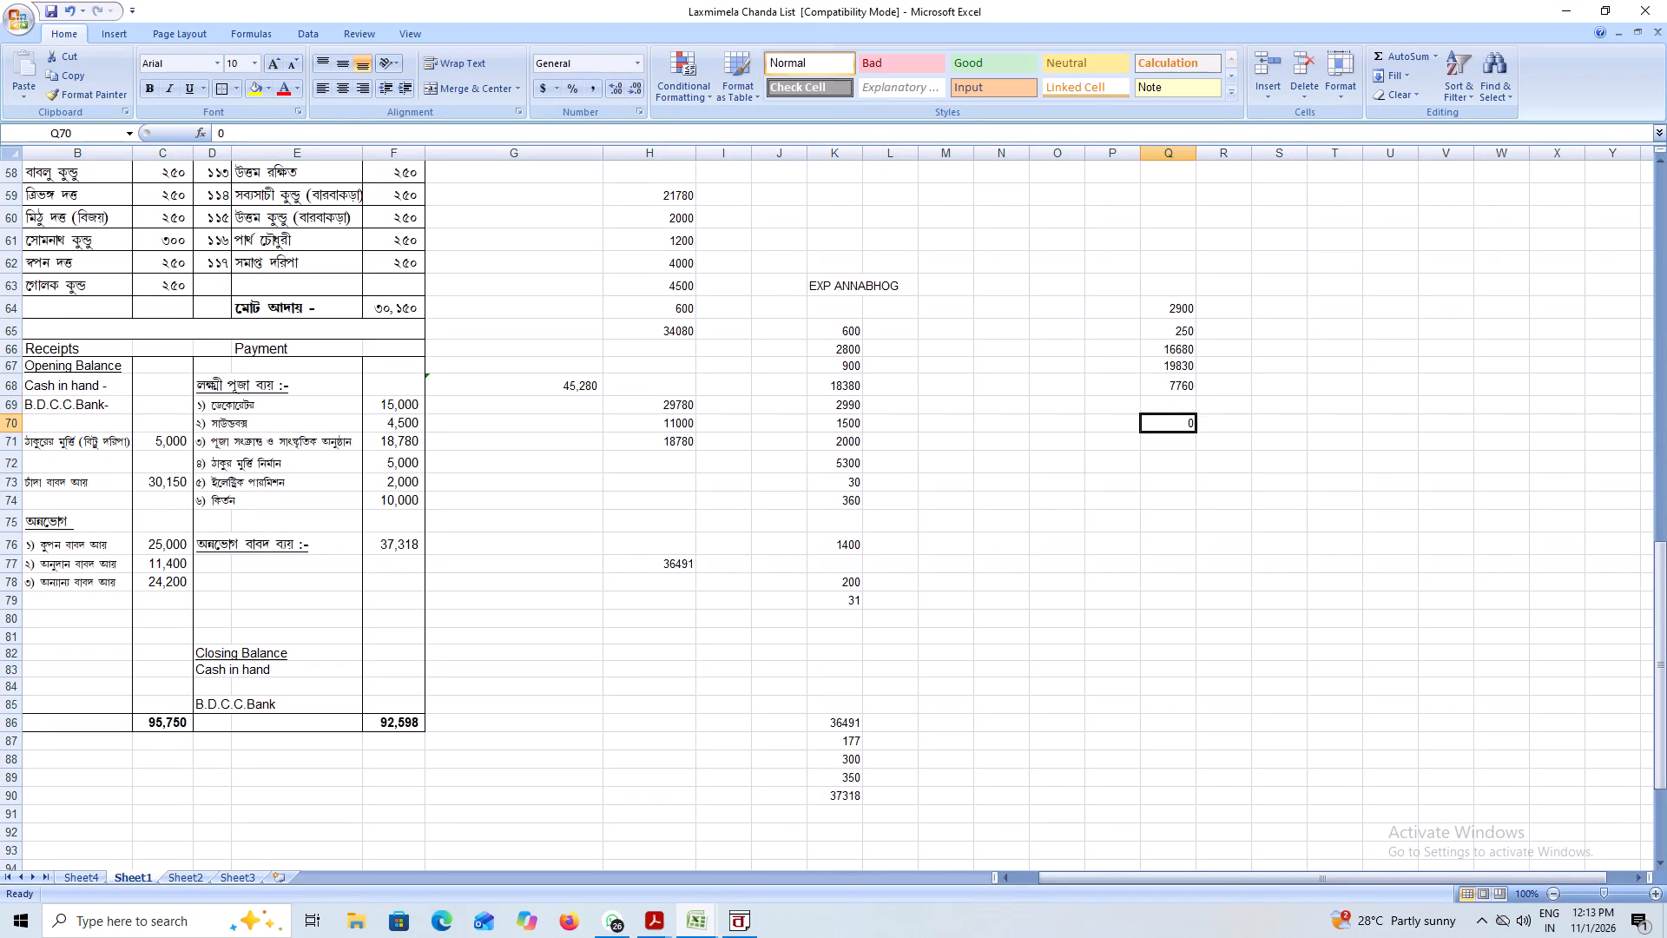
Enter 1330, 600, 4500 and 1330 in Q71 to Q74 and total them in Q75 with =SUM(Q70:Q74).
key("Return")
type("1330")
key("Return")
type("600")
key("Return")
type("4500")
key("Return")
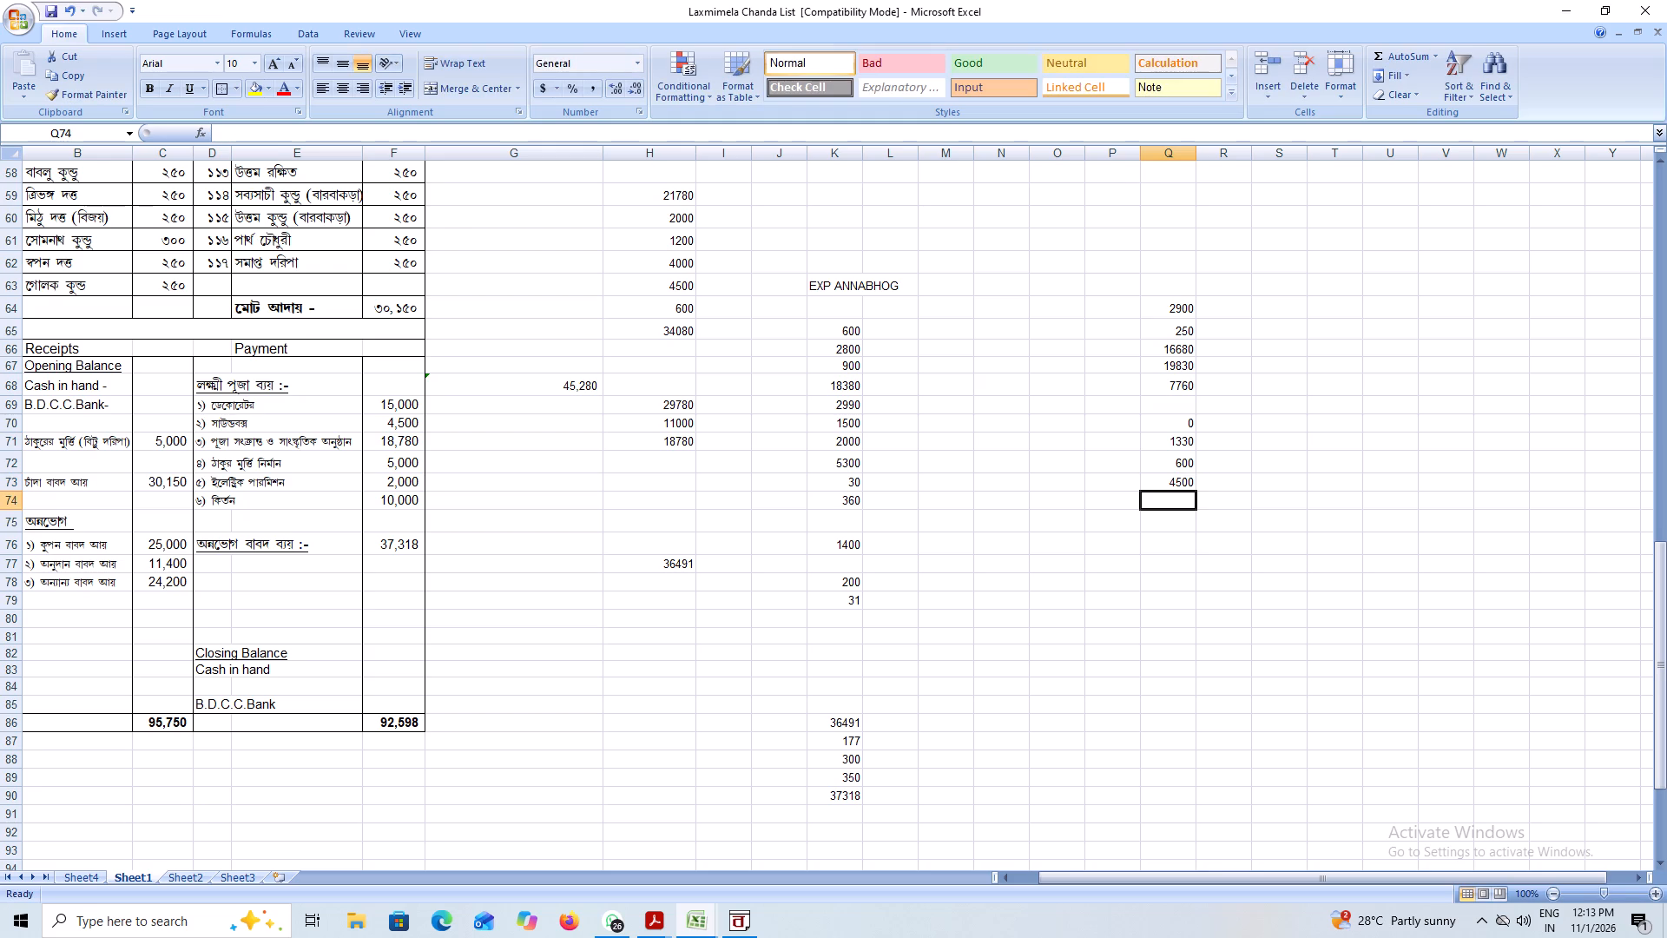
type("1330")
key("Return")
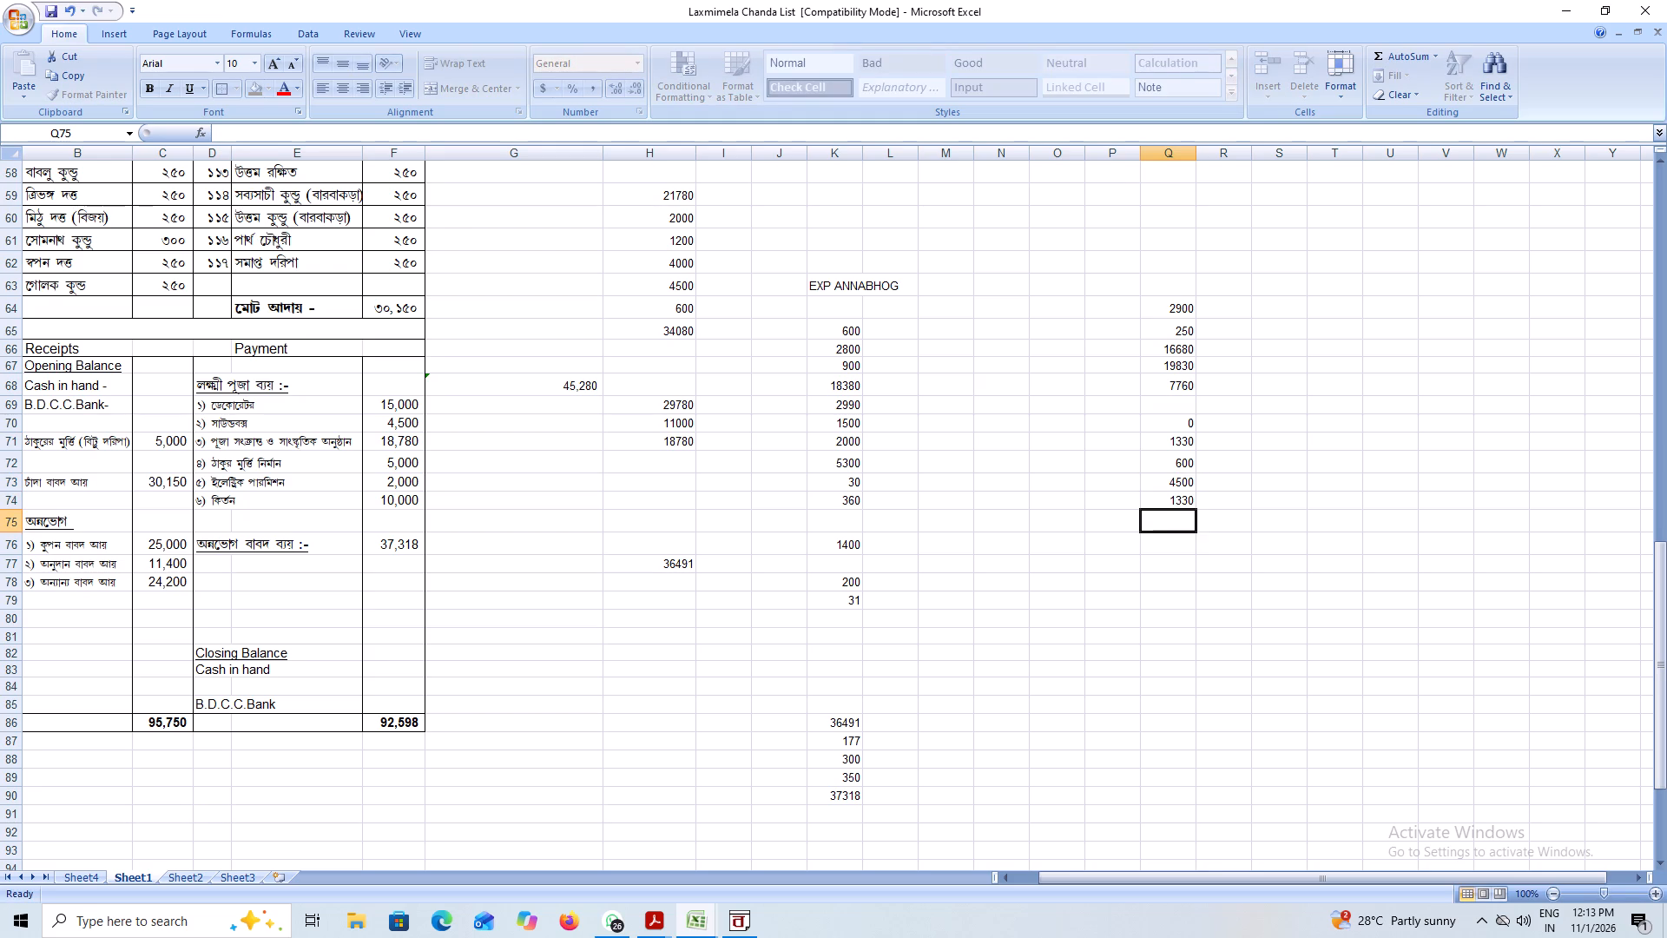
left_click(1383, 56)
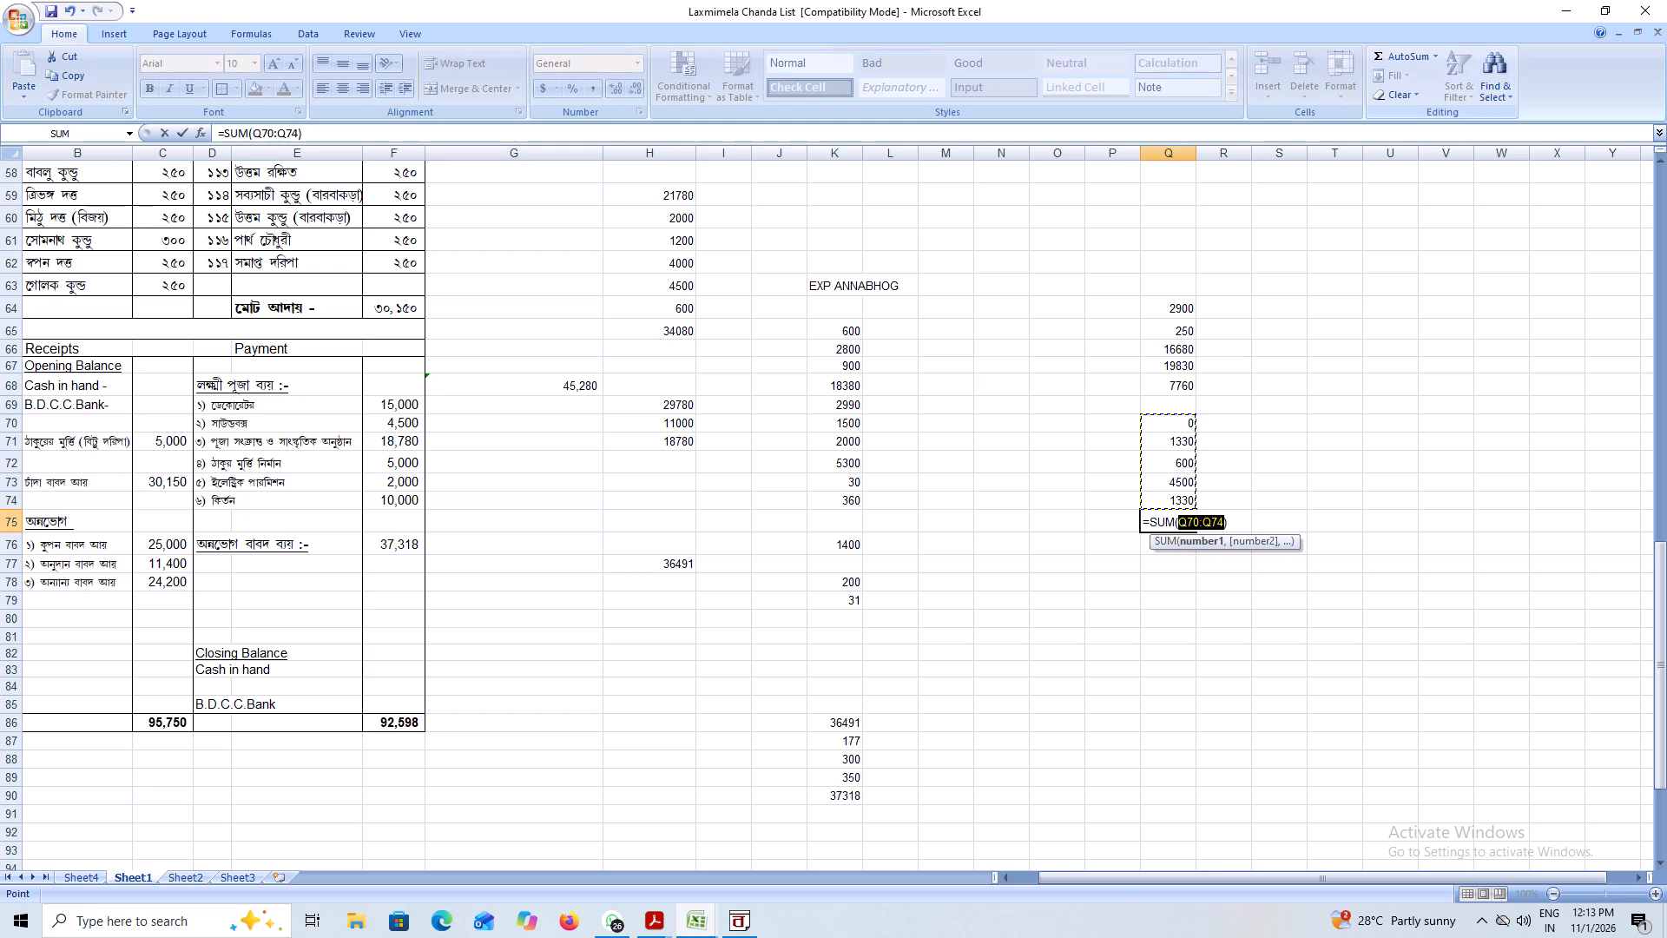
key("Return")
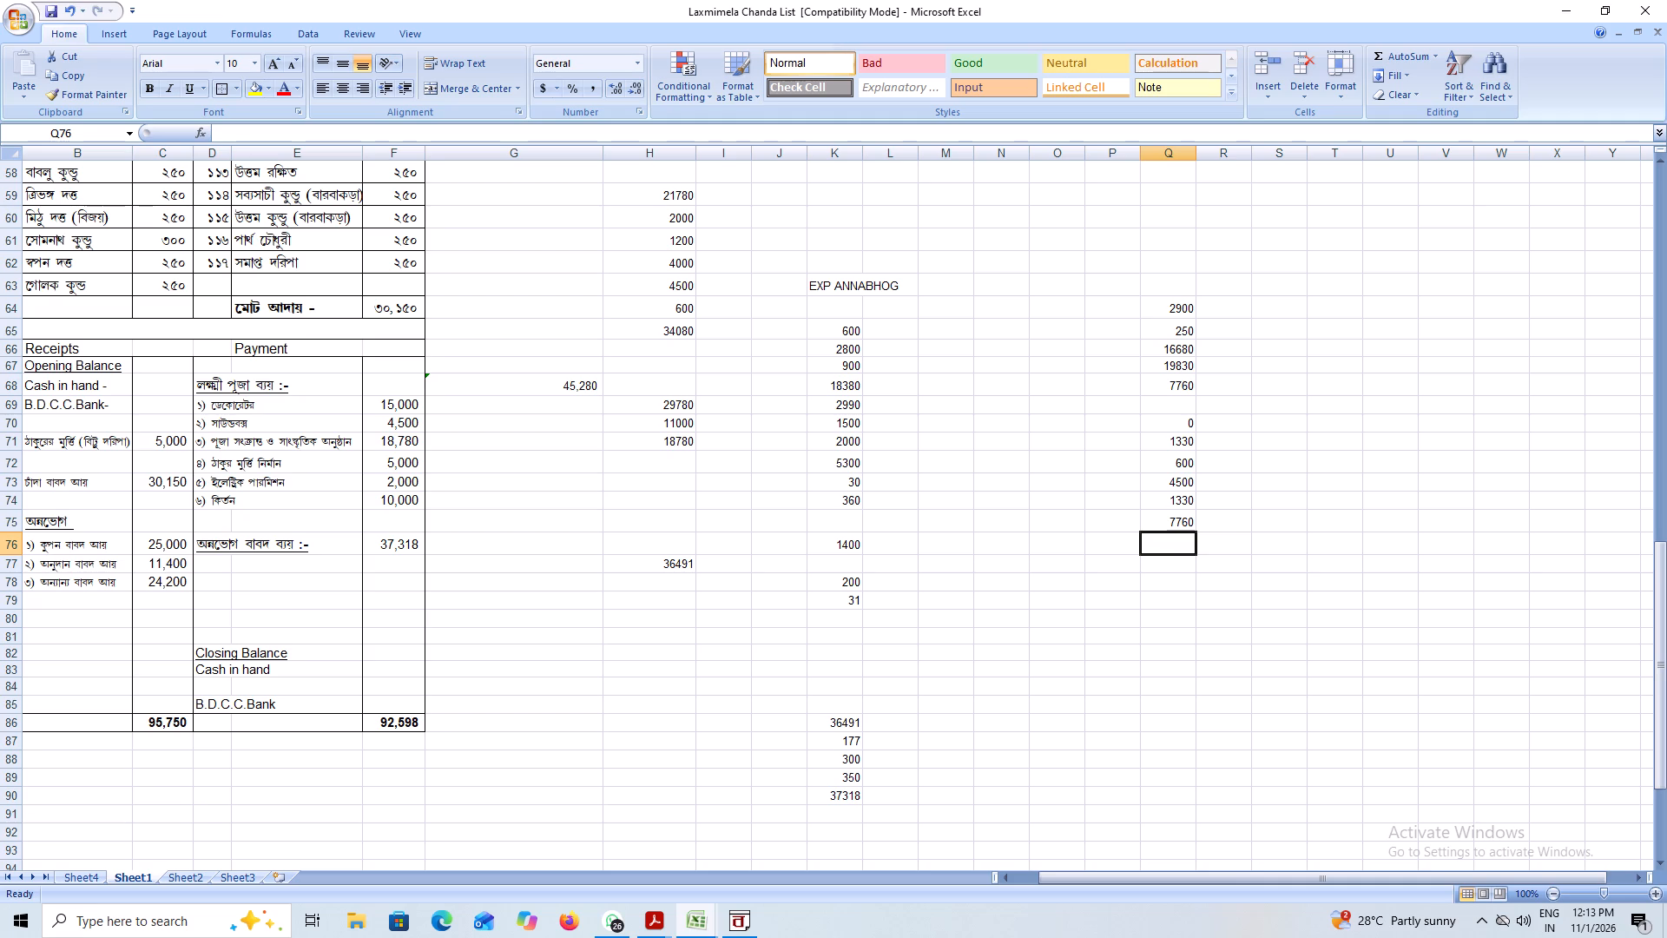
Start a new column of figures in the blank area at O72, entering 16680 in O72 and 2900 in O73.
left_click(1049, 461)
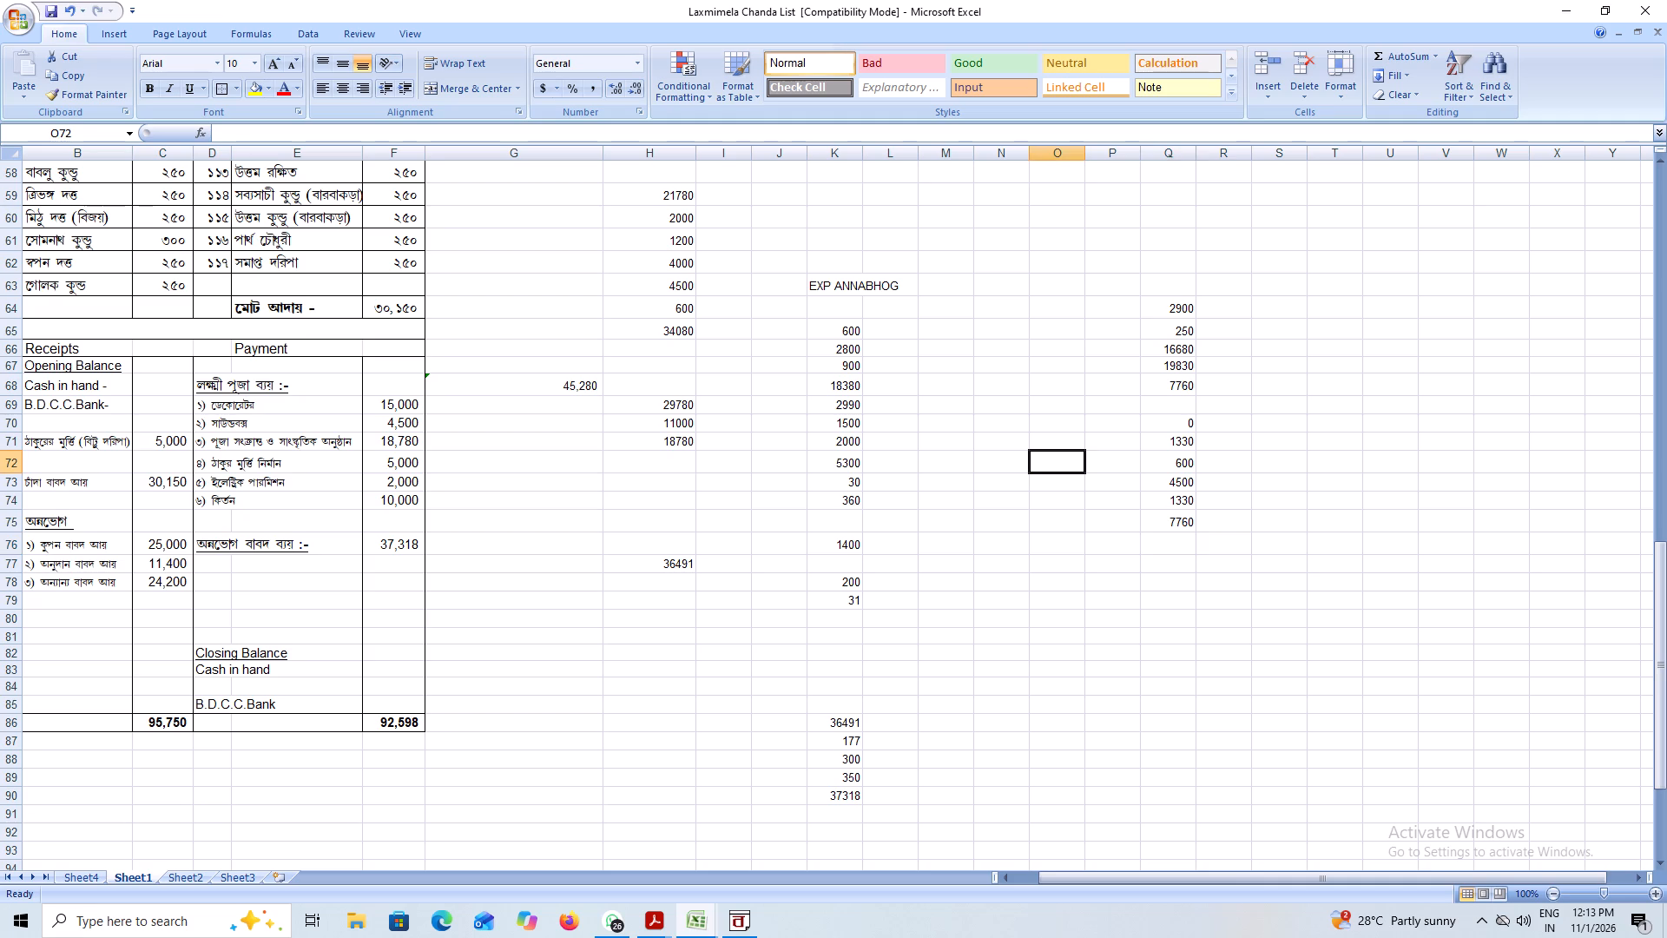
key("1")
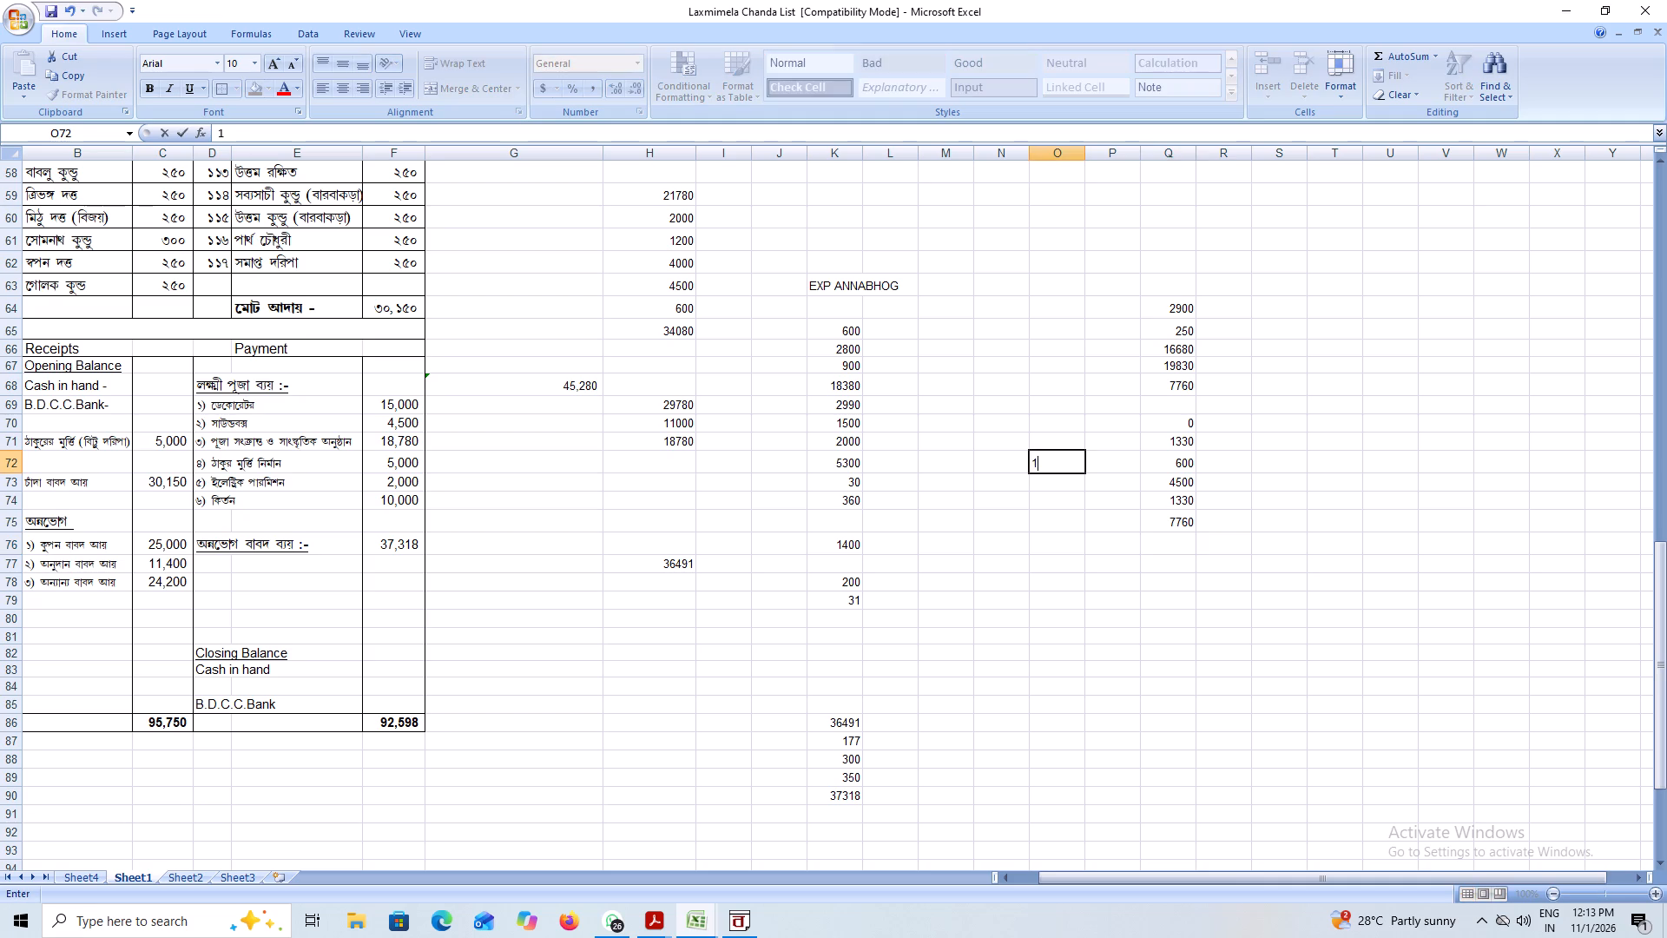
type("6680")
key("Return")
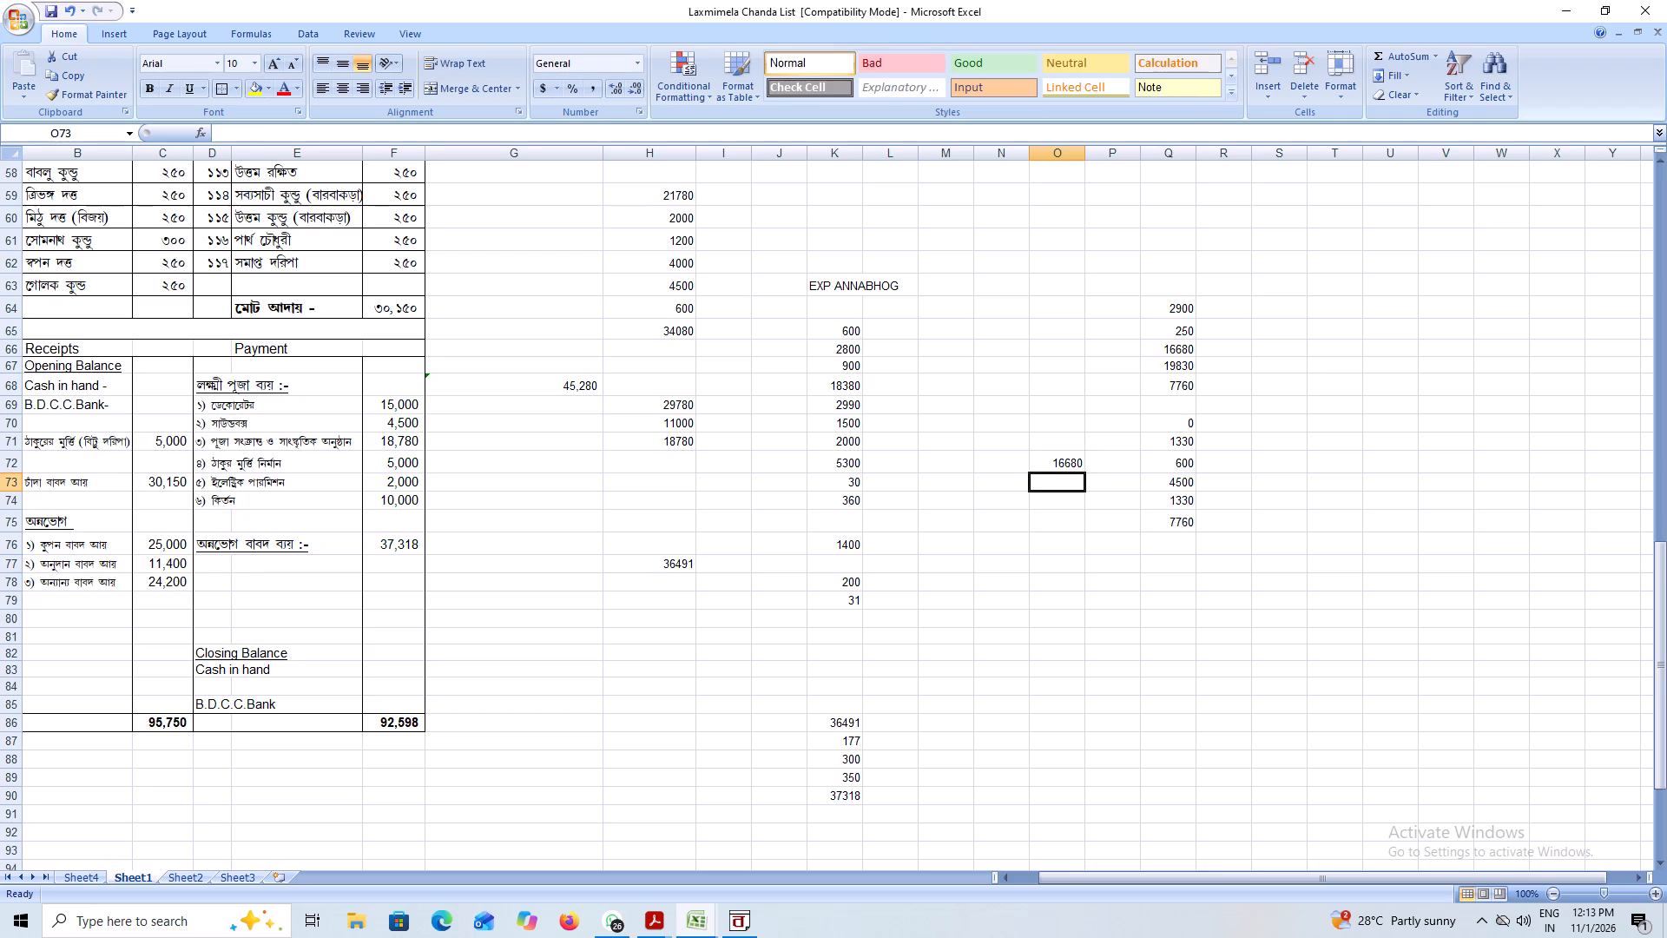
type("2900")
key("Return")
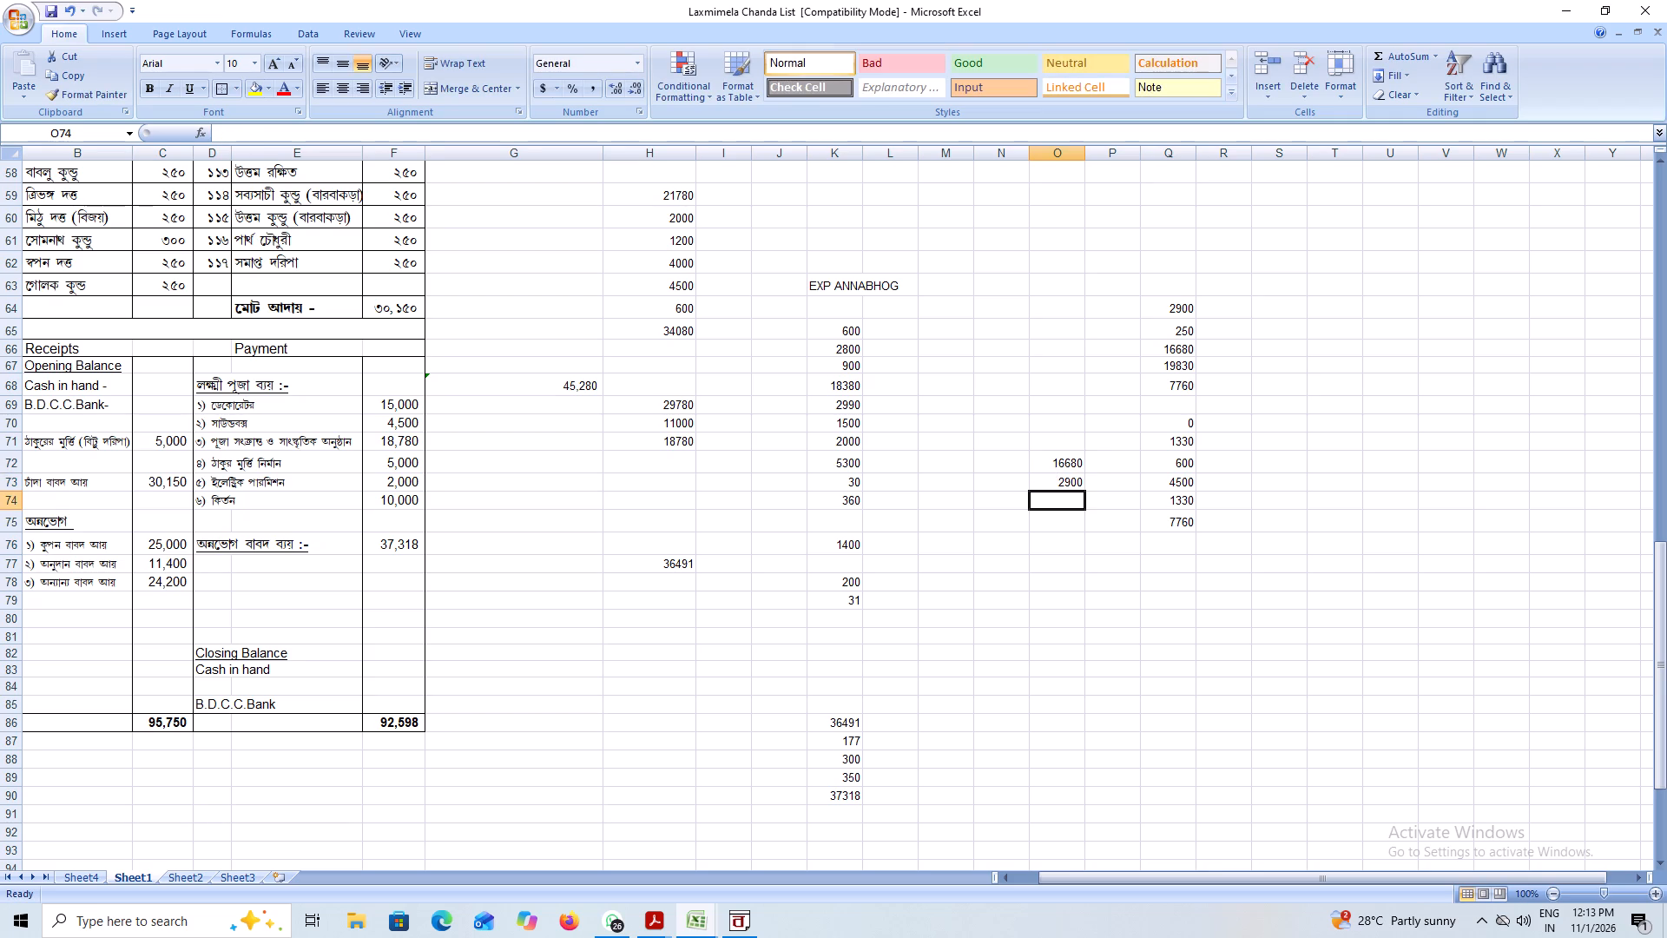
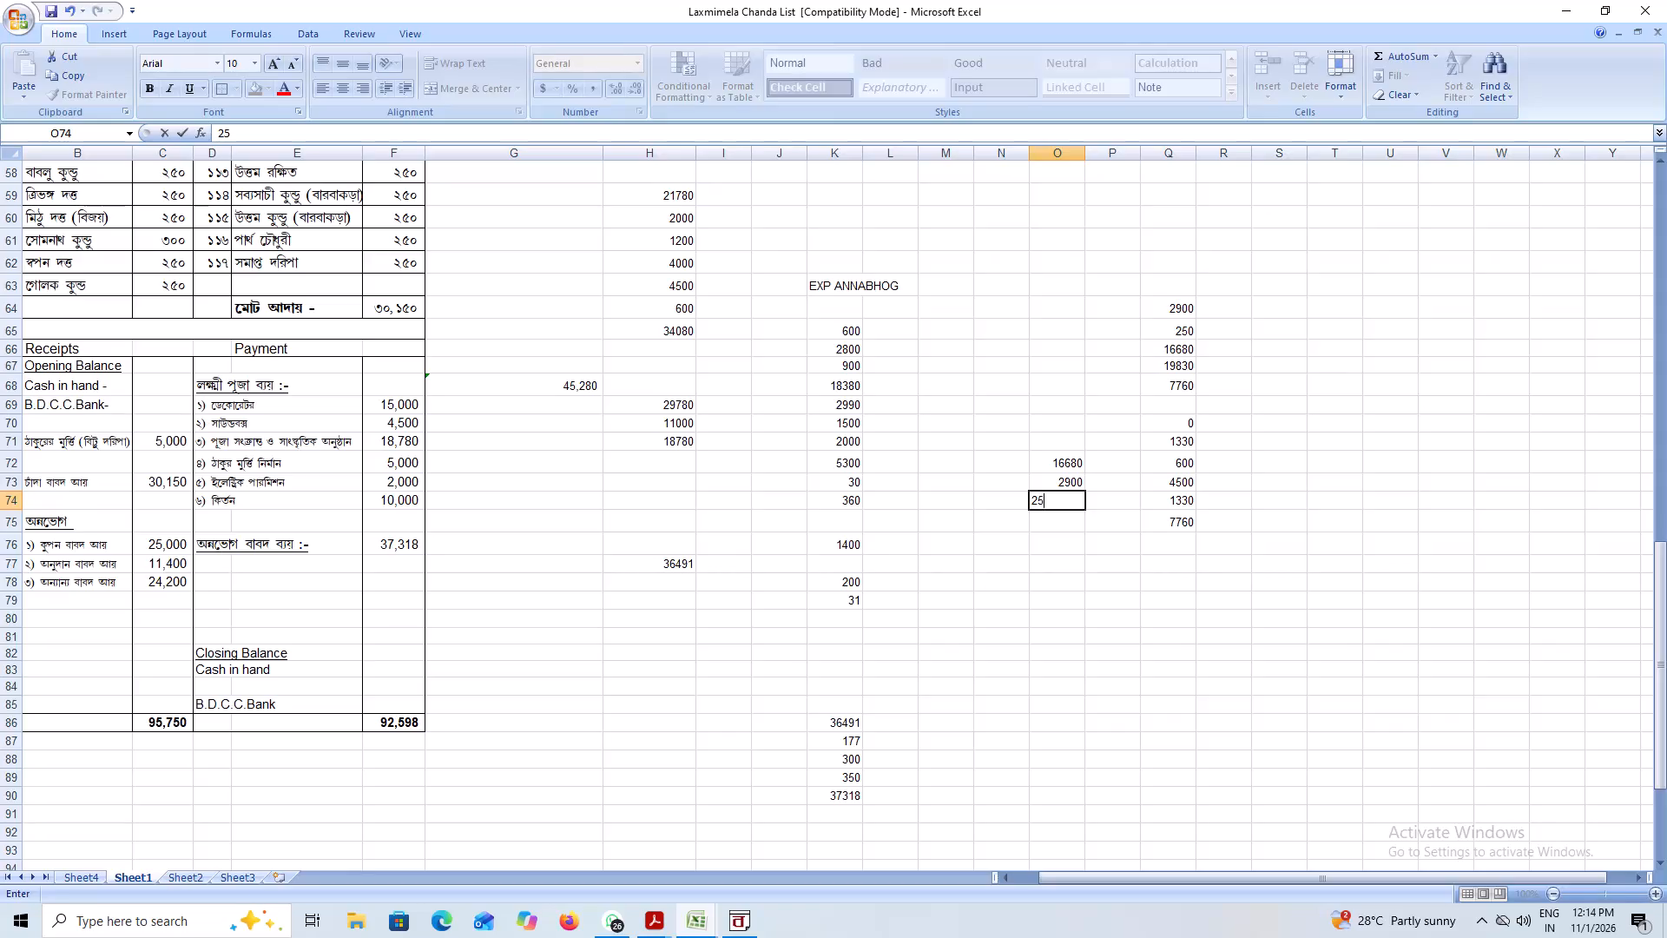
Complete the column with 250 in O74 and total it in O75 with =SUM(O72:O74).
key("Return")
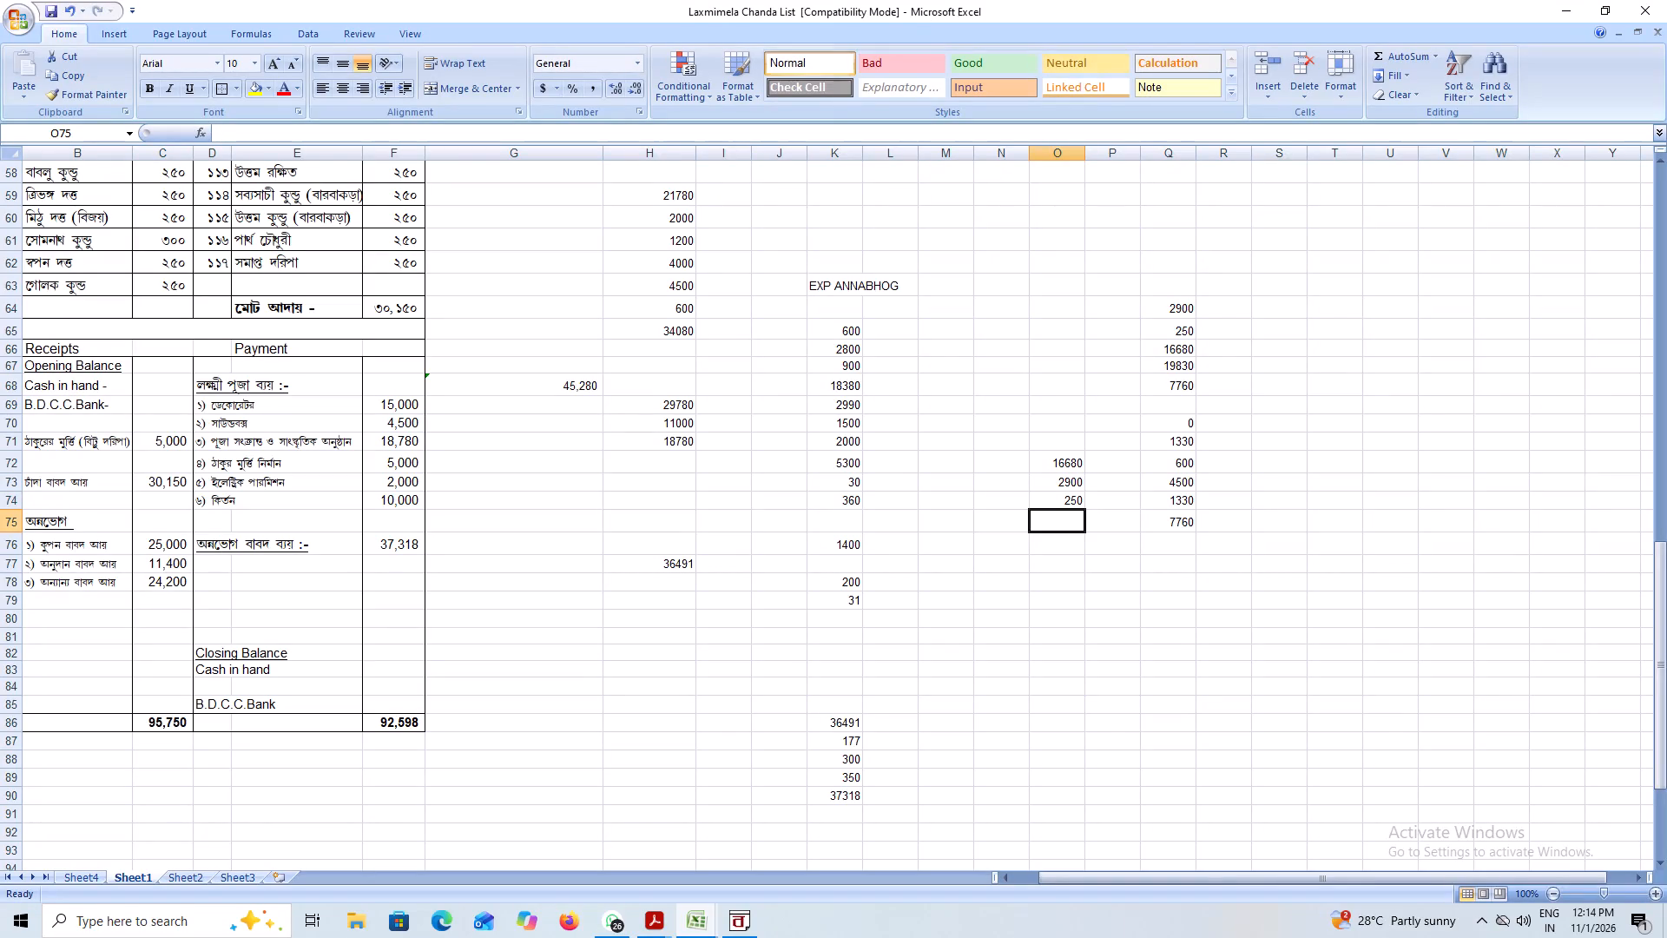
left_click(1393, 55)
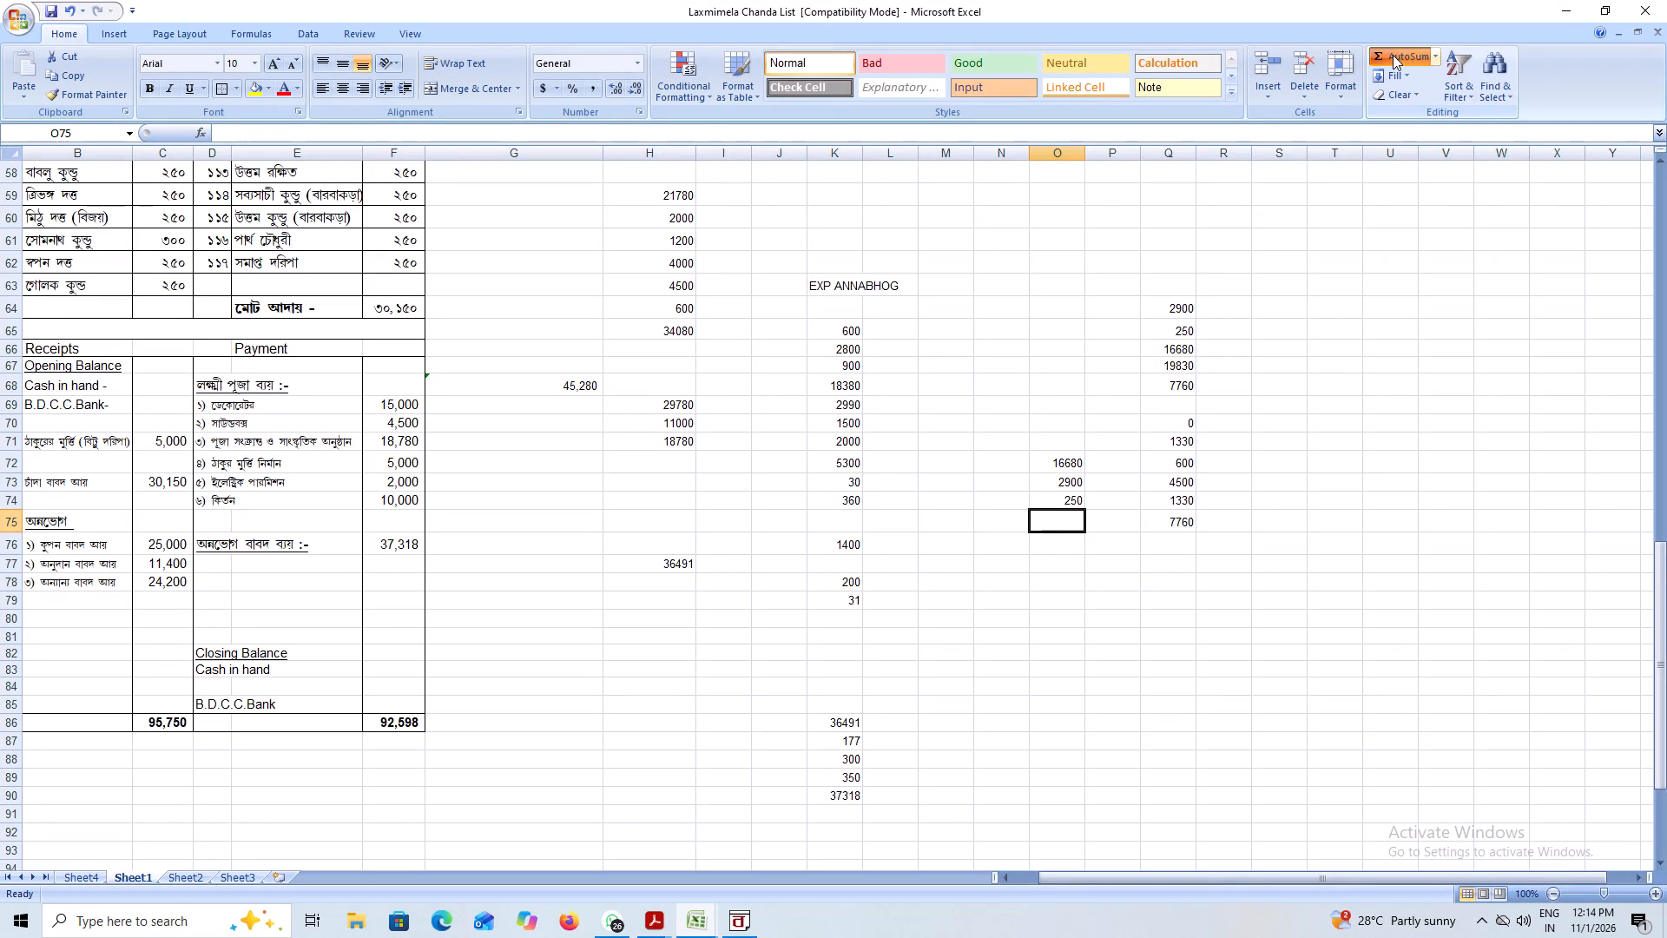
key("Return")
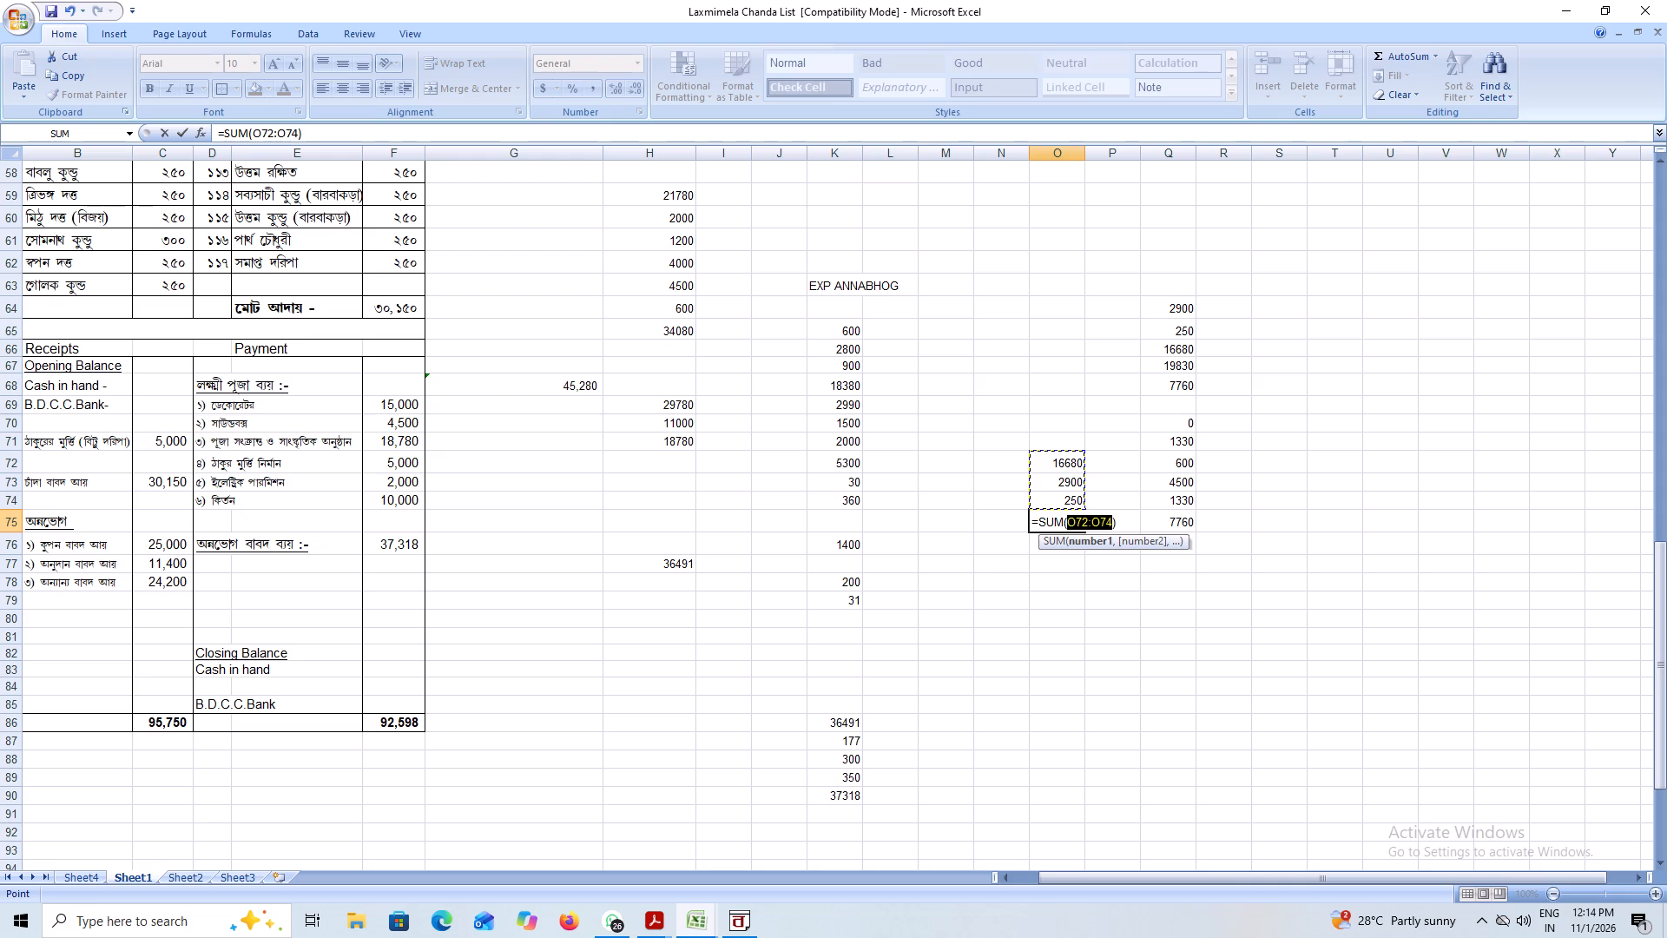
key("7")
key("BackSpace")
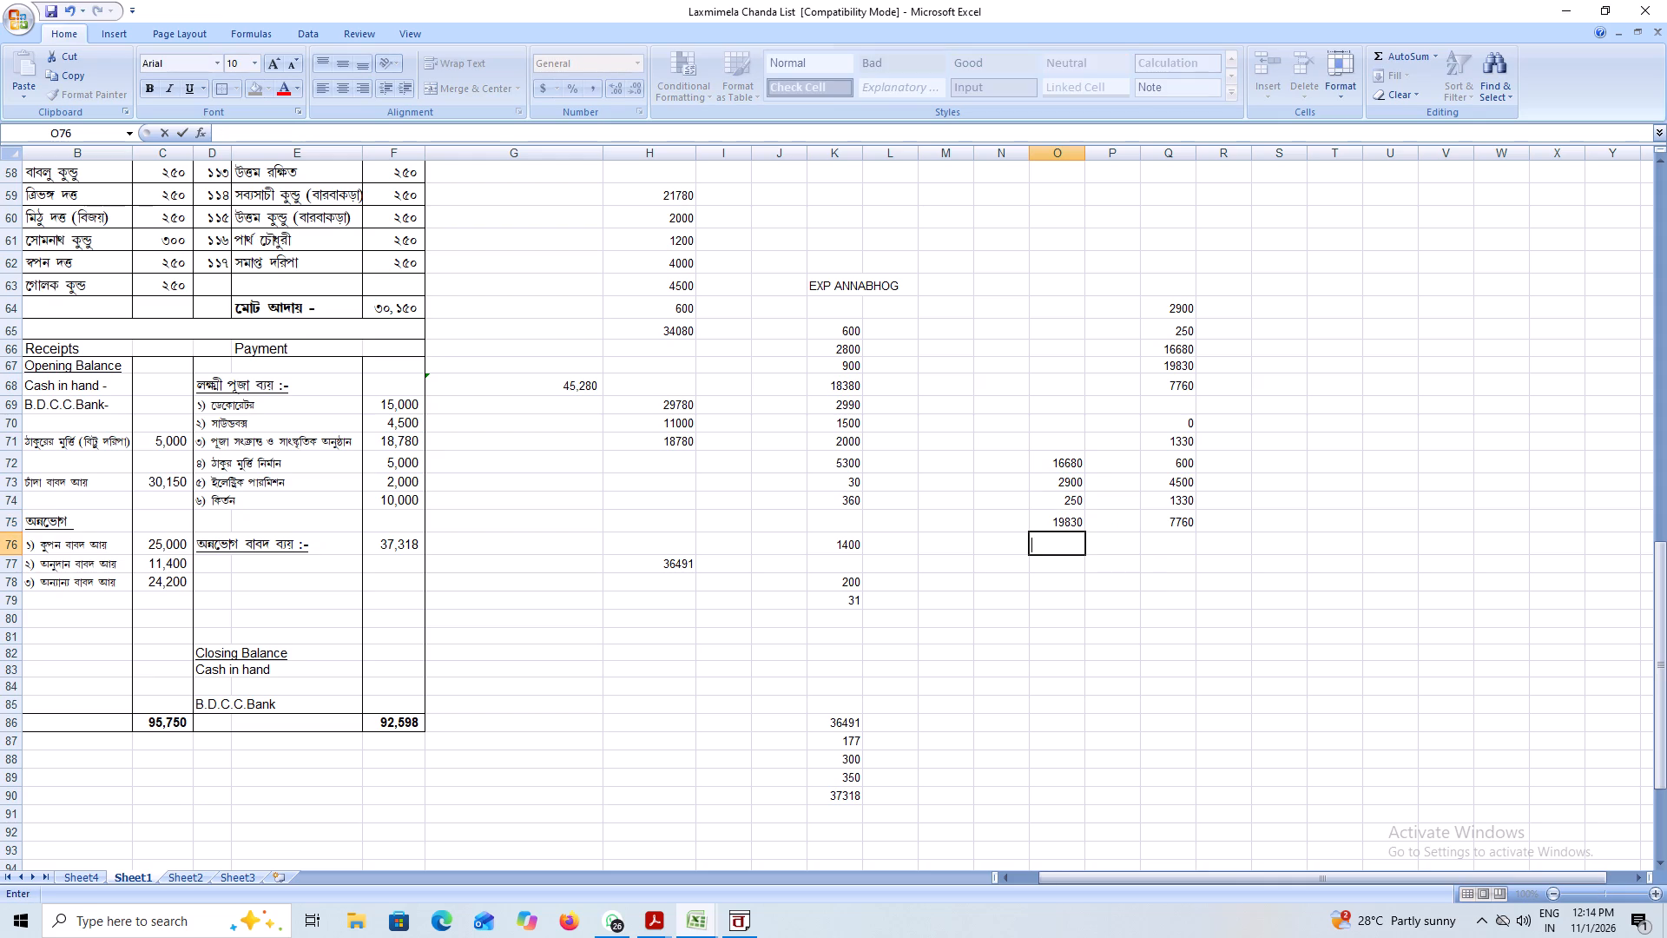
Subtract the Q75 total from the O75 total in S75 with the formula =O75-Q75.
left_click(1284, 524)
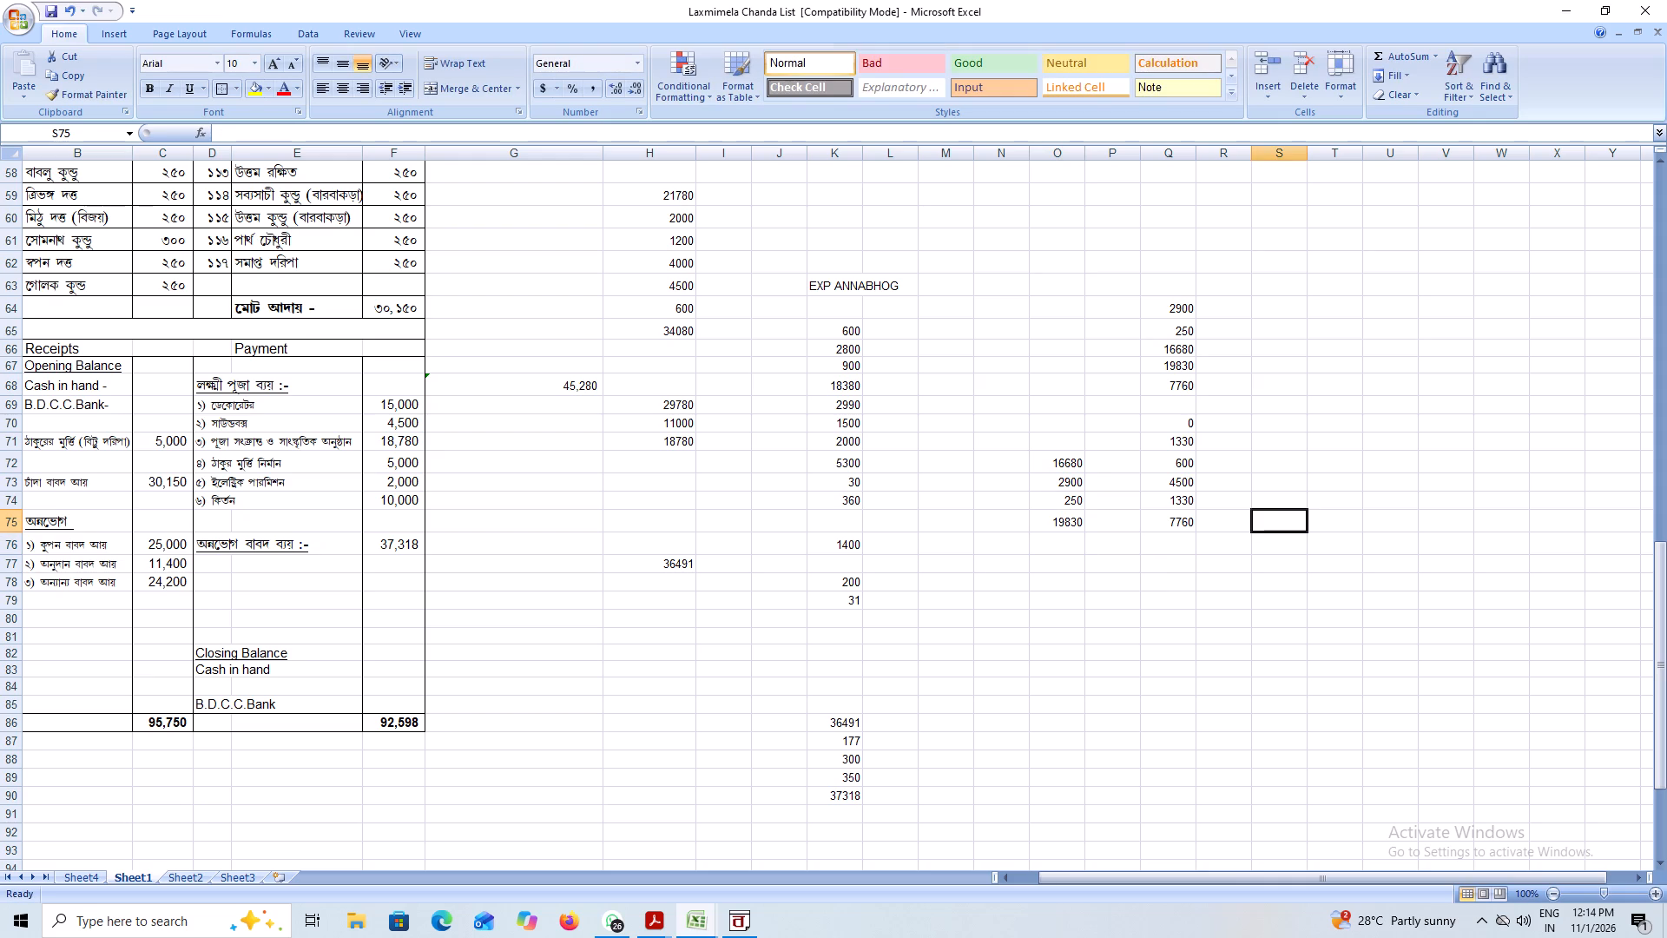
key("equal")
left_click(1071, 523)
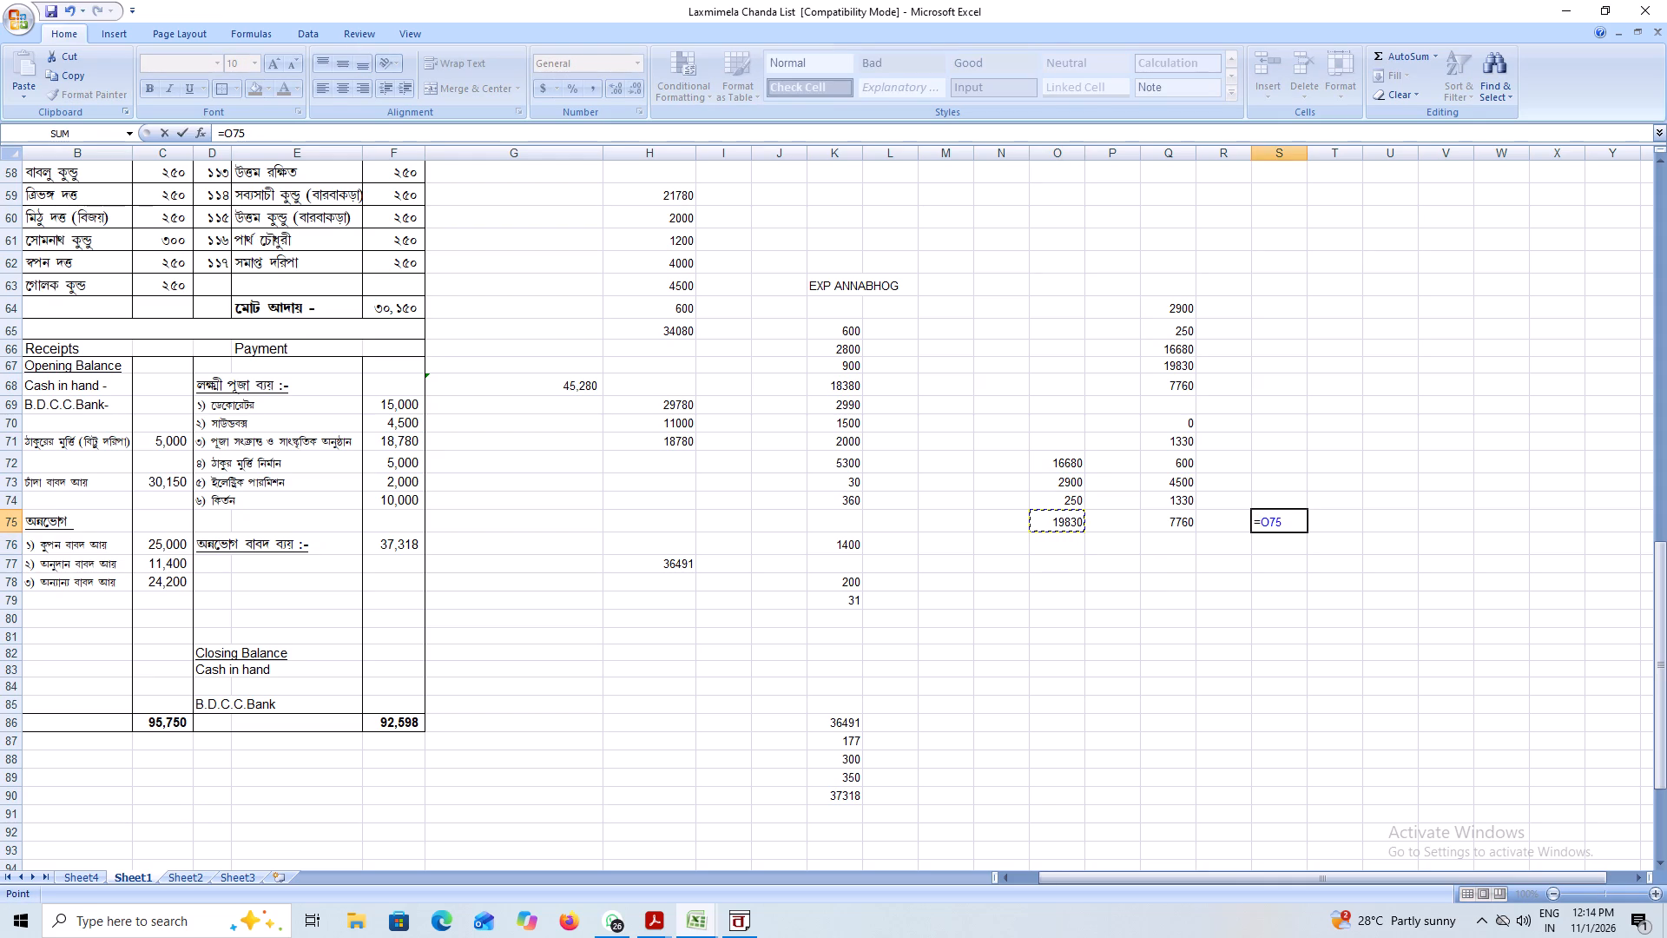
key("minus")
left_click(1168, 520)
key("Return")
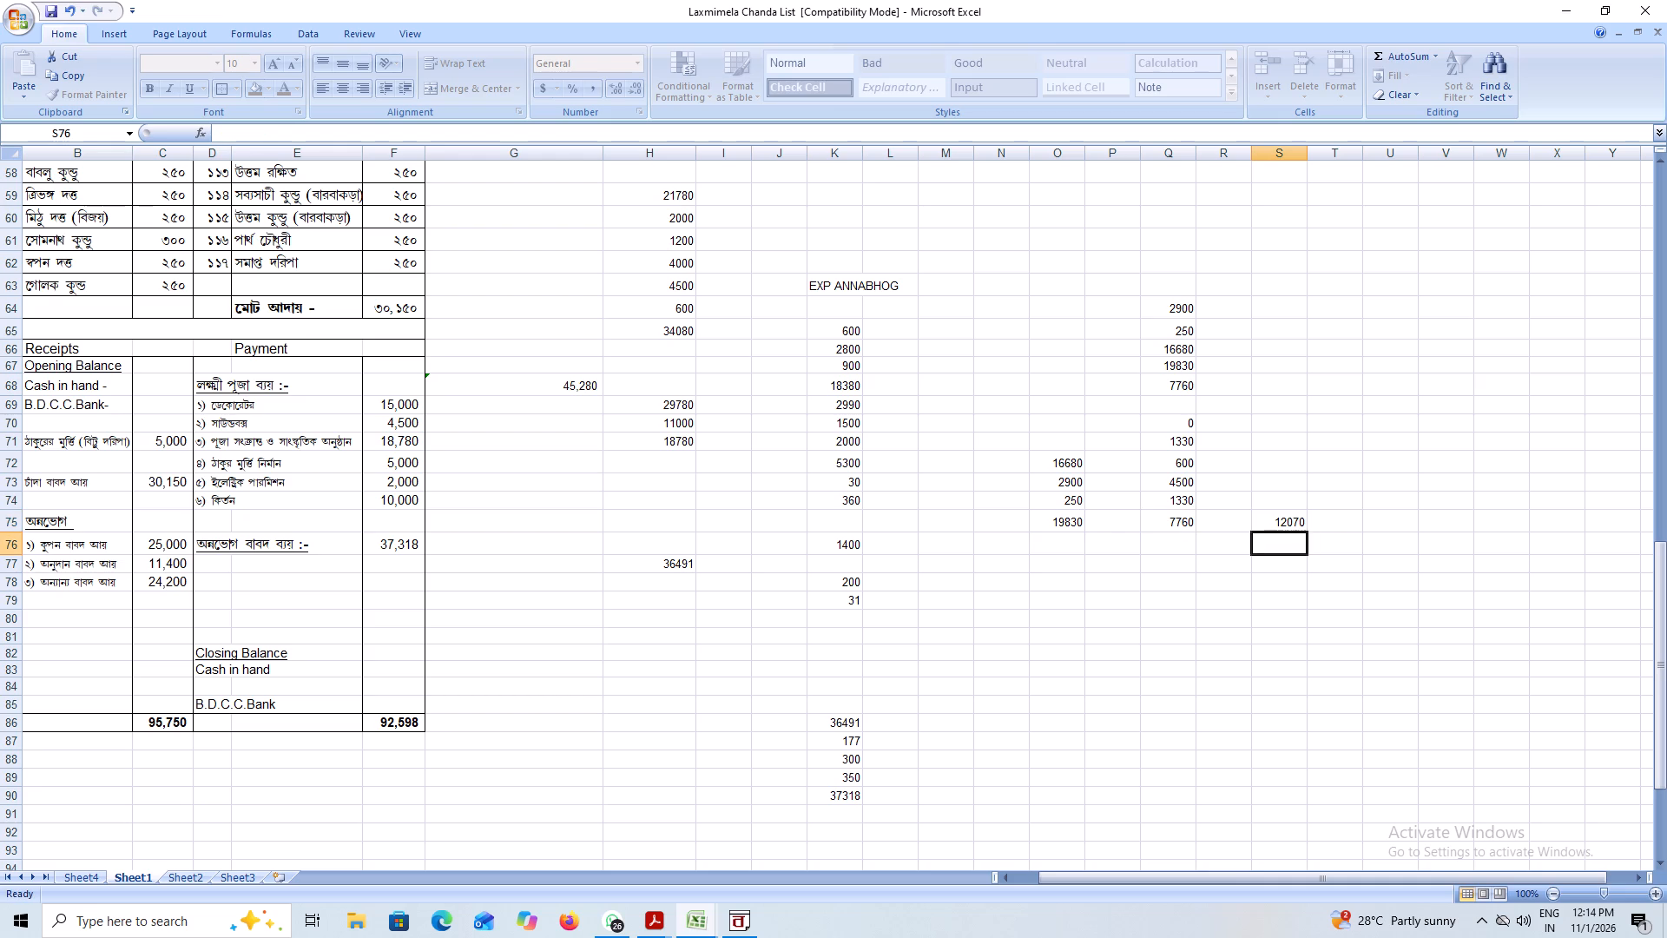
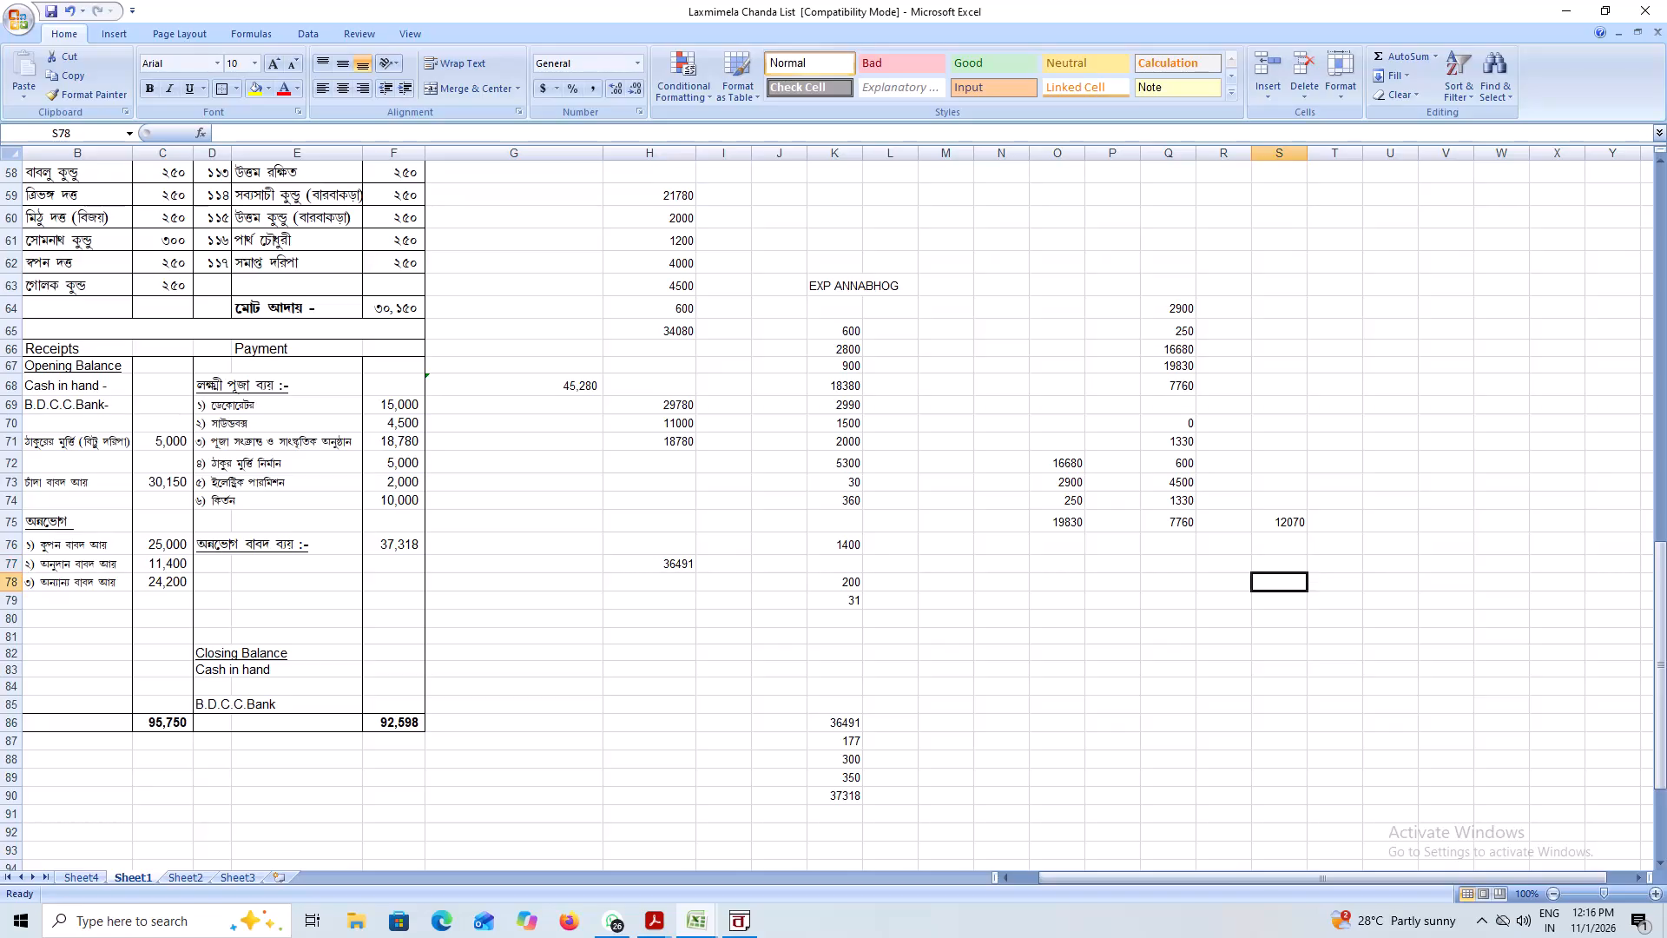
Enter 9500, 1600, 1300 and 1000 in S78:S81 and total them in S82 with =SUM(S78:S81).
type("9500")
key("Return")
type("1600")
key("Return")
type("1300")
key("Return")
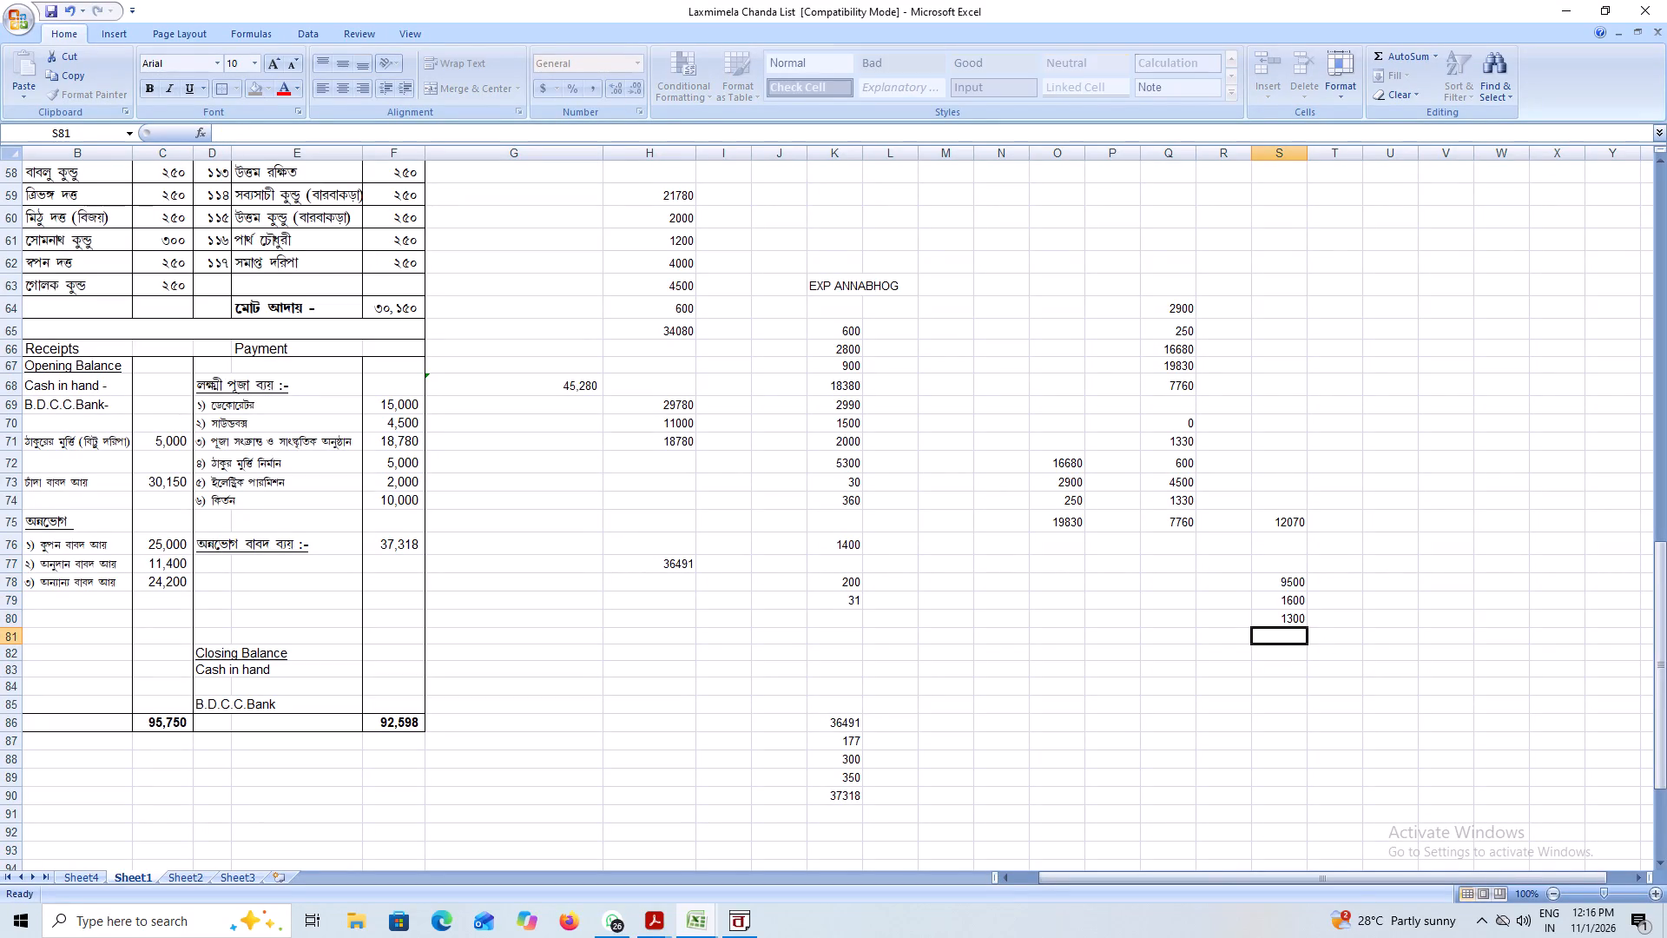
type("1000")
key("Return")
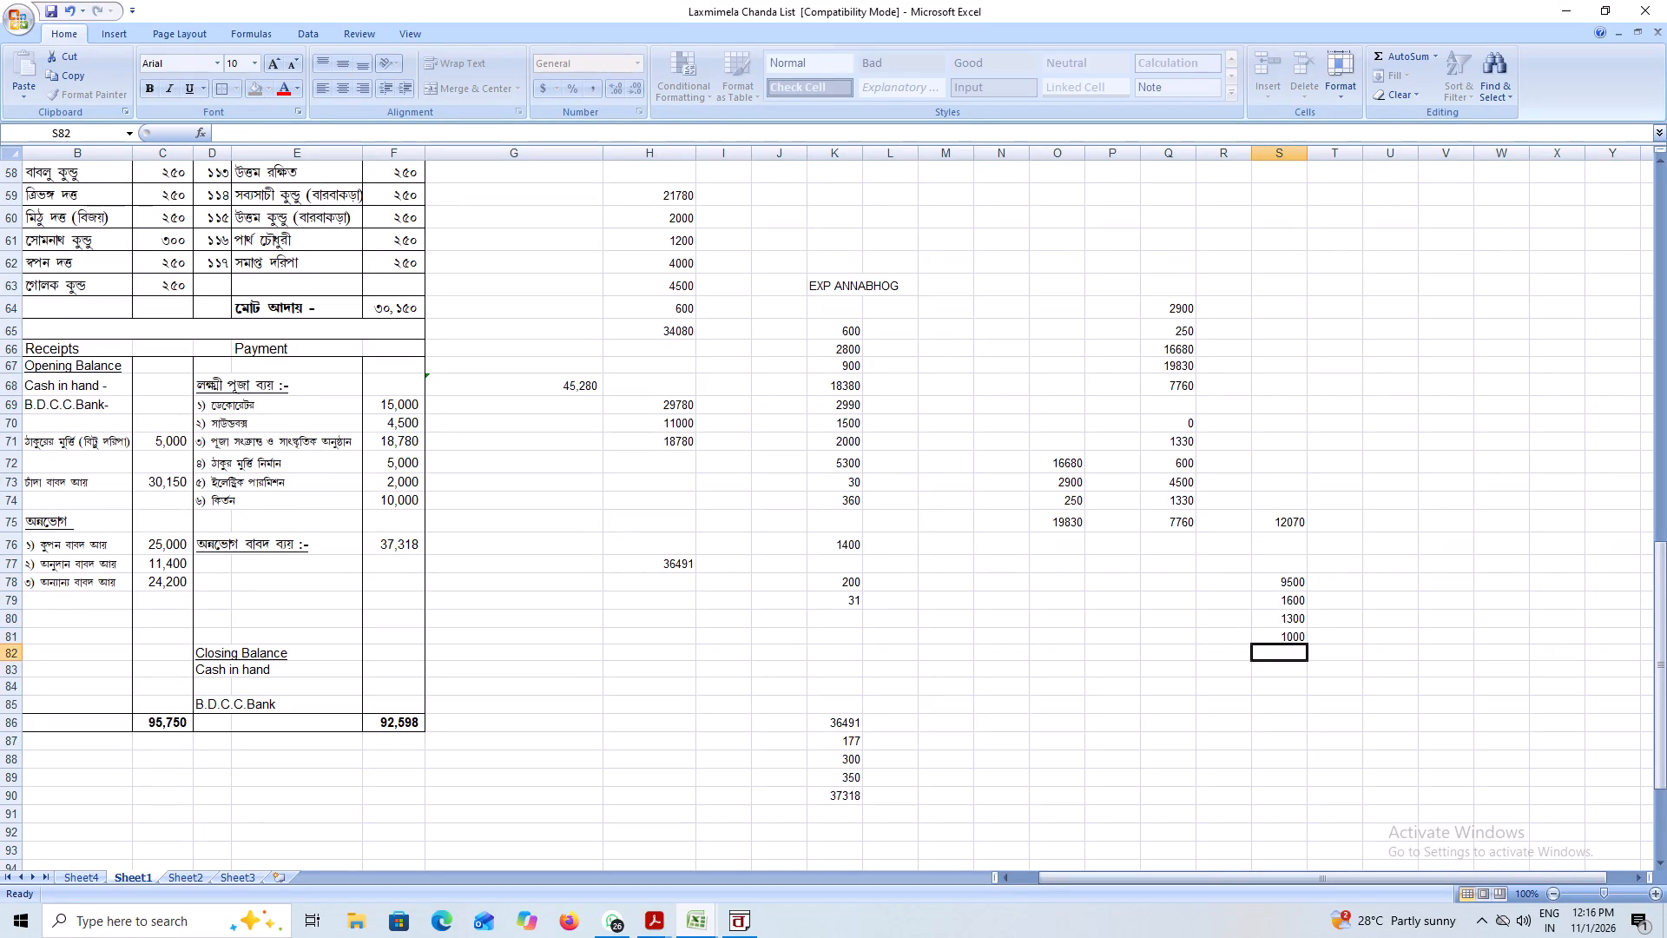
left_click(1376, 58)
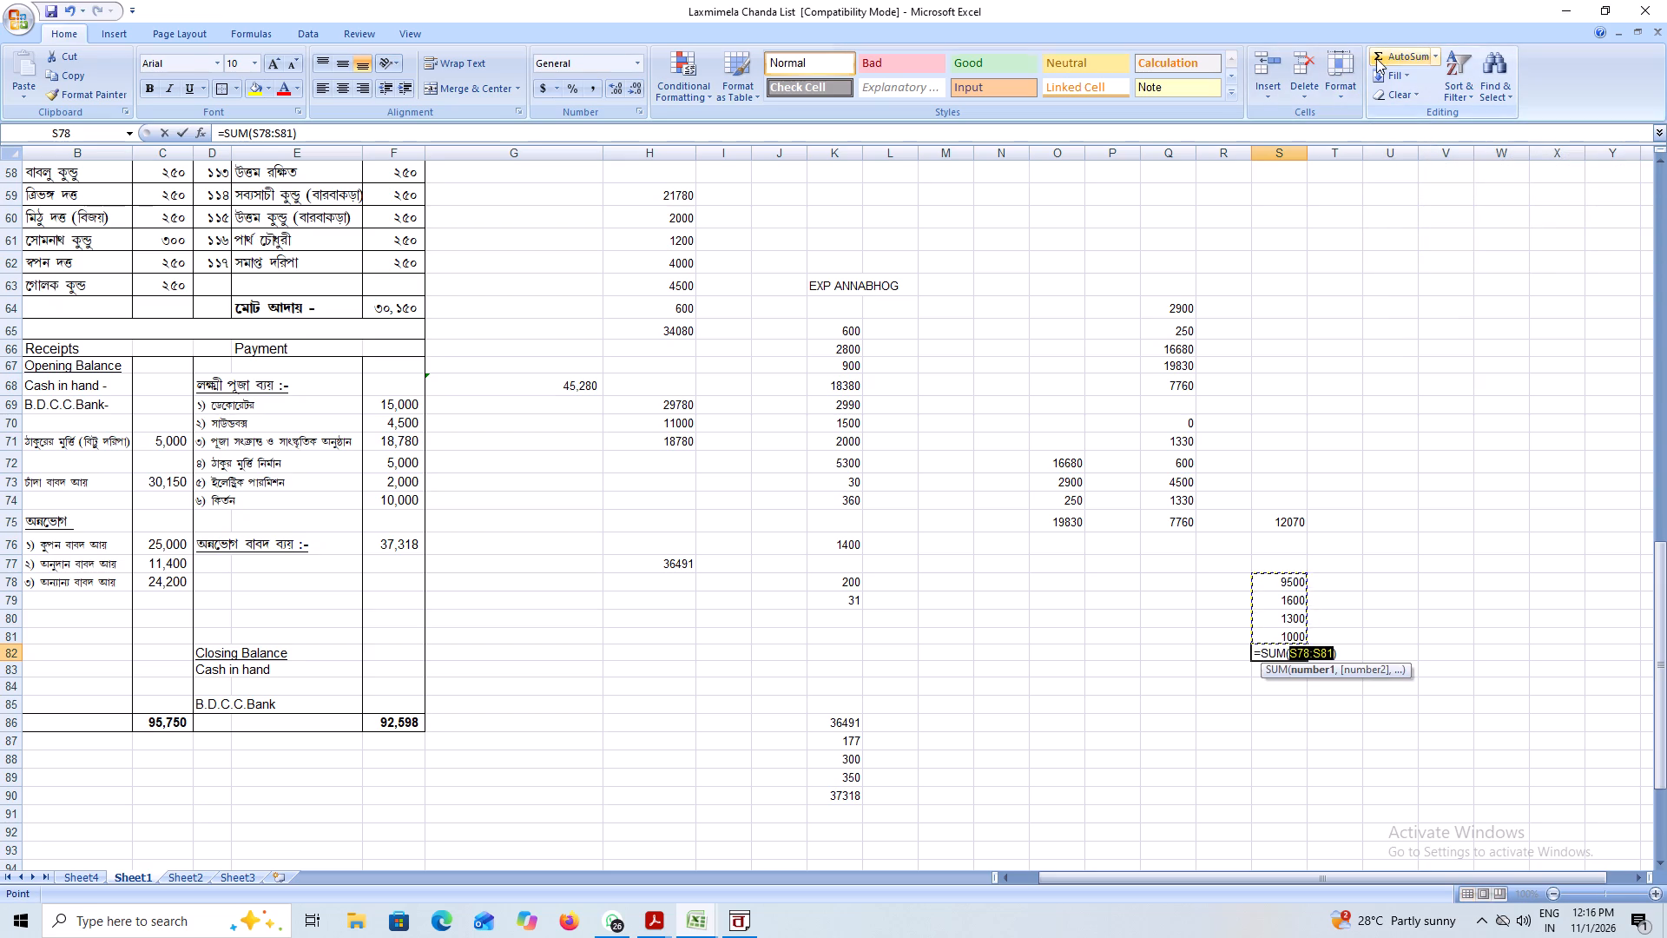
key("Return")
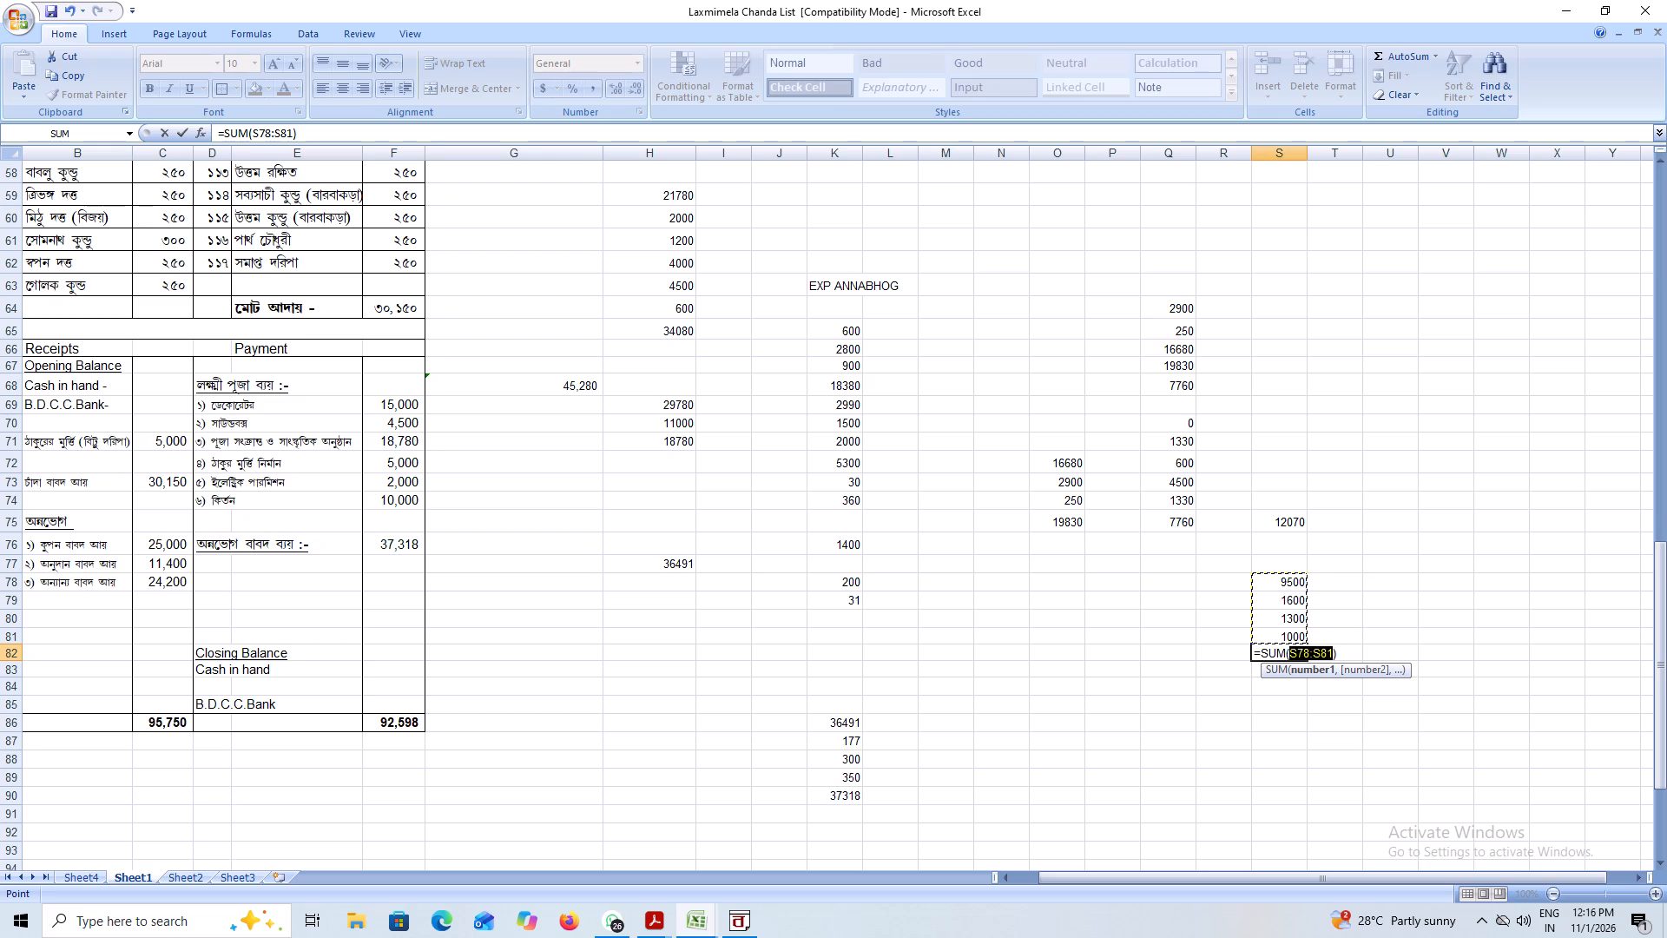
Check the O72:O75 figures and clear the duplicate 1330 from Q71 to reconcile the S75 balance with the S82 total.
left_click(1069, 528)
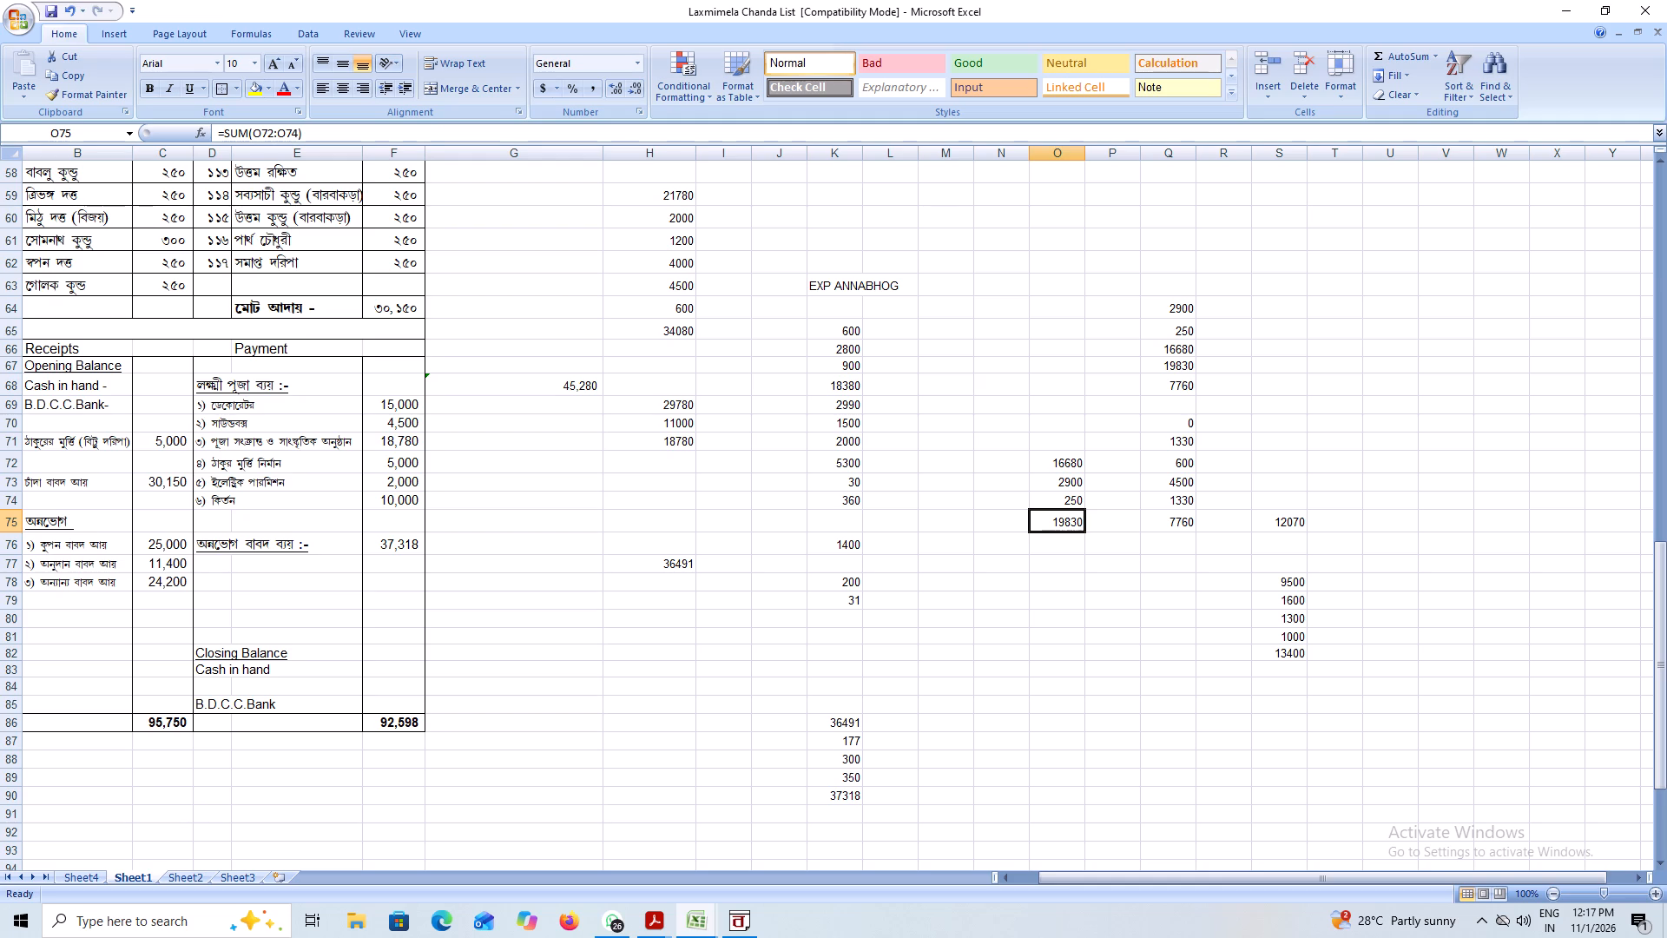
left_click(1076, 466)
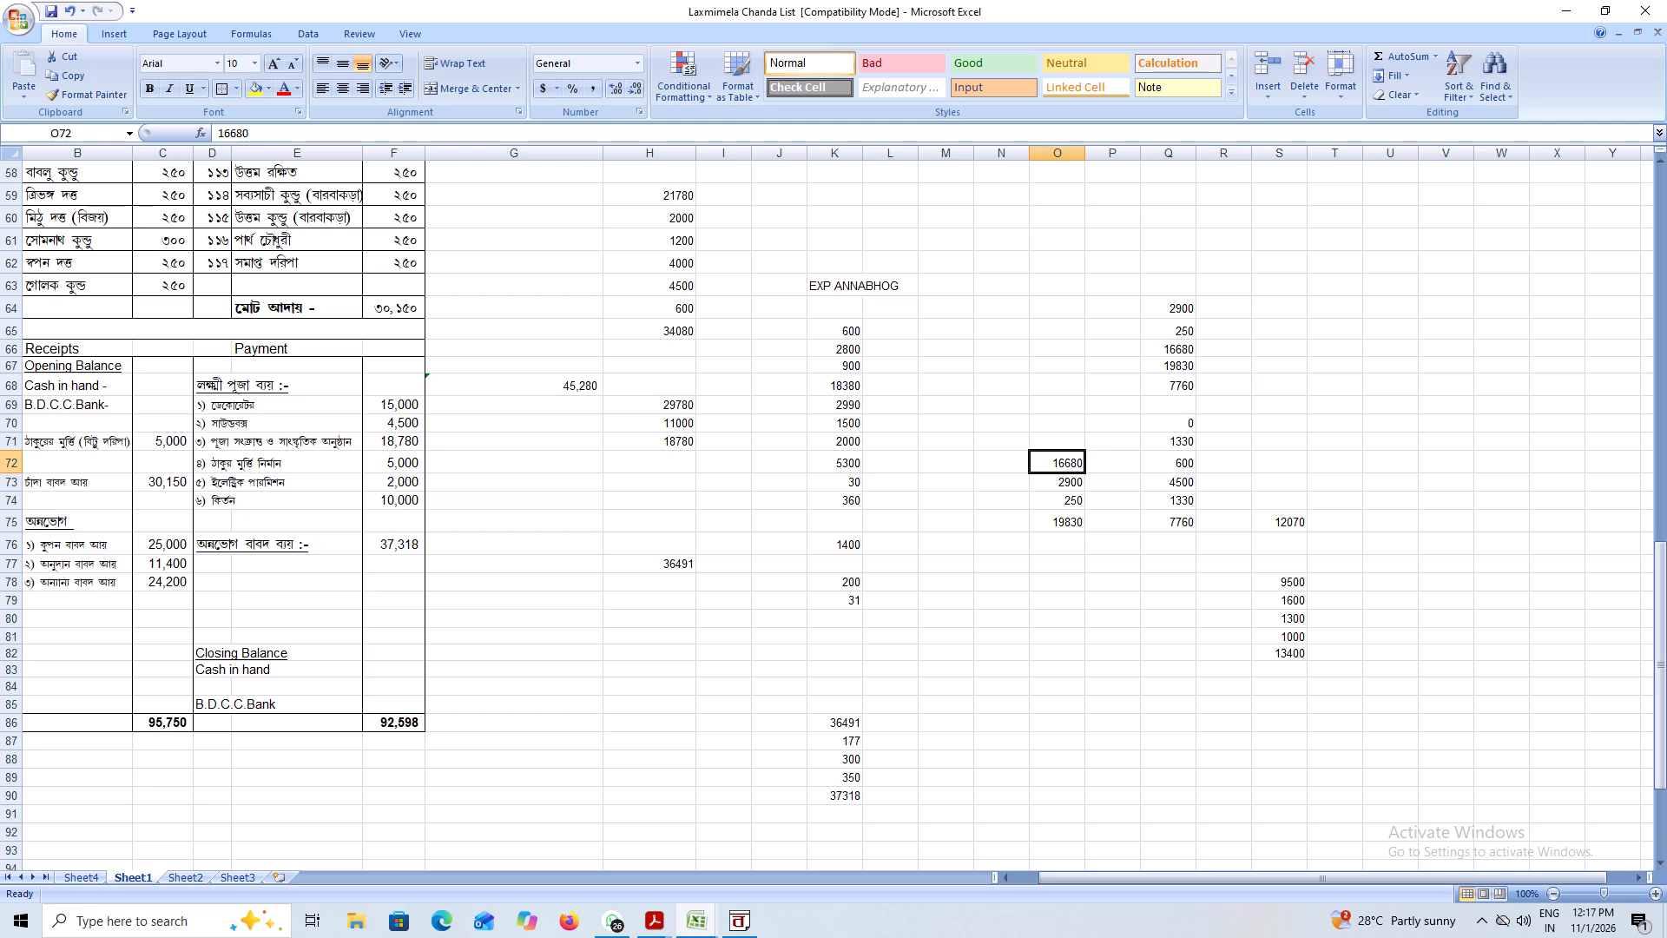
key("Down")
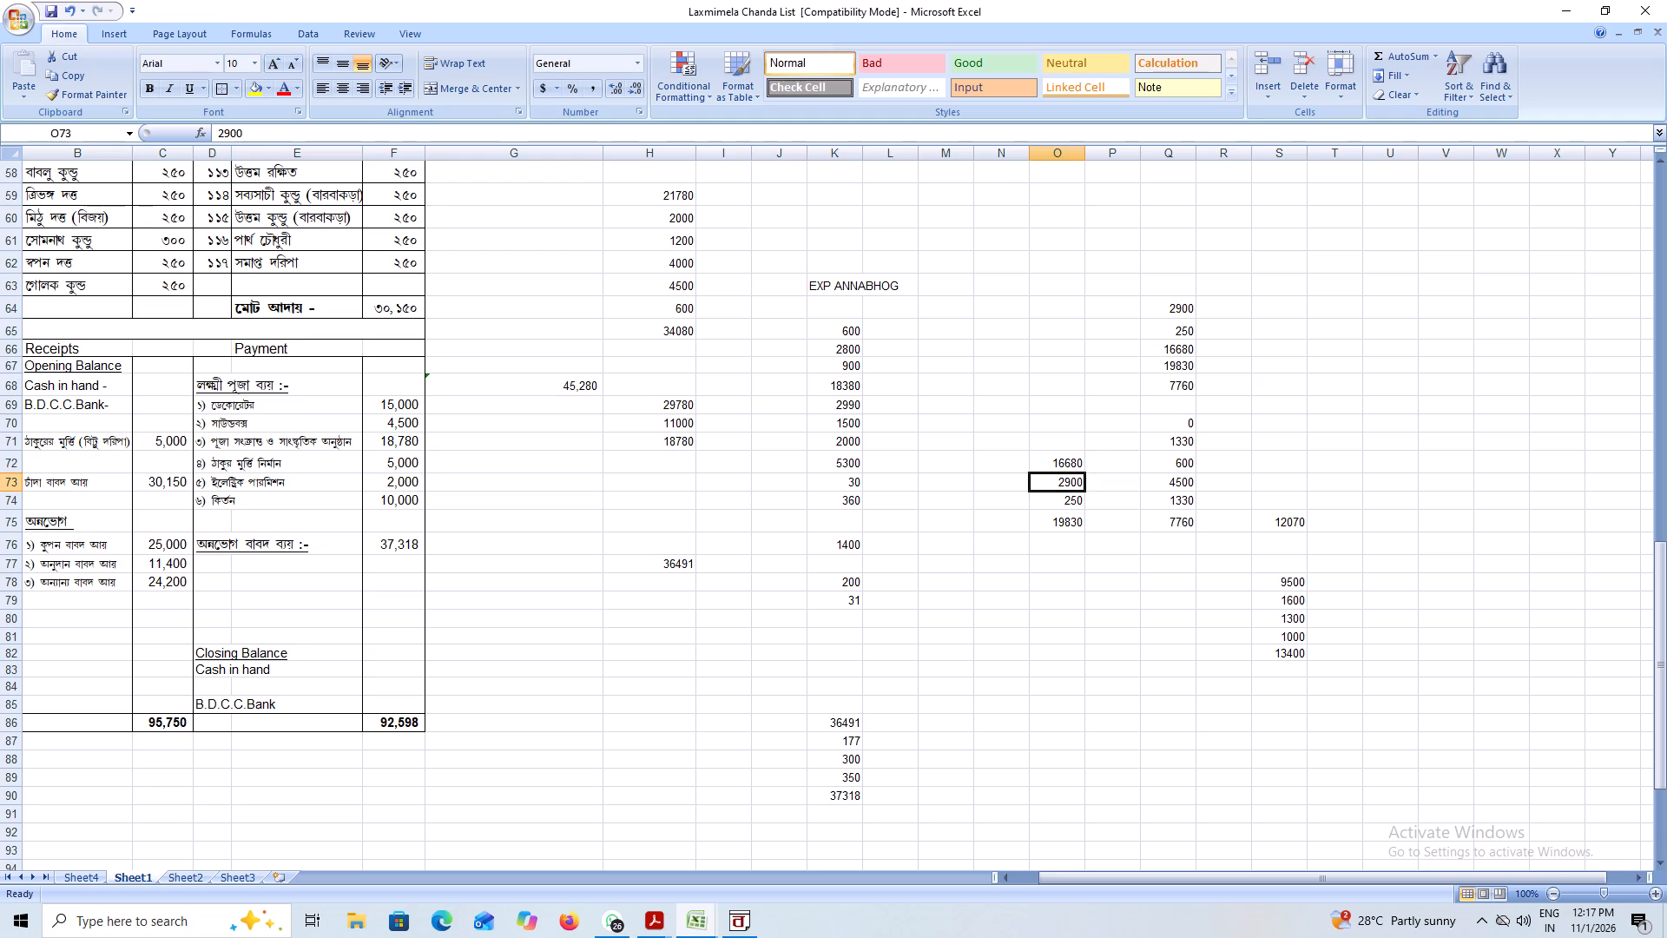
key("Down")
key("Down")
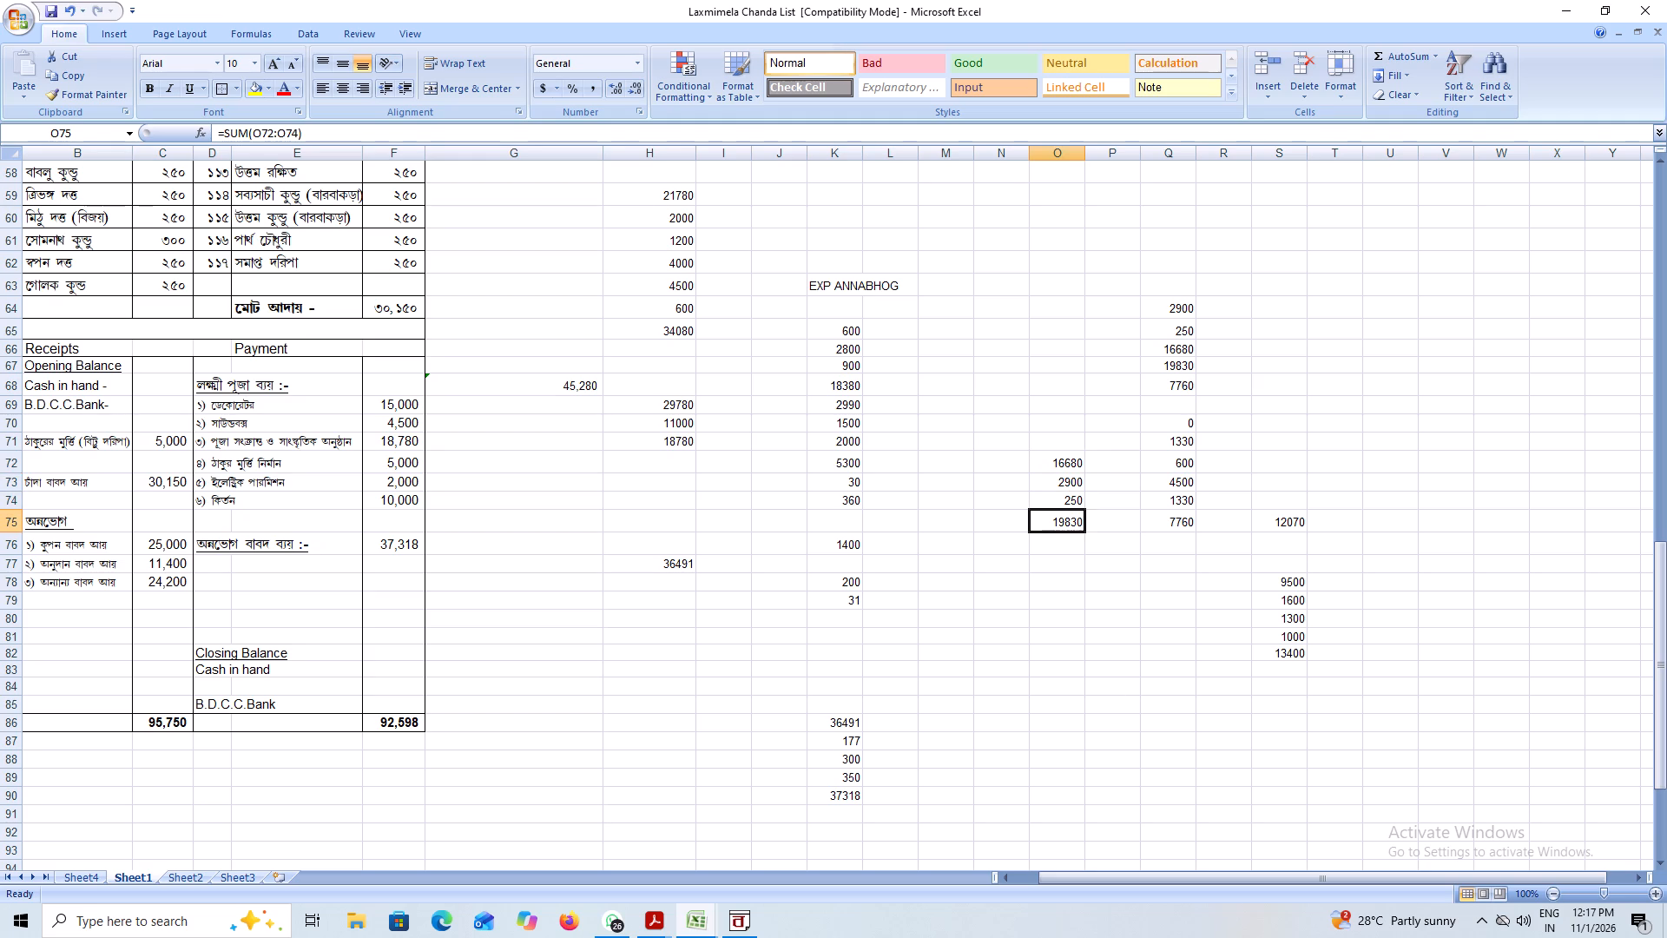
left_click(1185, 442)
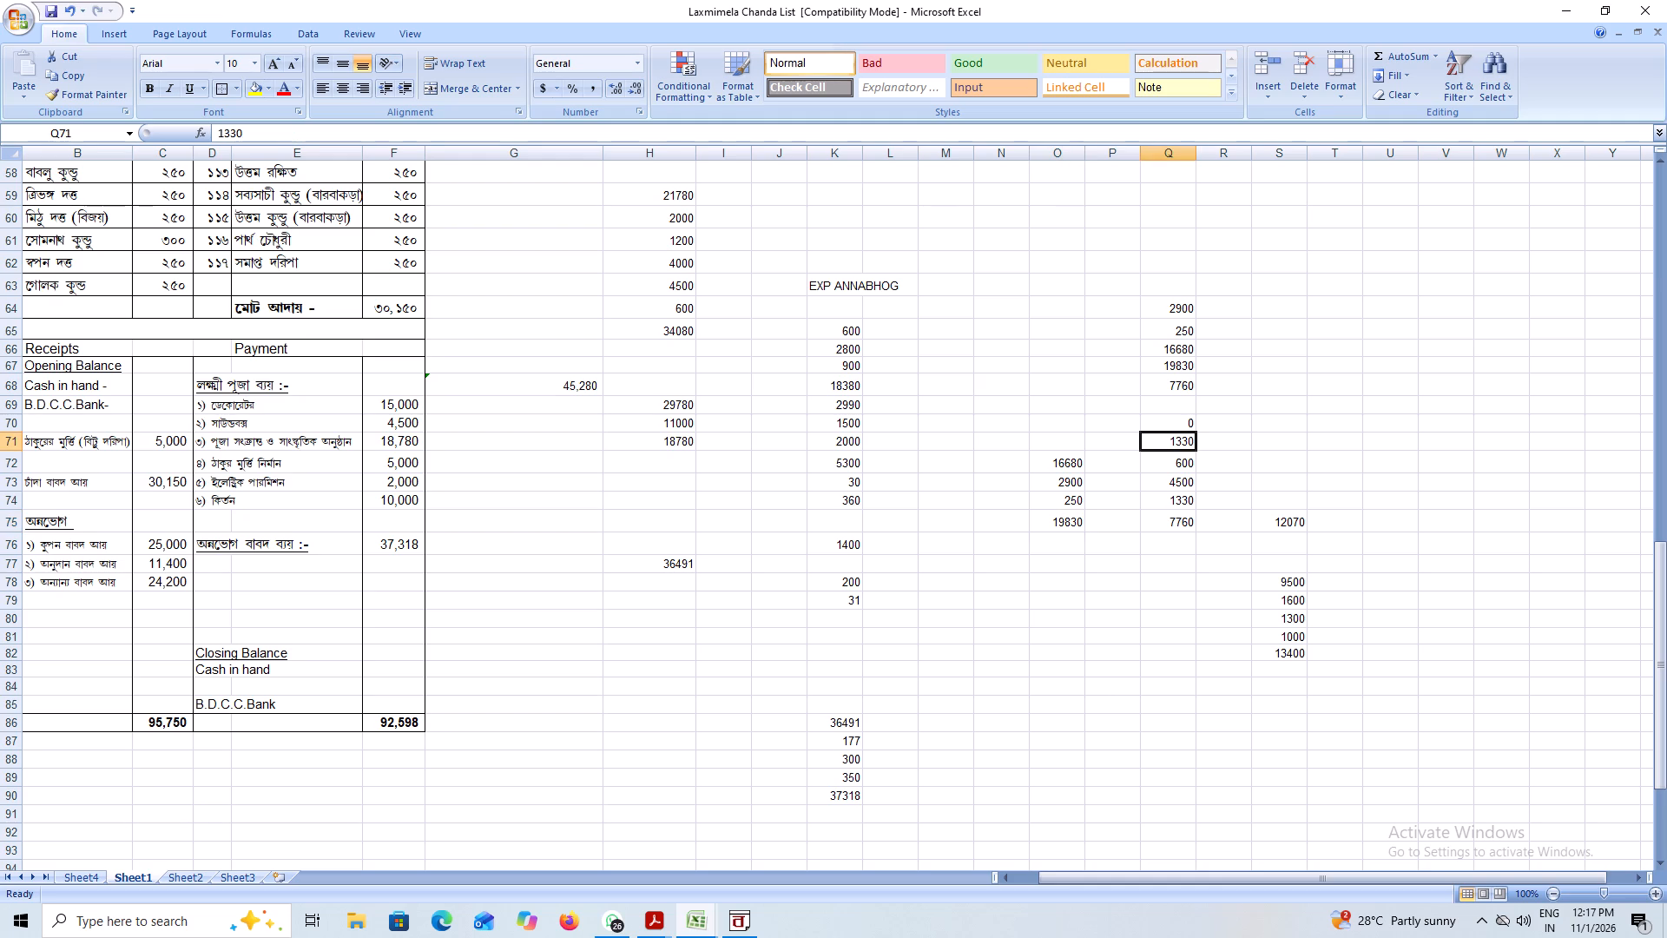
key("Delete")
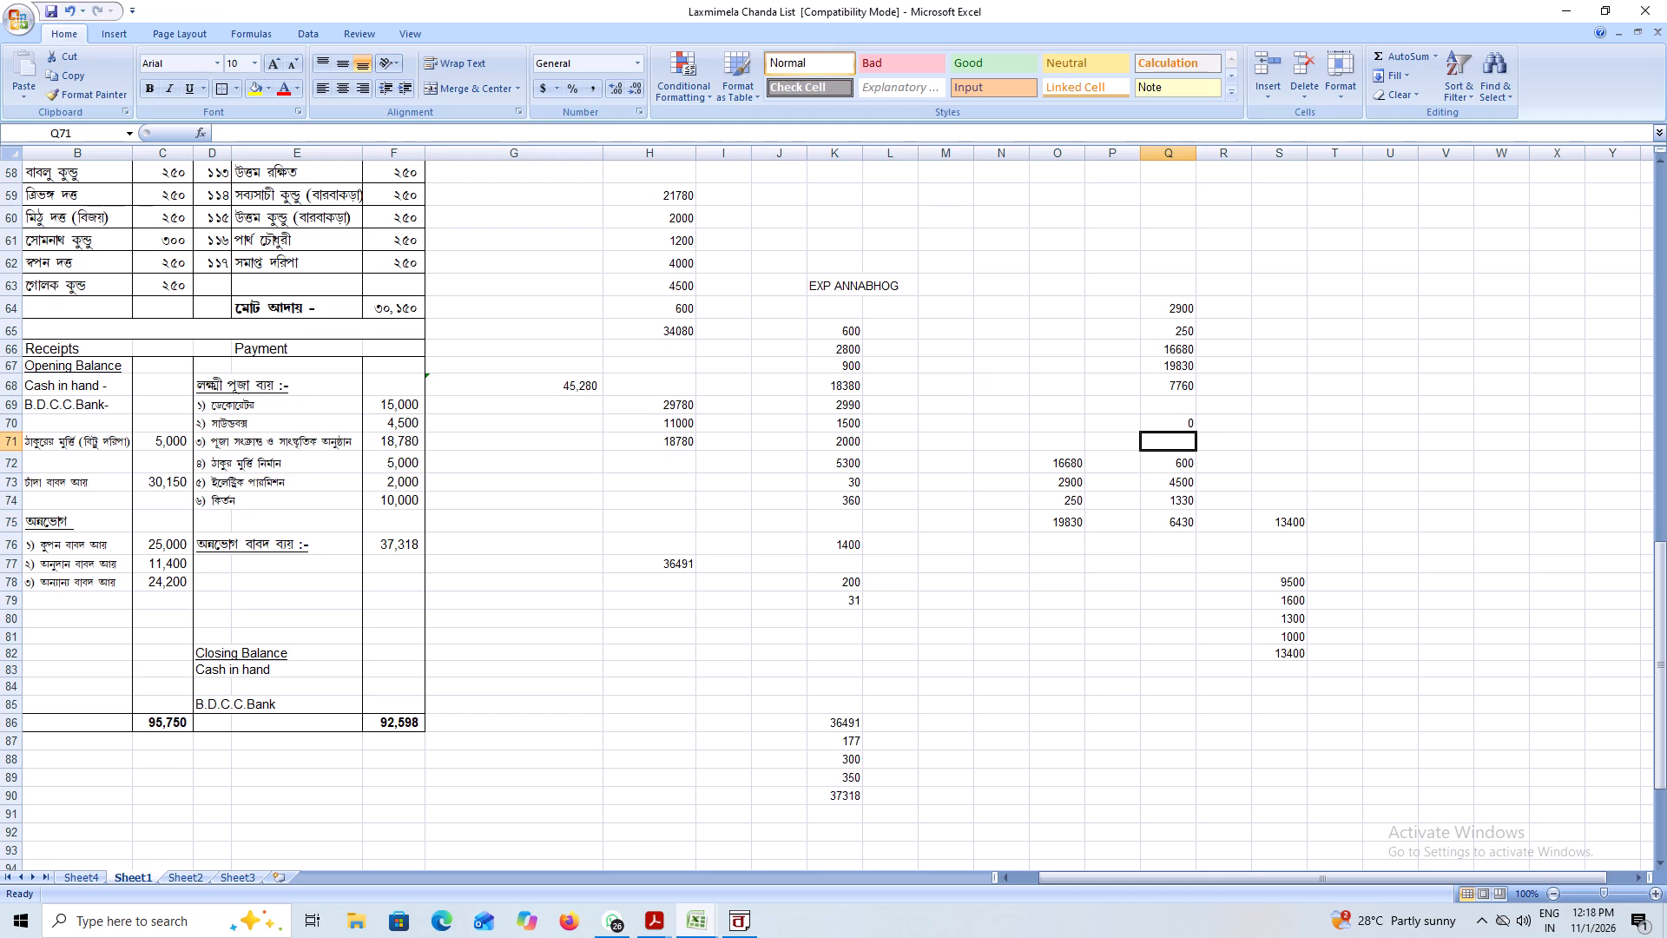
left_click(1150, 627)
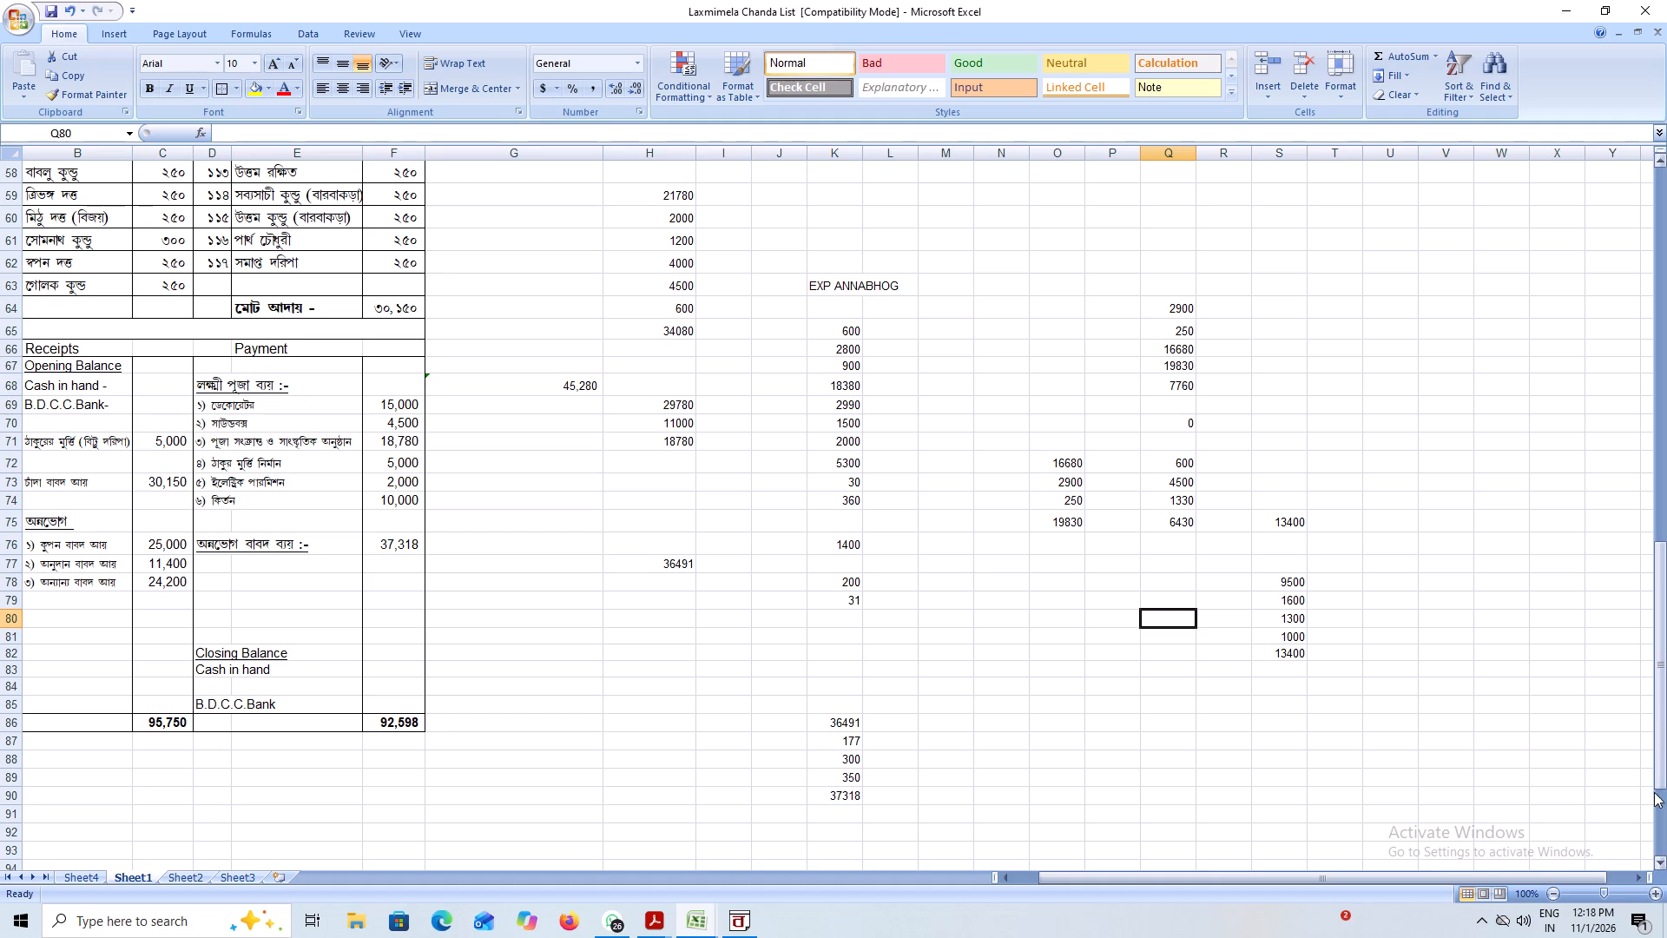
left_click(1286, 516)
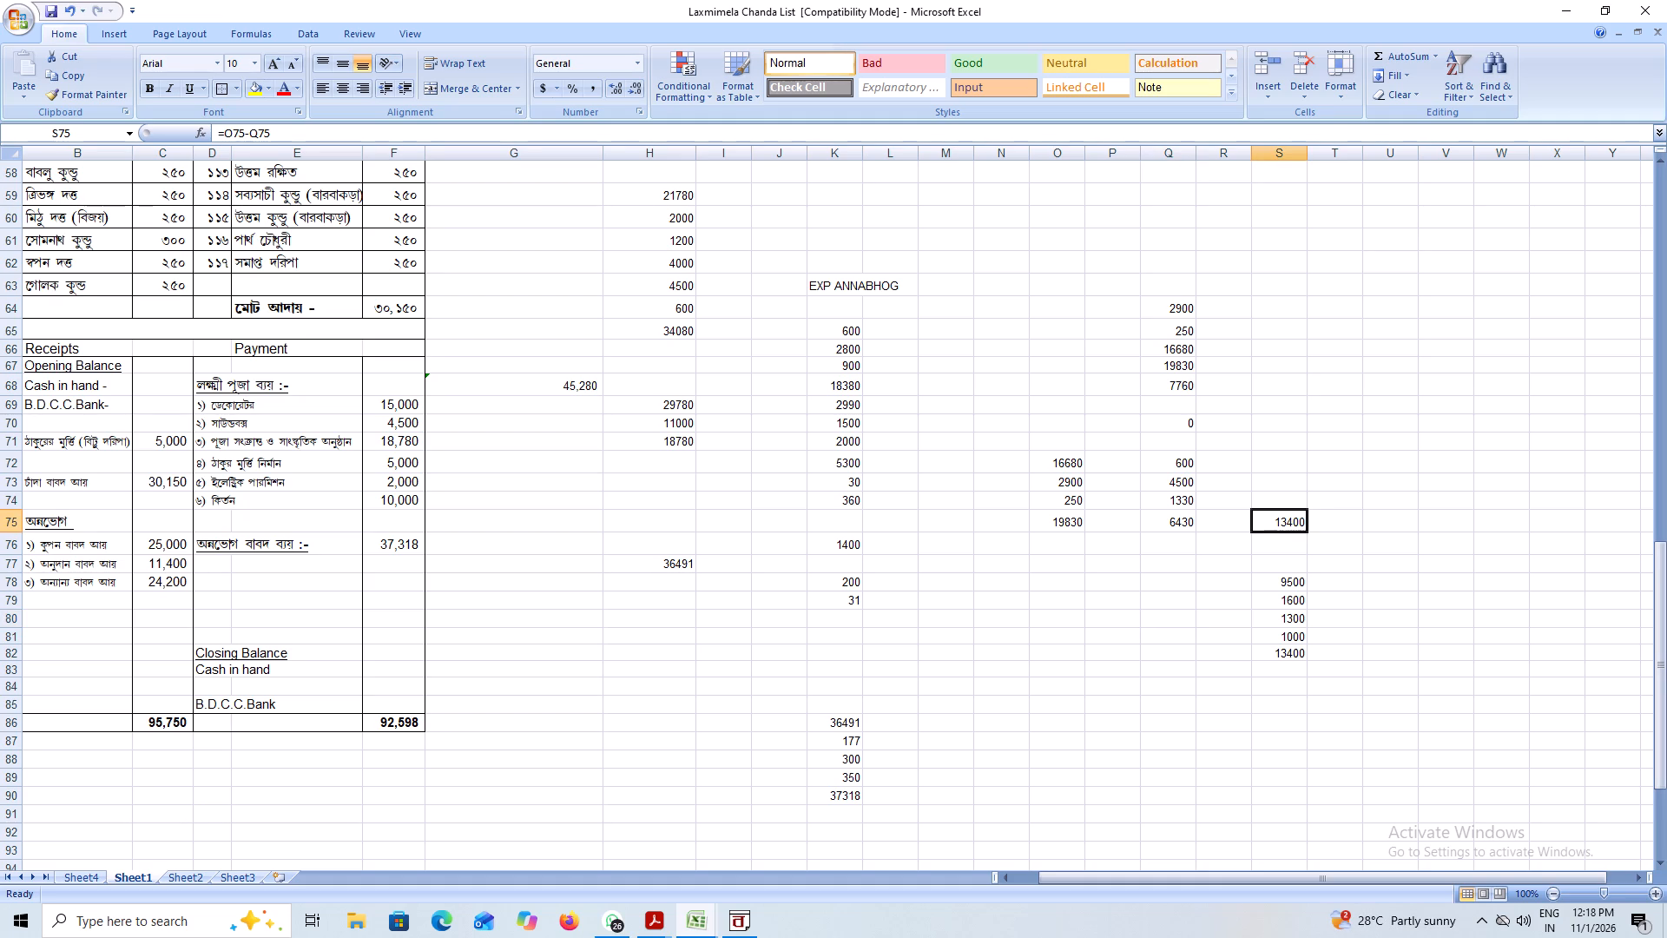
left_click(1297, 653)
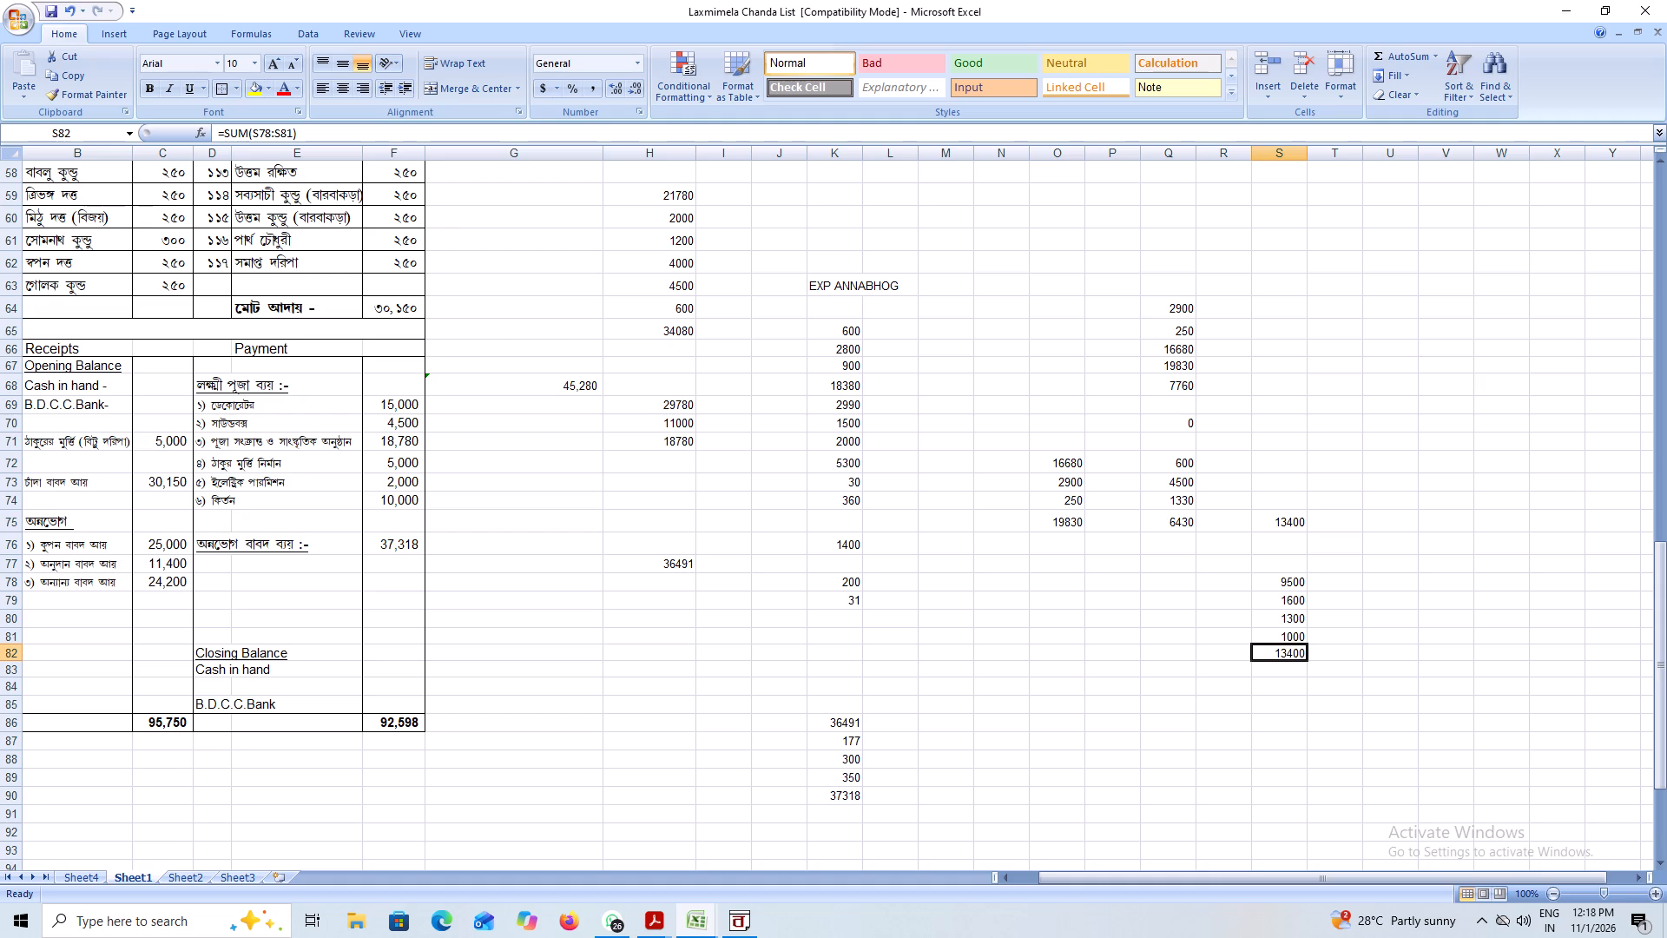